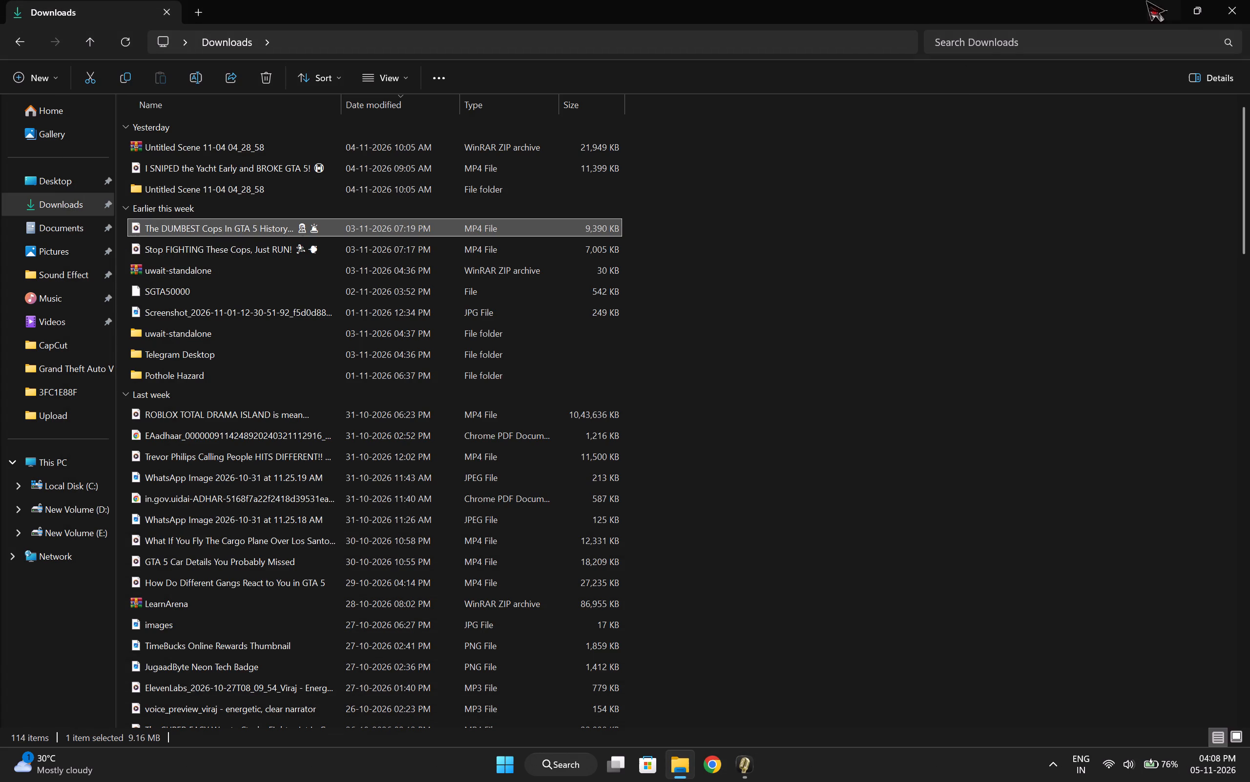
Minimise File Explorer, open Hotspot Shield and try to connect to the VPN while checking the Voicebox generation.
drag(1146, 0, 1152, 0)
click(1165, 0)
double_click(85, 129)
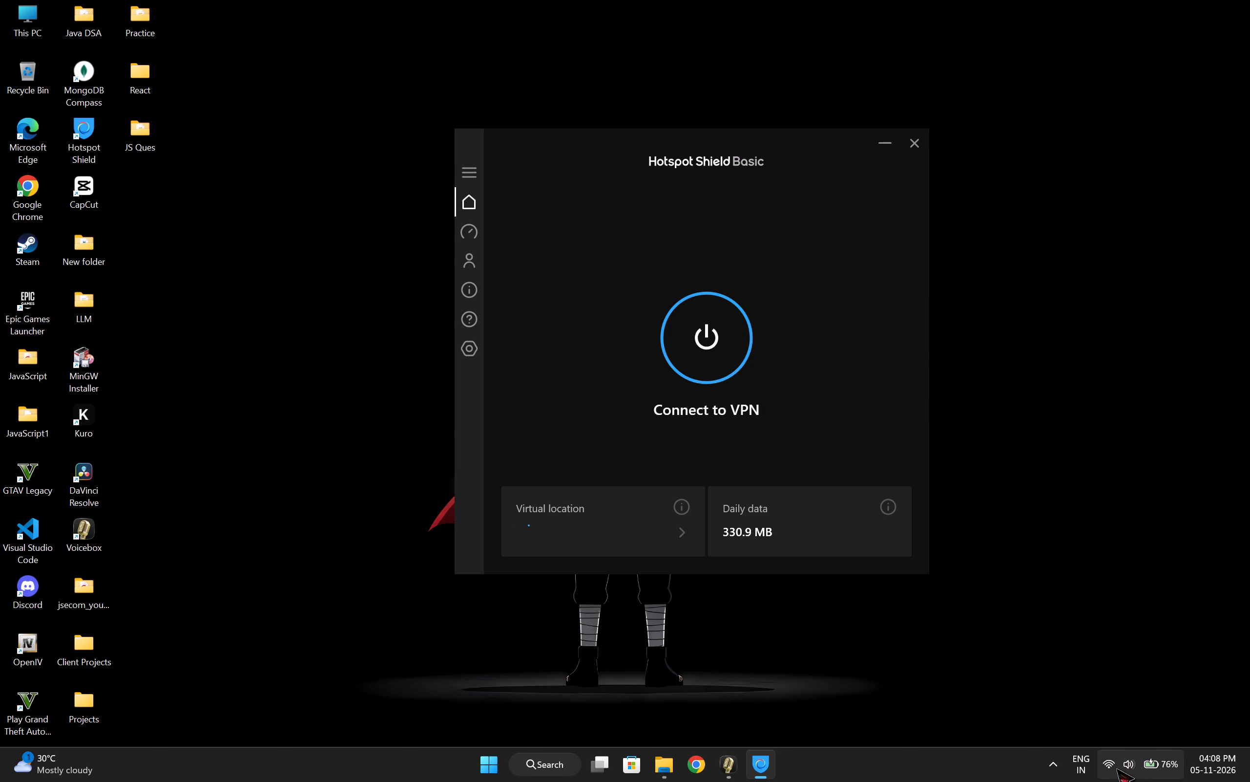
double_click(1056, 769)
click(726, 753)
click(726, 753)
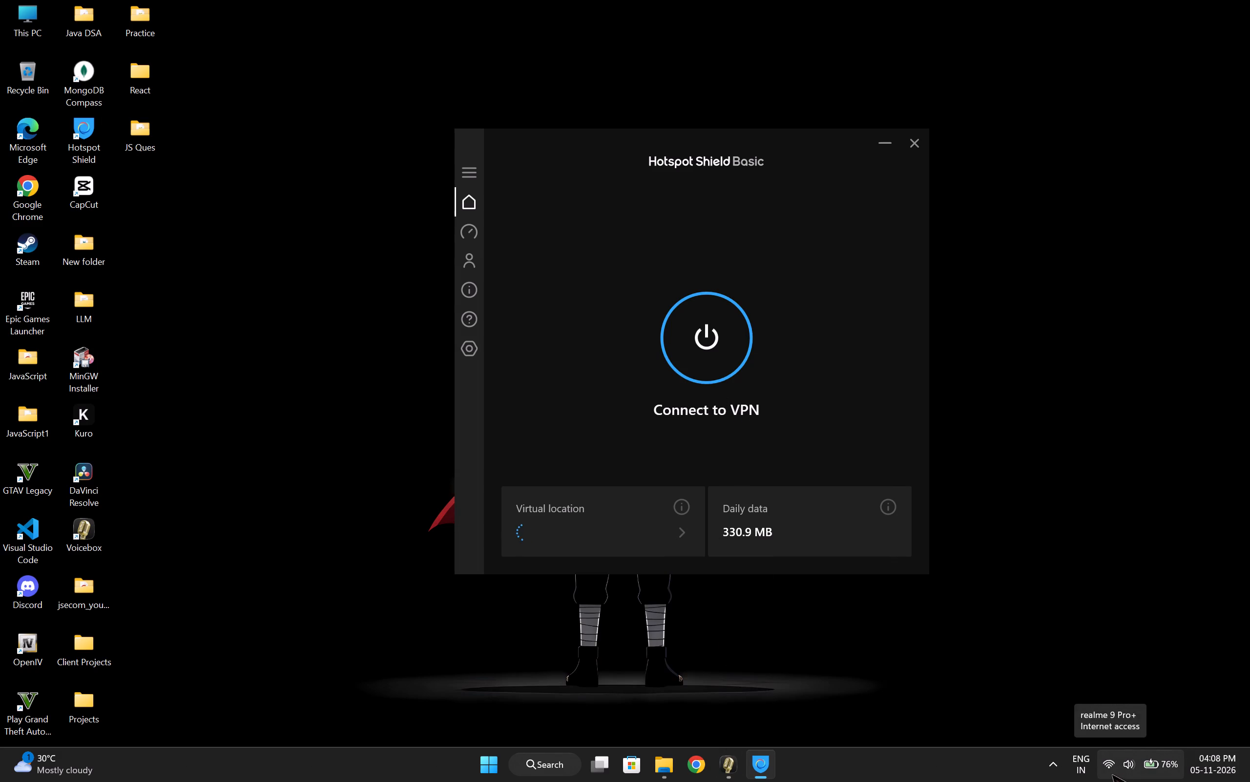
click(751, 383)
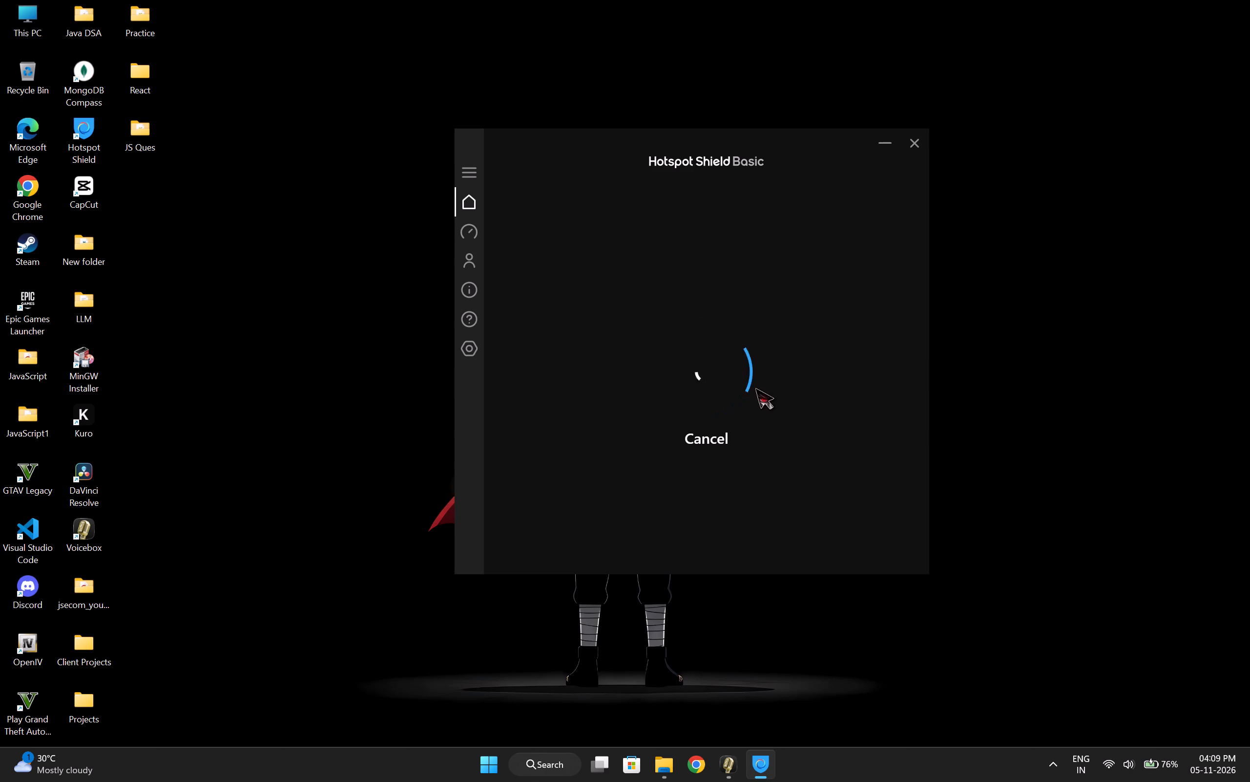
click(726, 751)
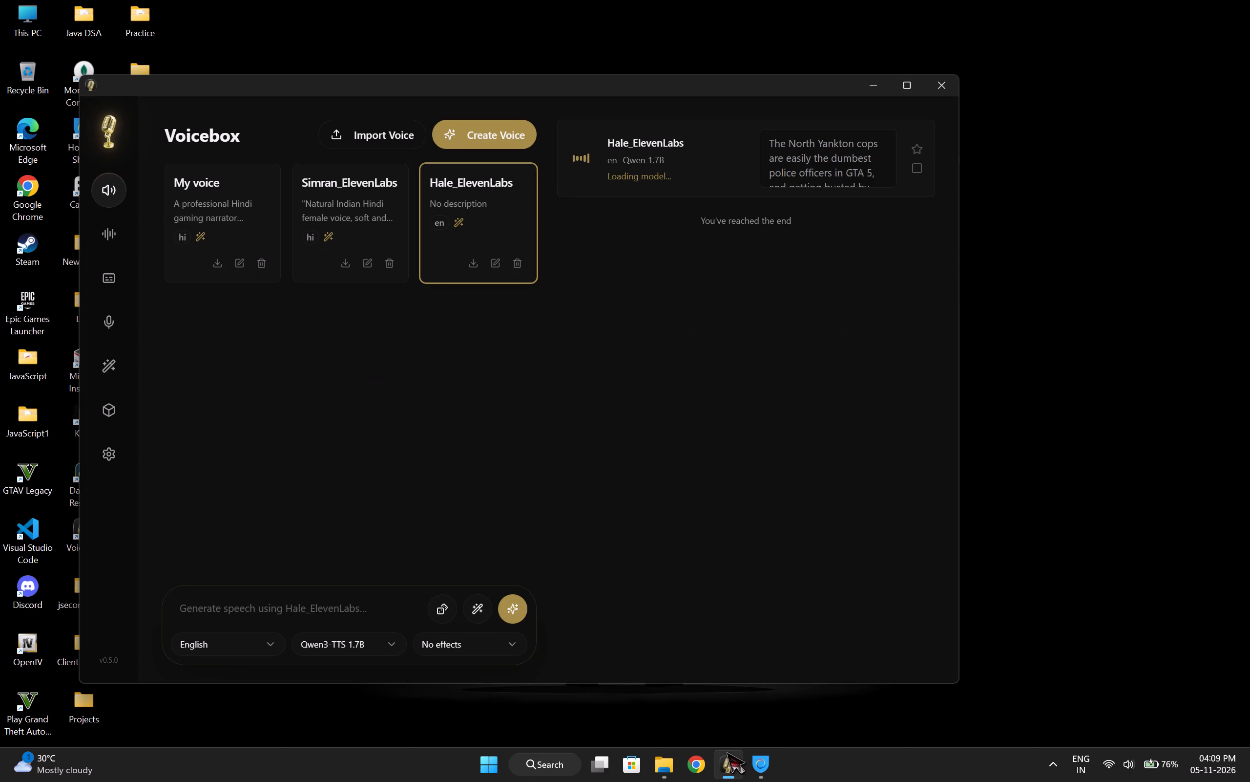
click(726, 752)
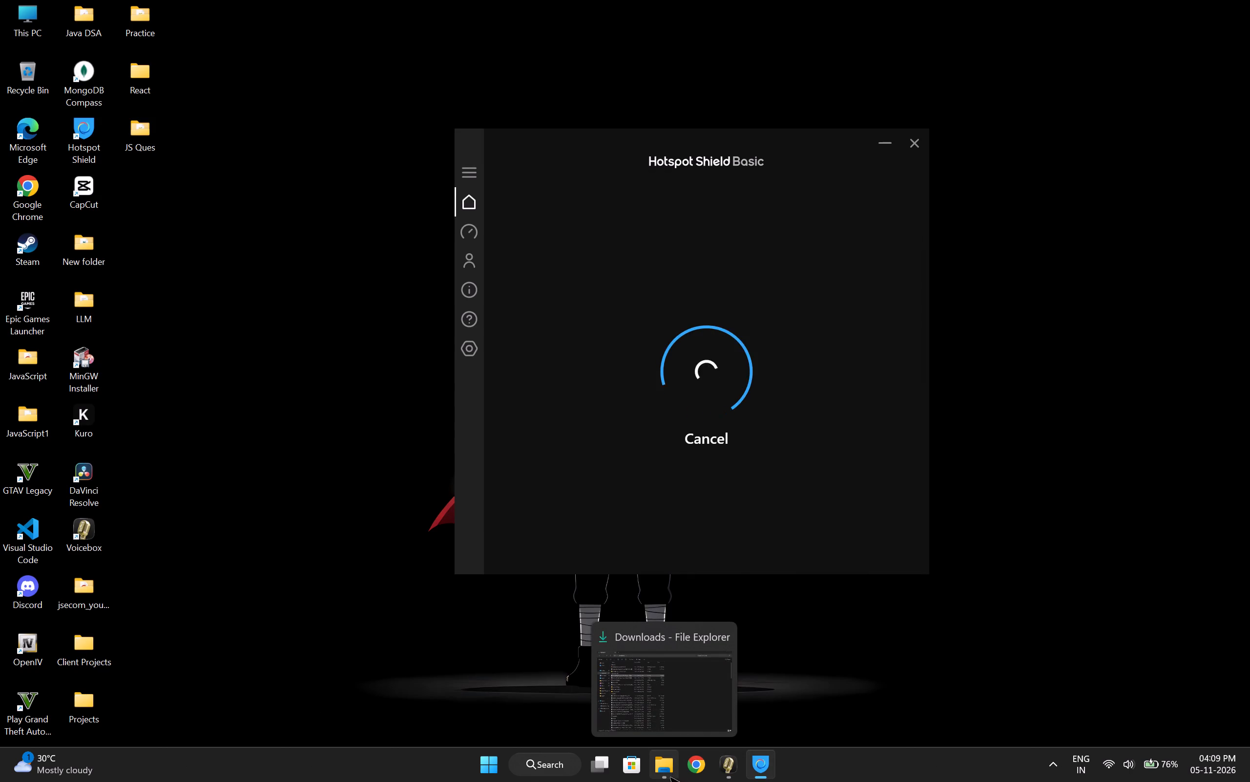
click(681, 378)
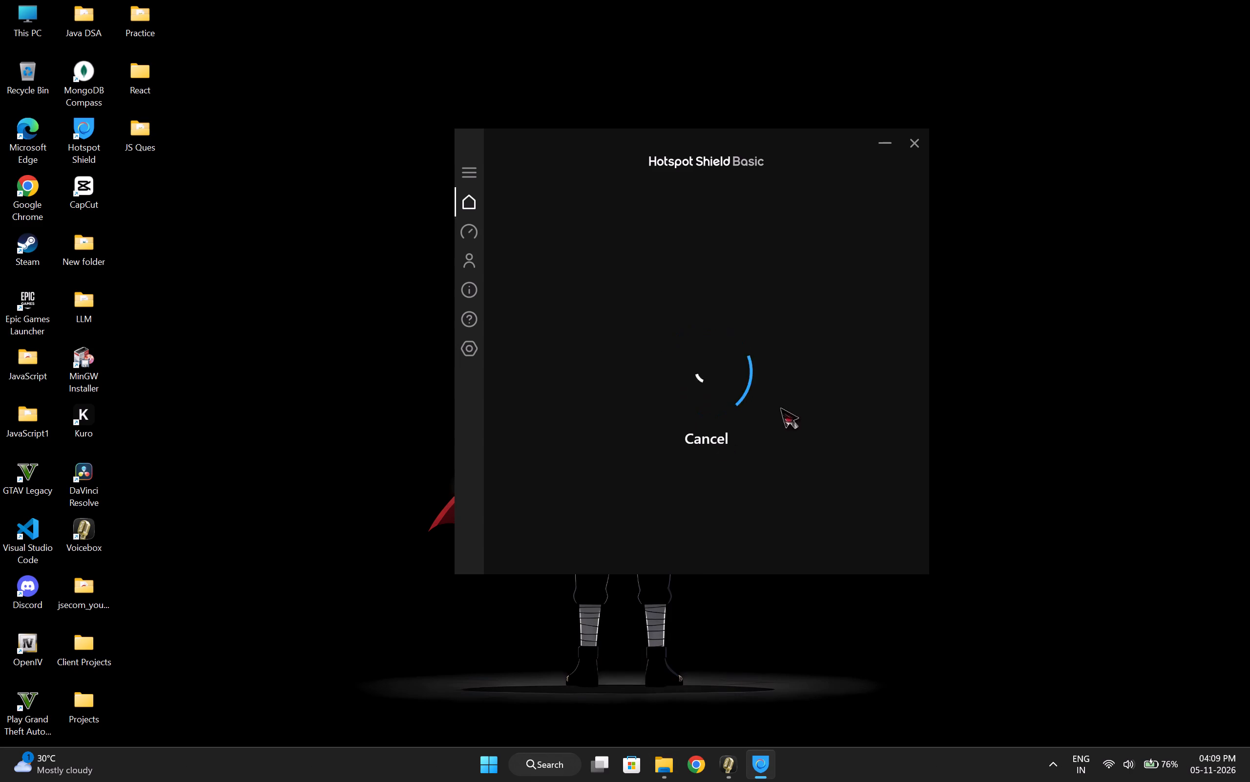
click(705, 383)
Quit Hotspot Shield completely, including its background process, and launch it again.
click(913, 139)
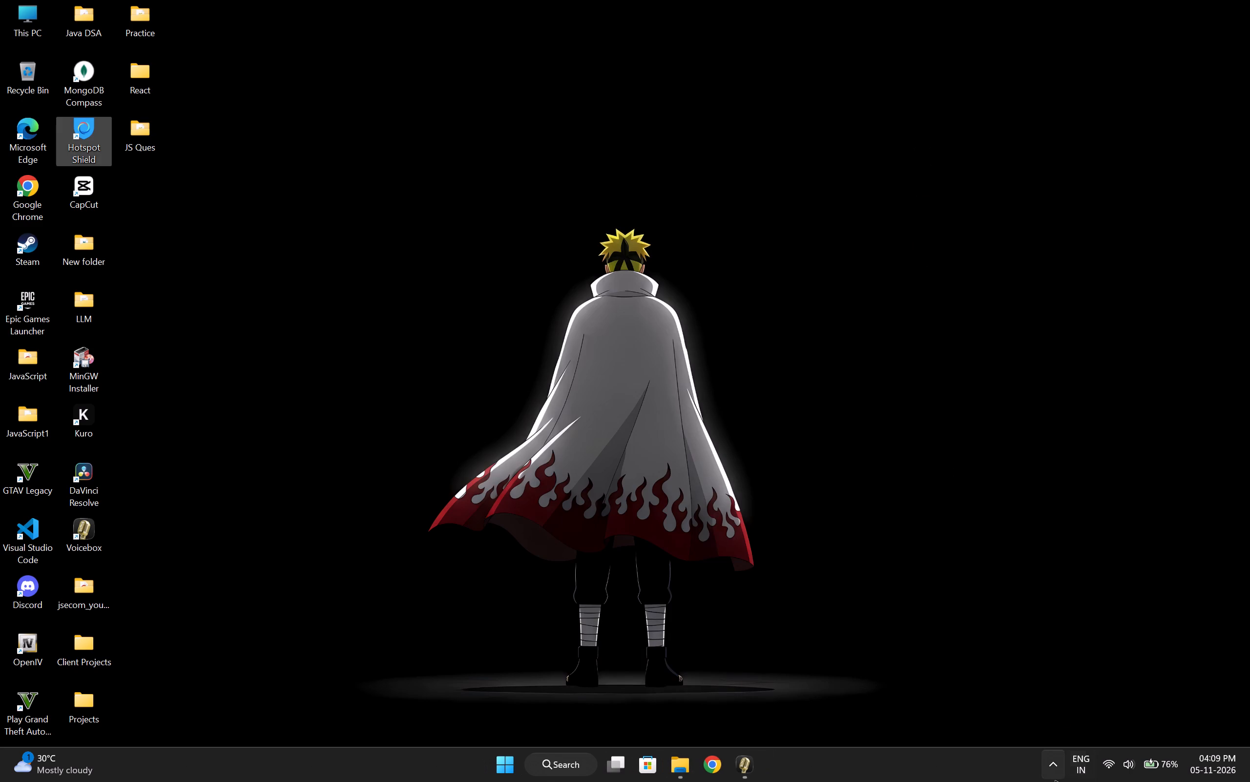
click(1052, 778)
right_click(988, 713)
click(1008, 720)
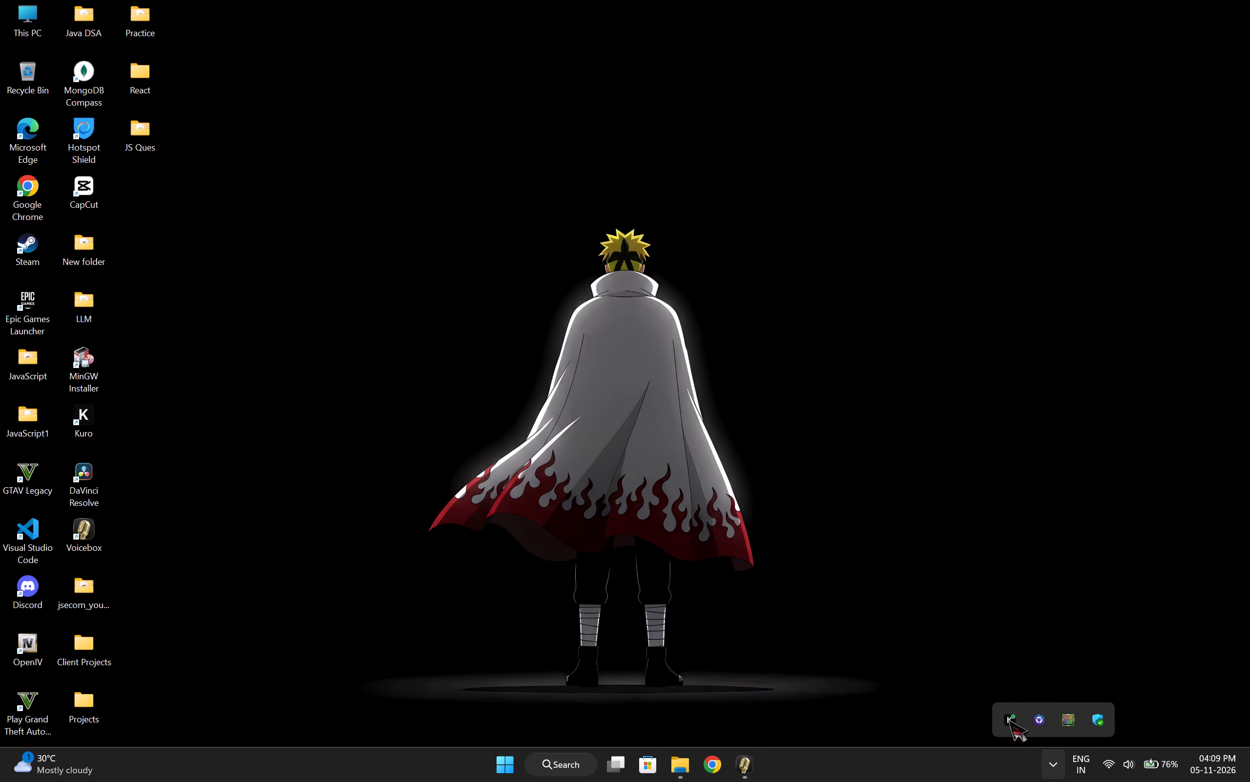
double_click(80, 146)
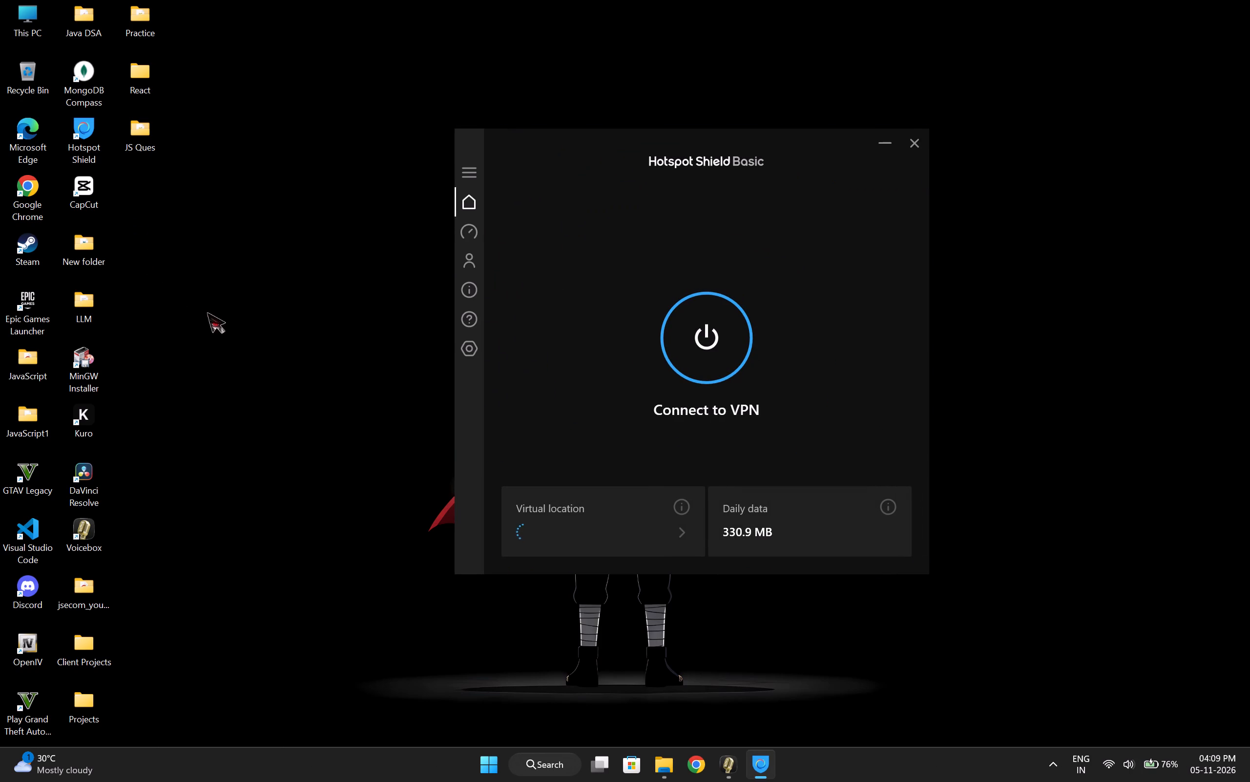
Switch to Chrome and open fast.com to test the internet speed, checking Voicebox's generation meanwhile.
click(689, 763)
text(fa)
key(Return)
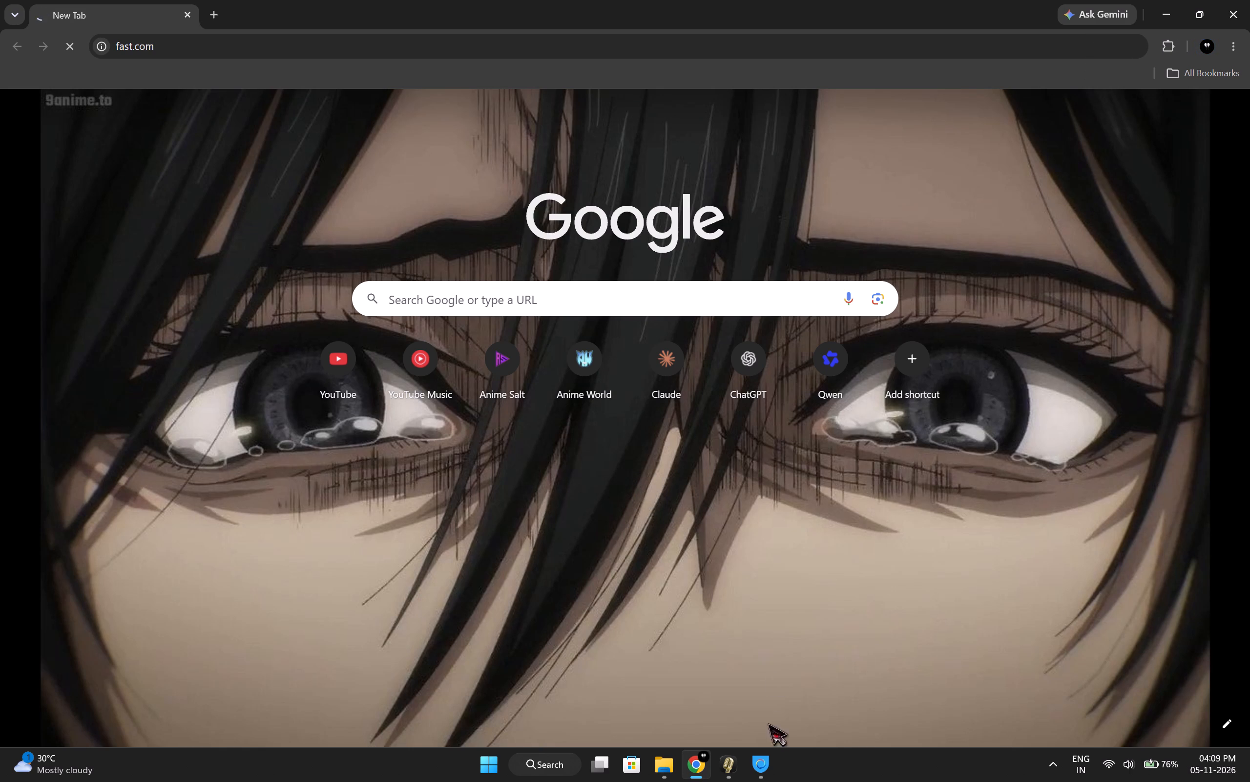
click(730, 754)
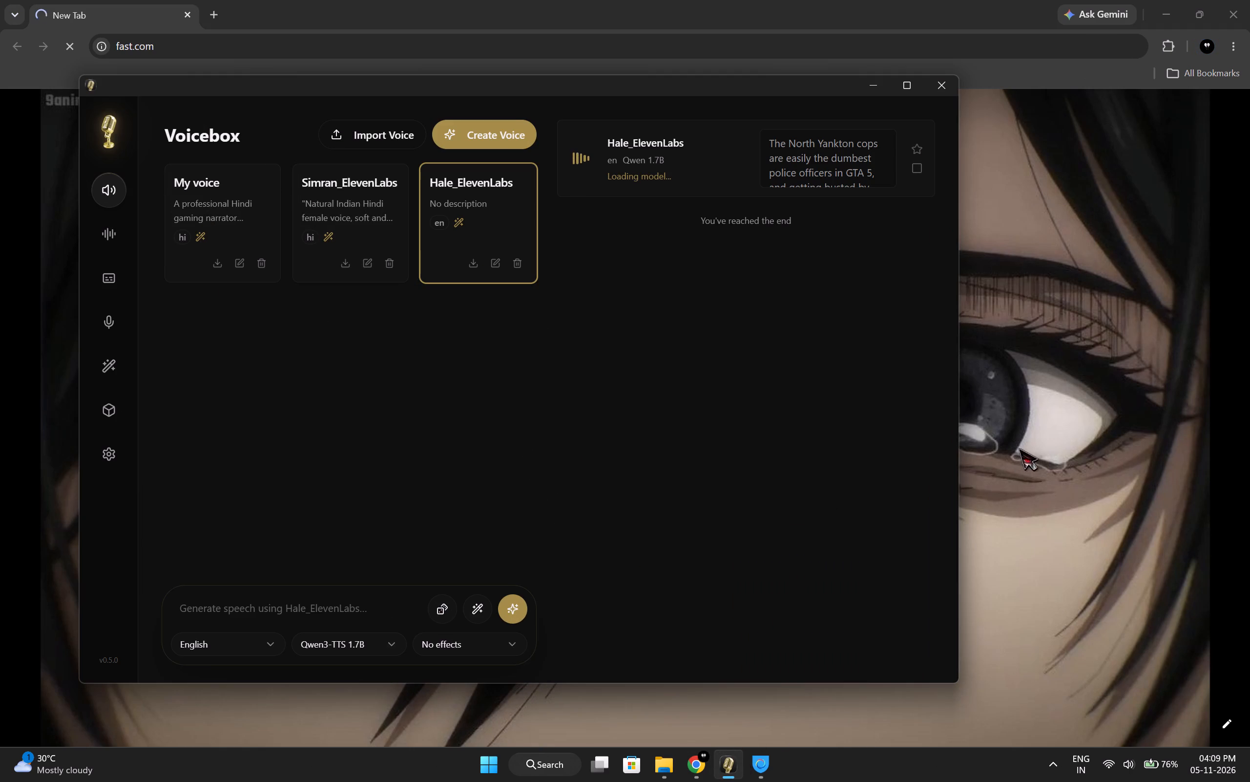
click(1021, 455)
Switch to Hotspot Shield, start the VPN connection, and close the Chrome window.
click(777, 778)
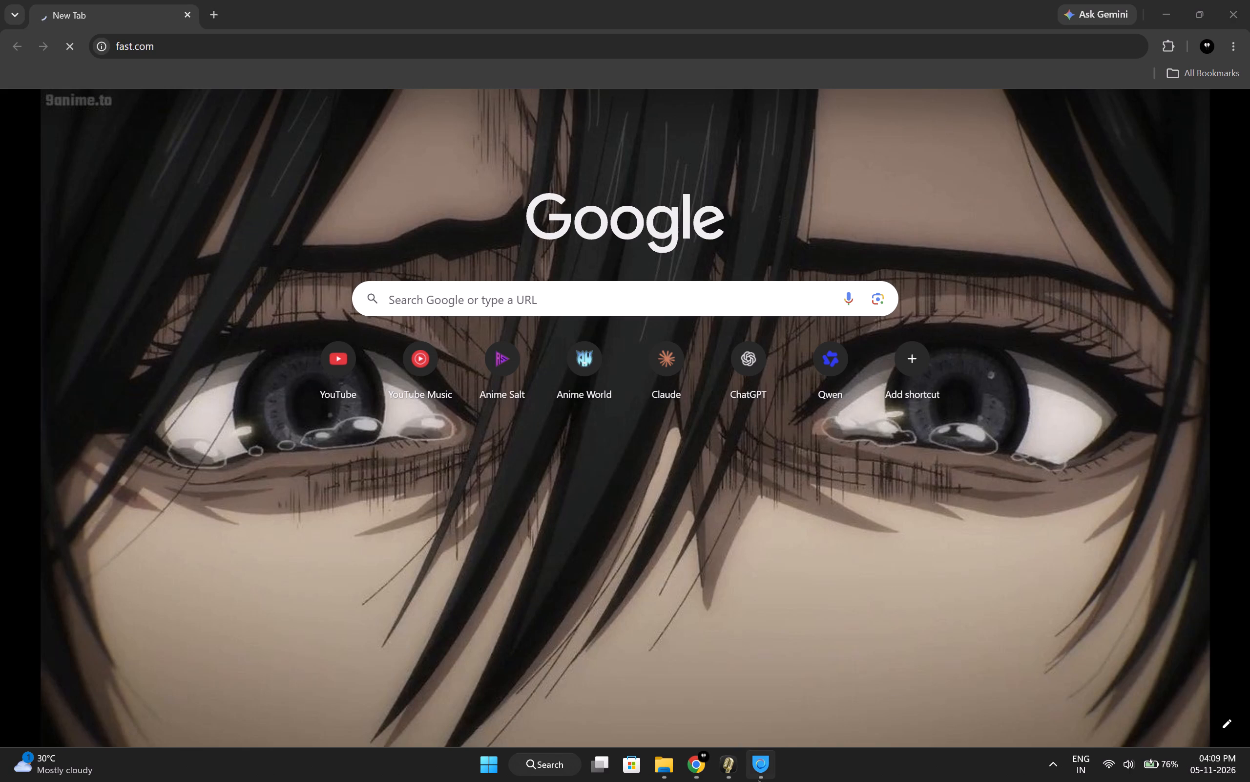
click(755, 777)
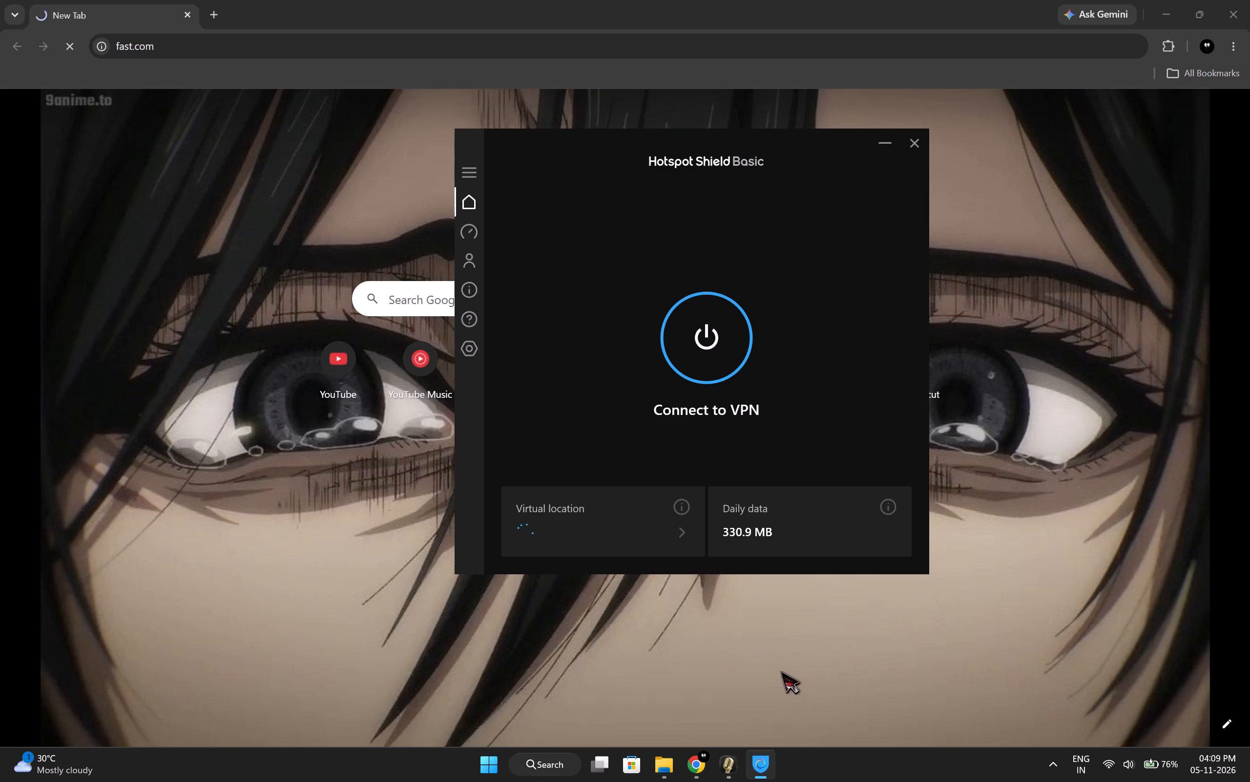
click(705, 351)
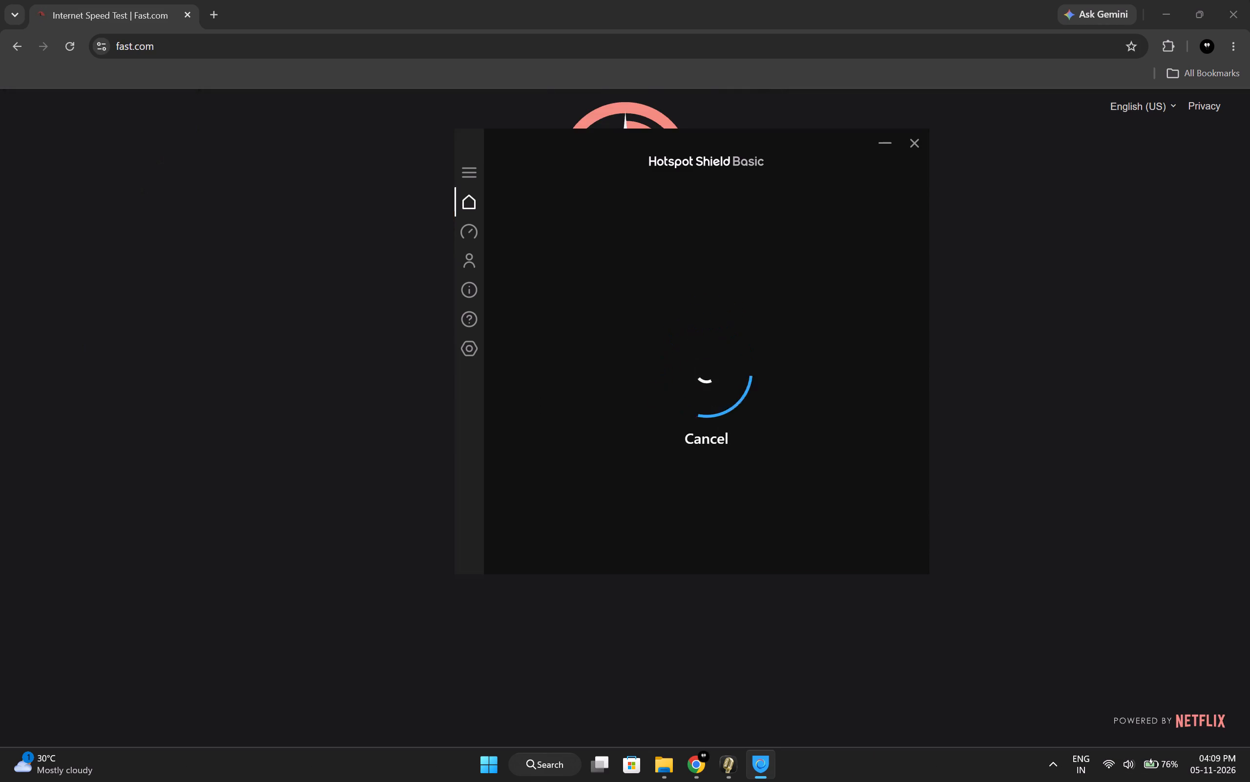
click(1249, 0)
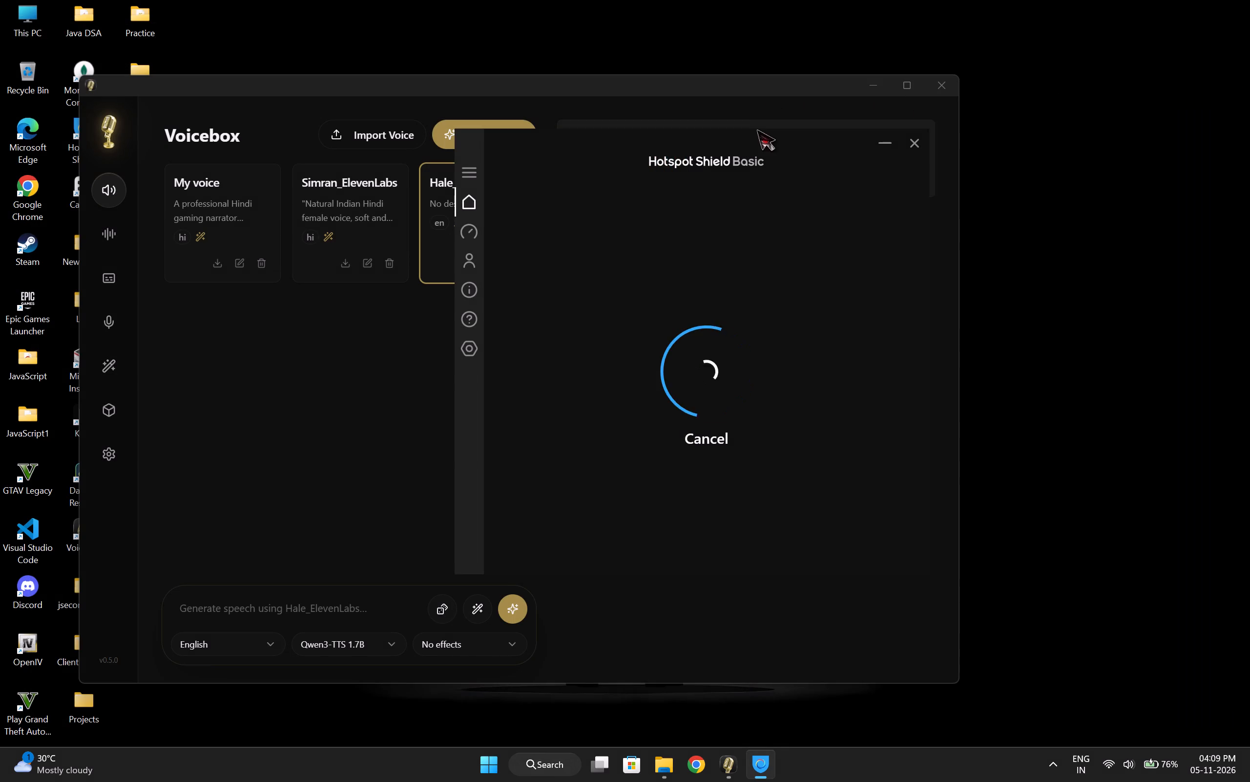
Switch to Voicebox and export the Hale_ElevenLabs North Yankton cops audio to Downloads under the copied video name, then close its player.
drag(751, 134, 748, 251)
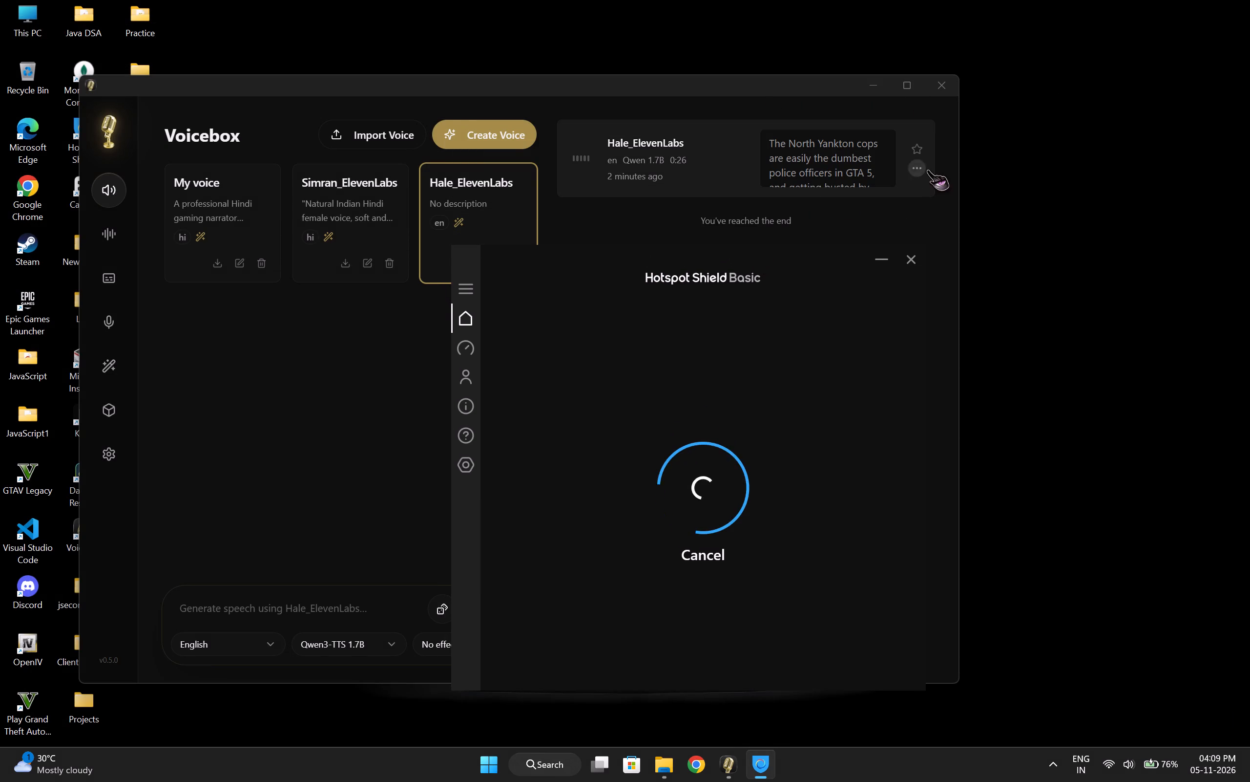
click(927, 169)
click(920, 169)
click(890, 219)
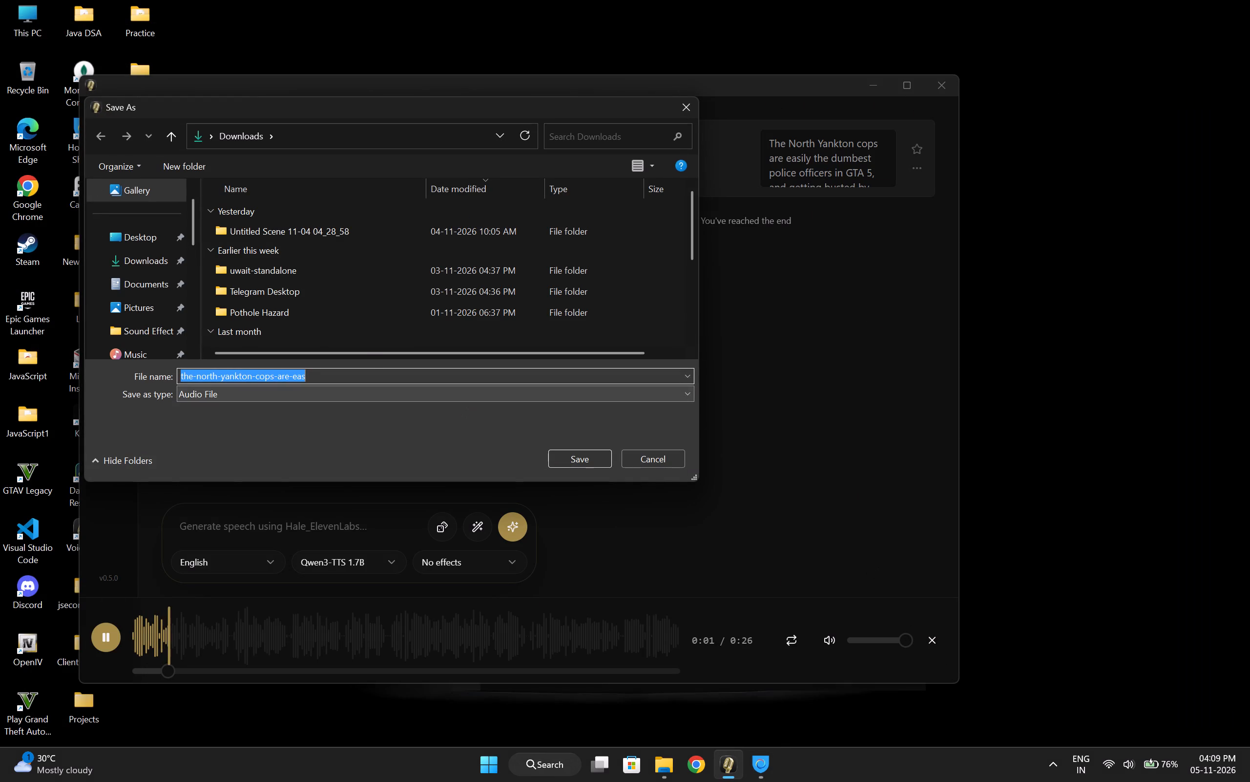
key(ctrl+v)
click(135, 257)
click(568, 457)
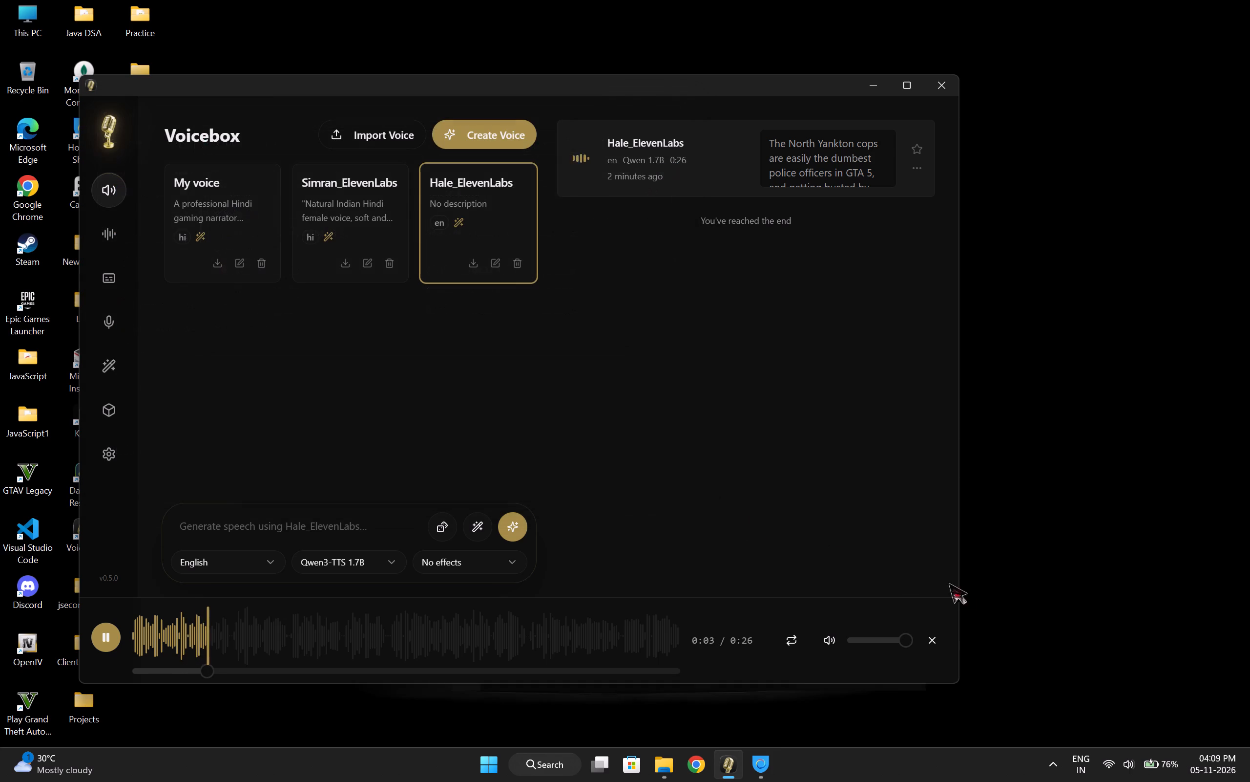
click(924, 642)
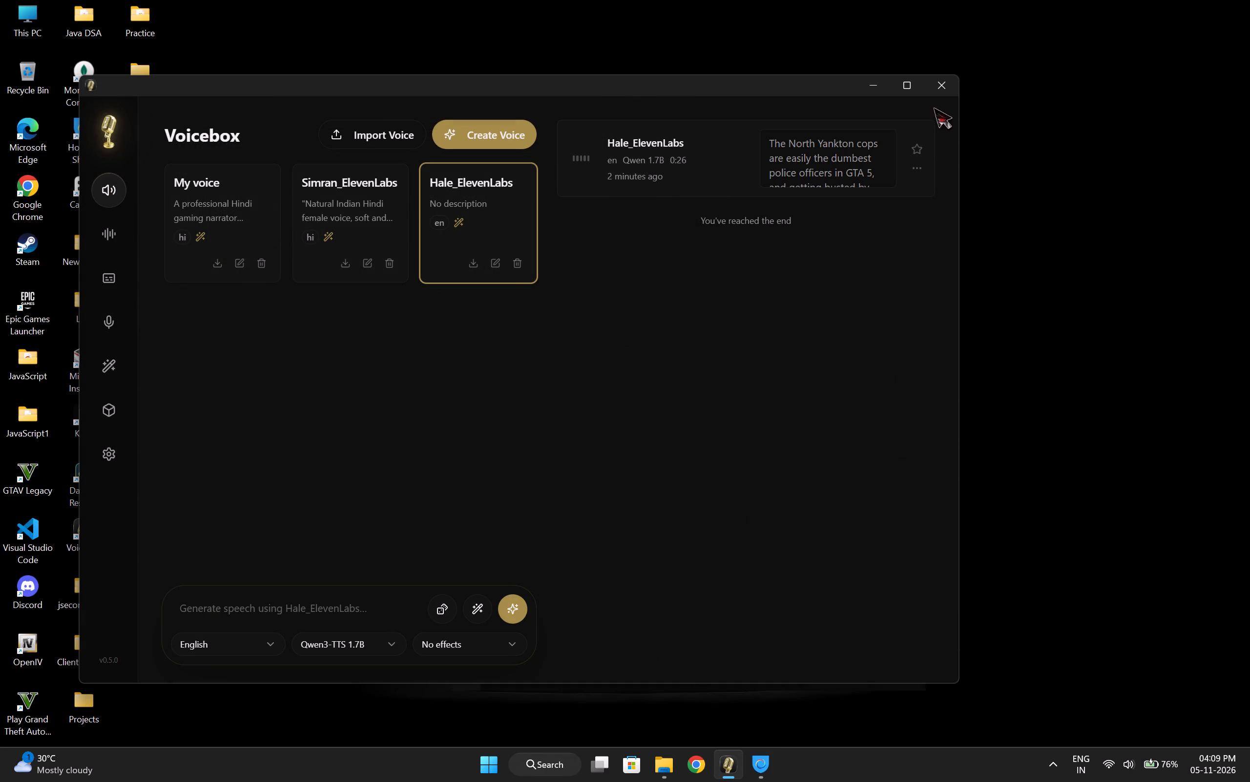
Switch to Hotspot Shield, retry the VPN connection, and close its window.
click(764, 765)
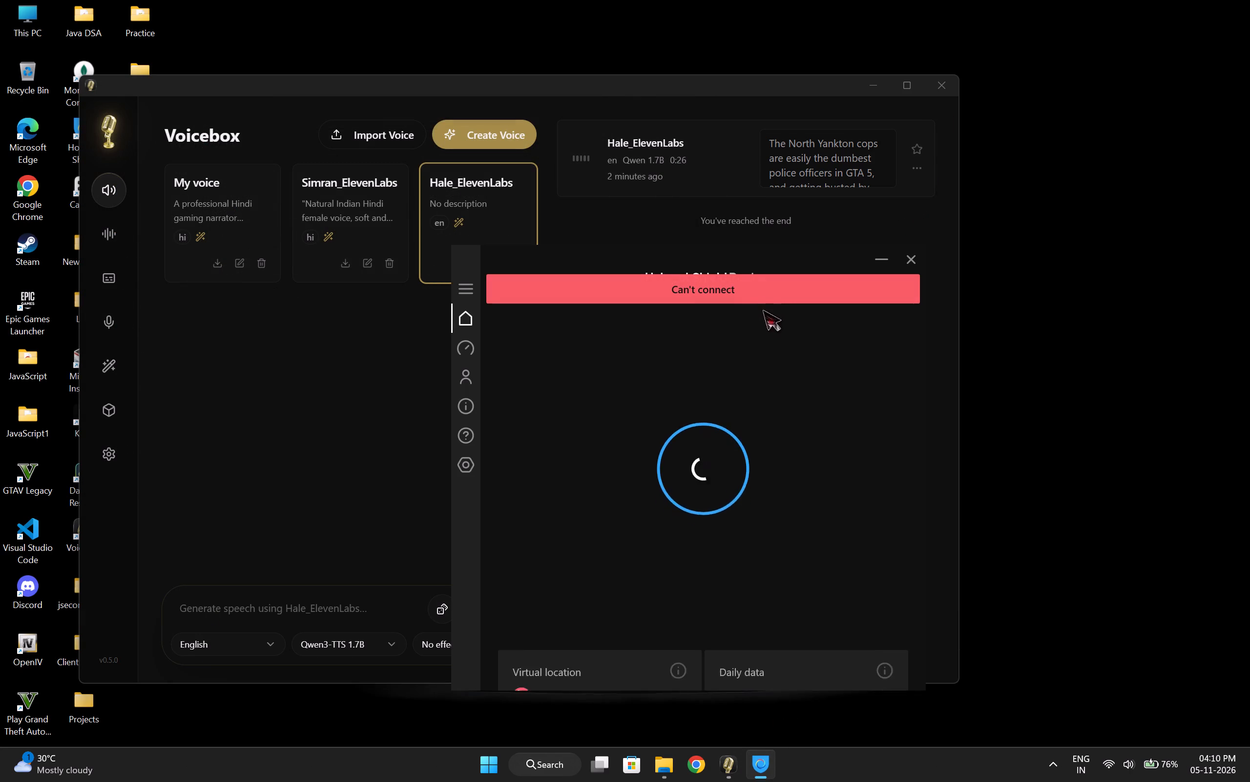
click(689, 462)
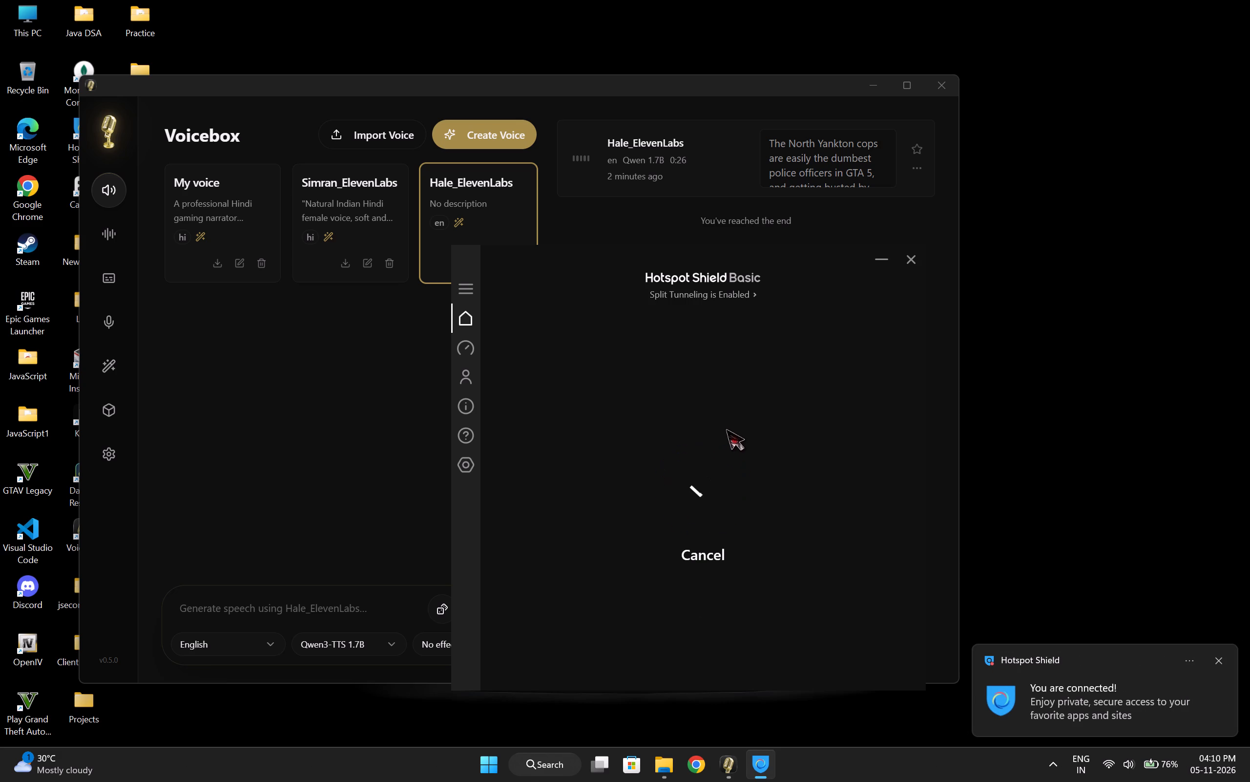
click(905, 251)
Launch CapCut from the desktop and close Voicebox.
click(950, 93)
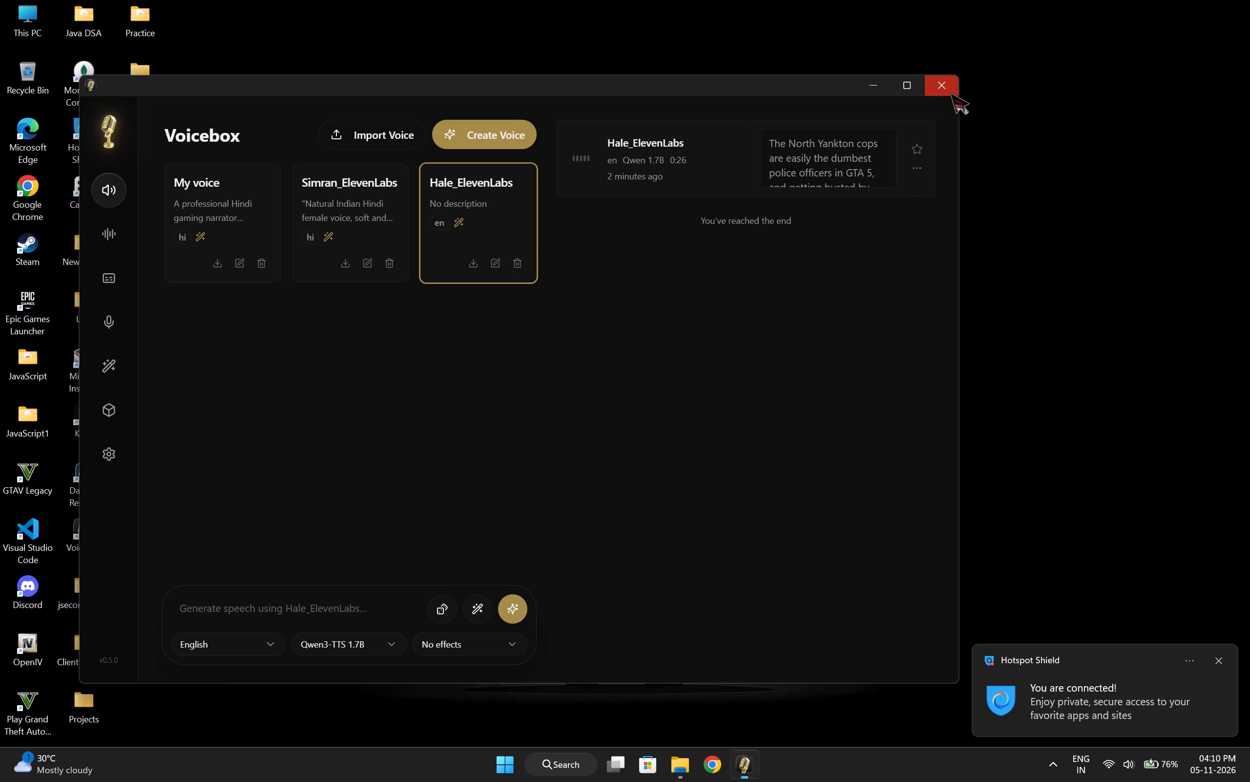
double_click(68, 192)
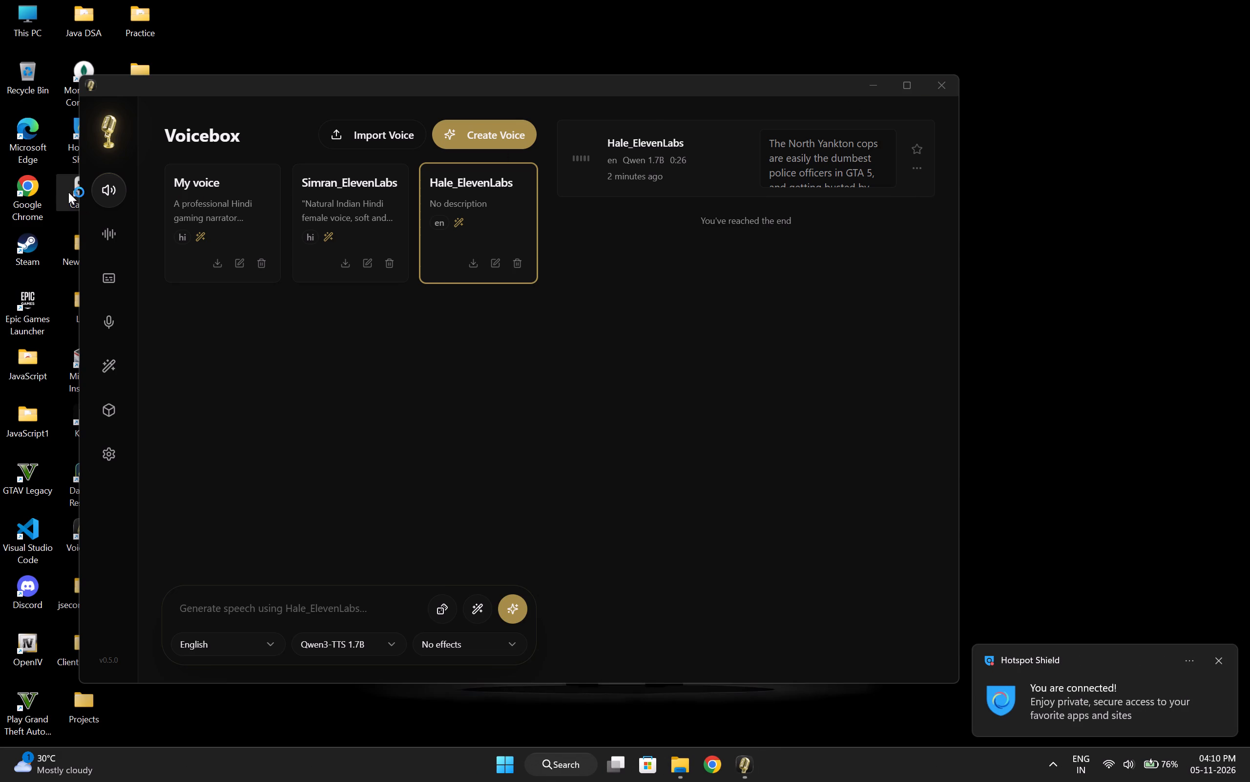
click(941, 94)
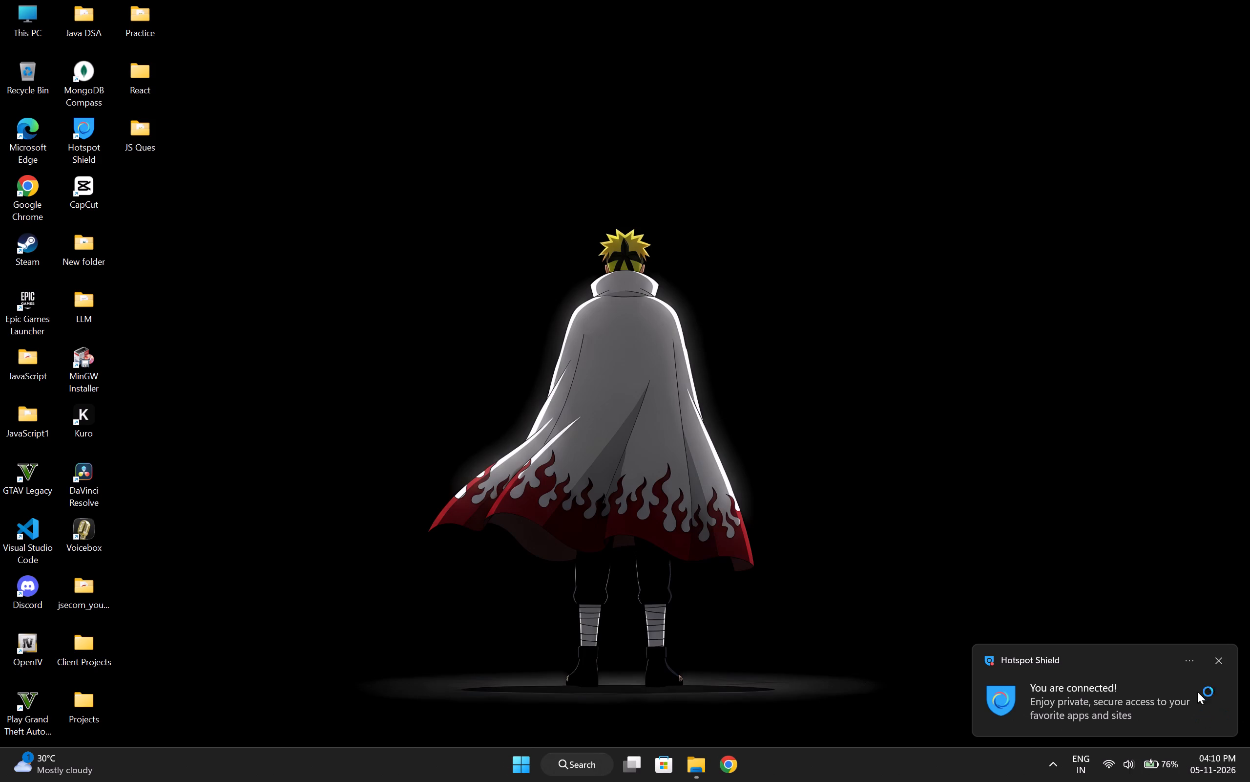
Dismiss the Hotspot Shield notification and exit CapCut's environment testing.
click(1224, 663)
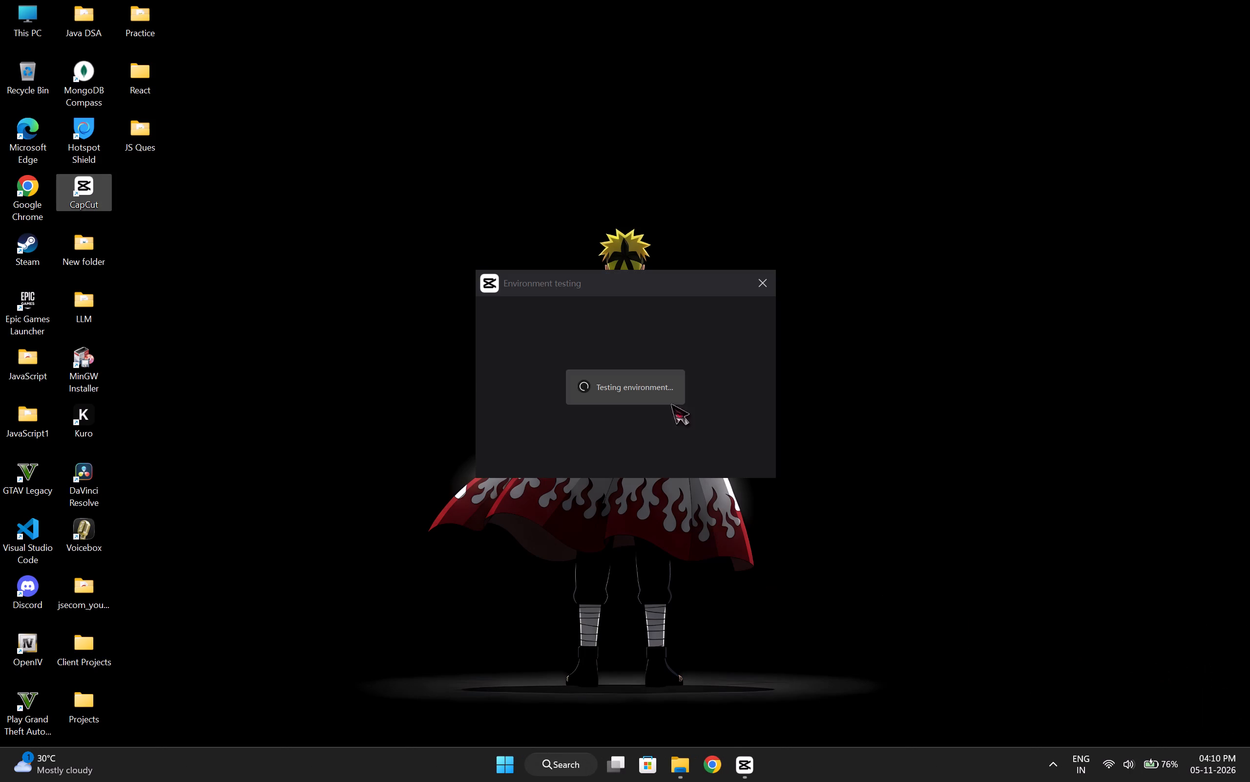
click(669, 303)
click(759, 279)
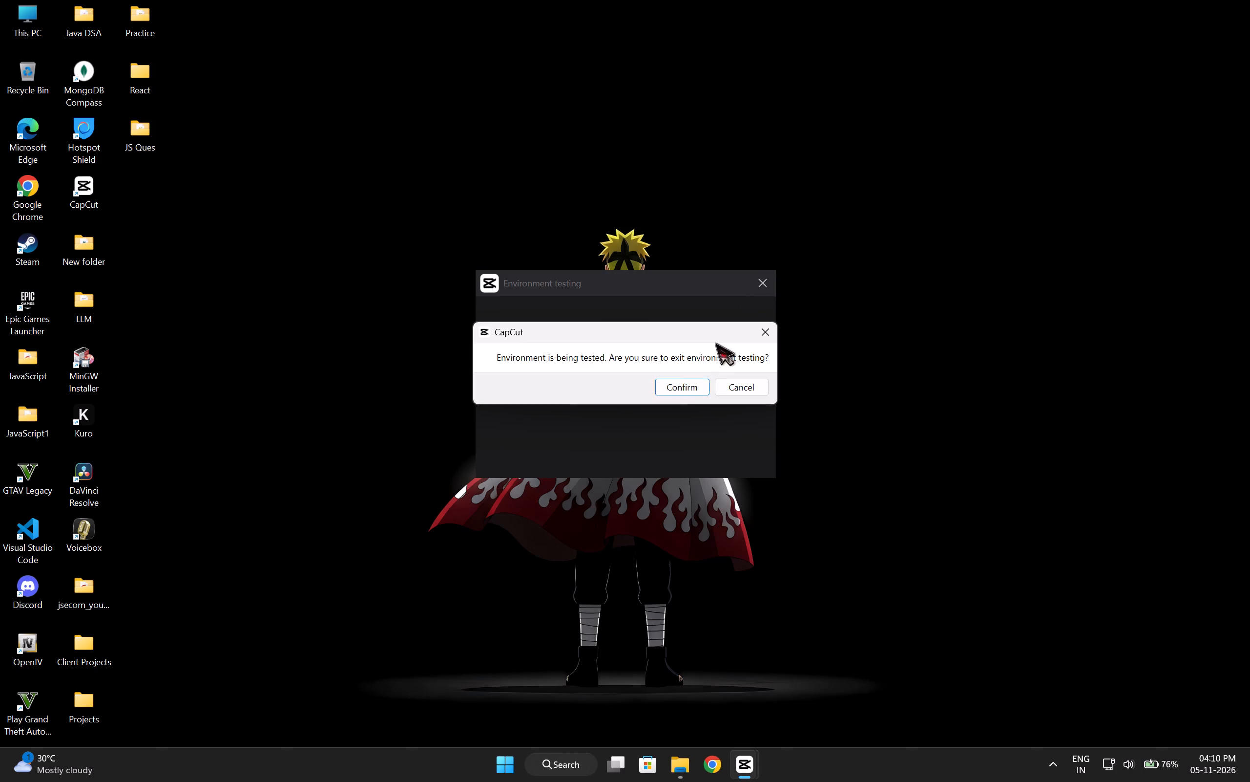
click(676, 382)
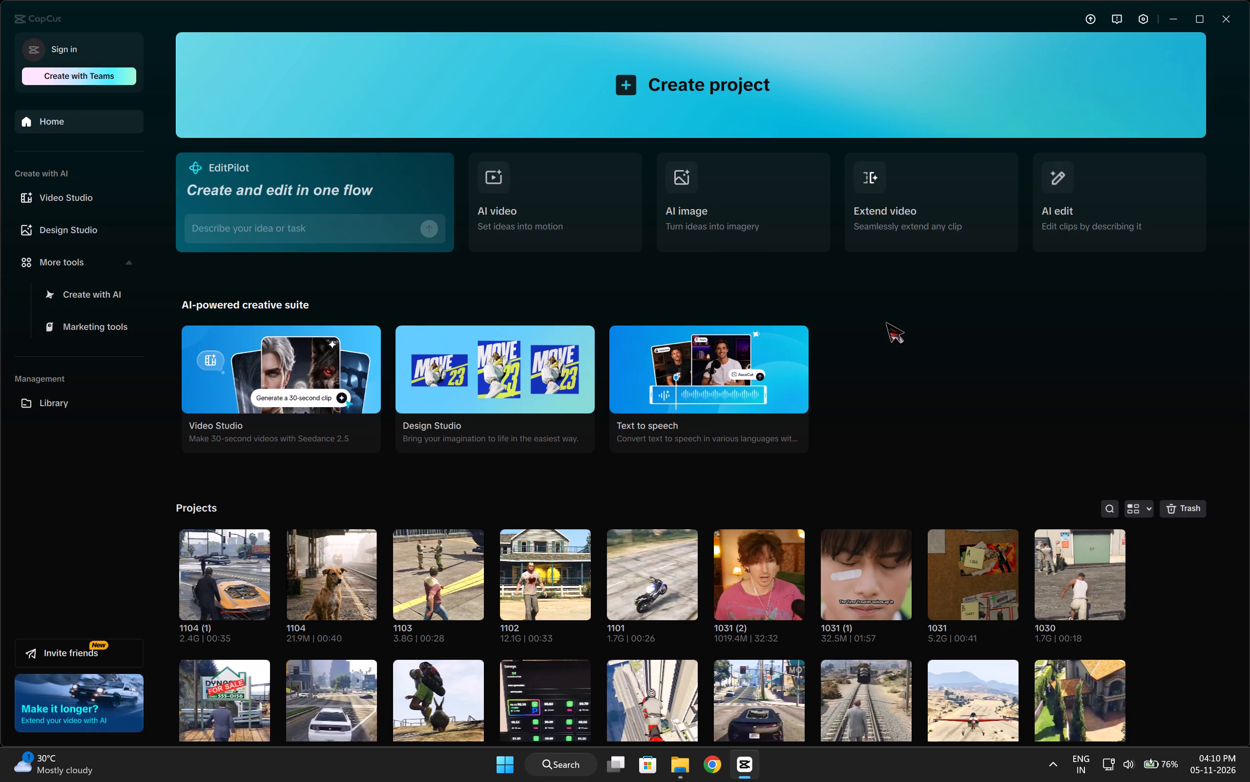
Look through the existing projects on the CapCut home page.
scroll(882, 322, down, 1)
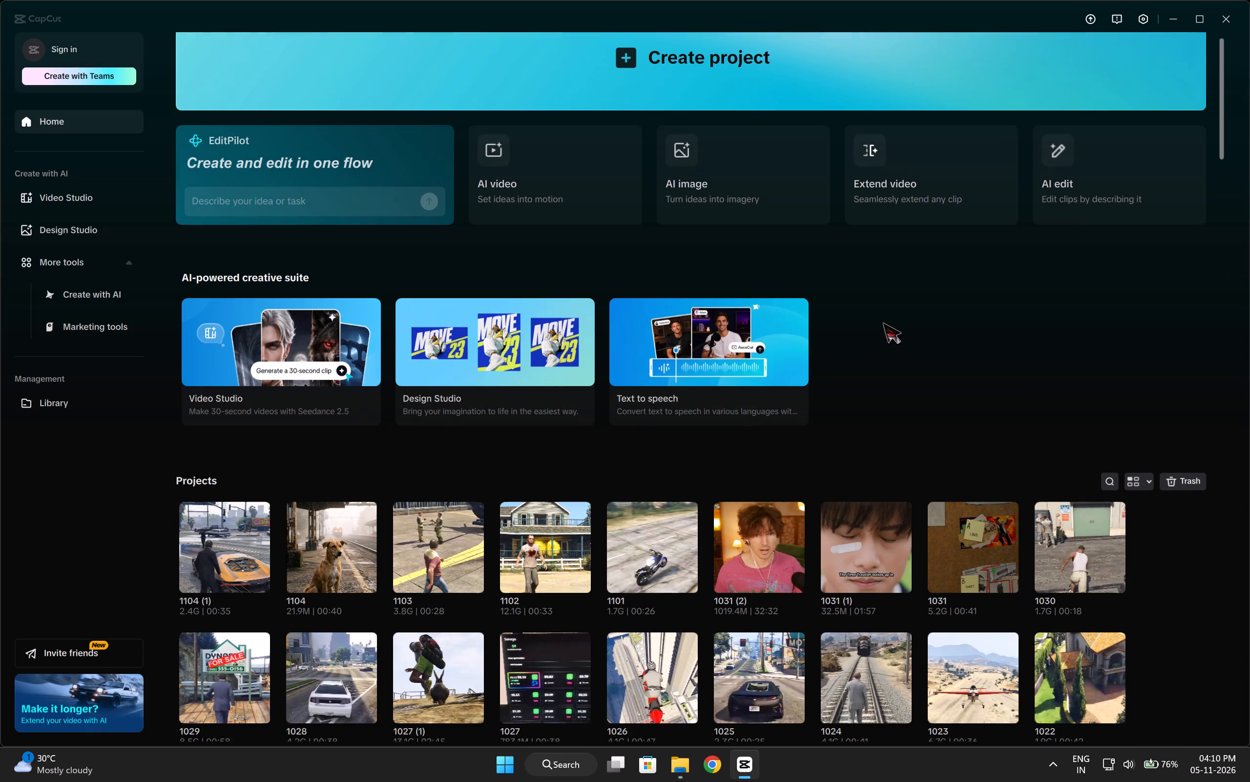
scroll(882, 322, down, 3)
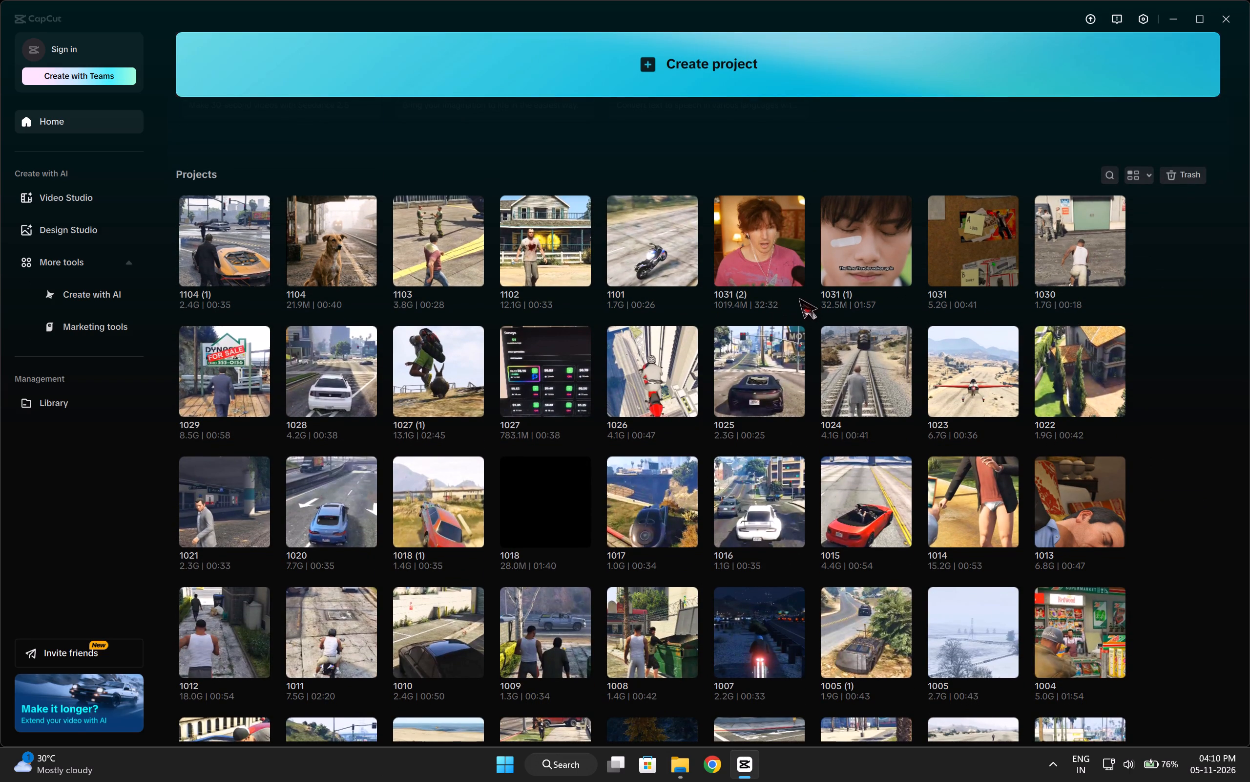
scroll(1023, 317, down, 2)
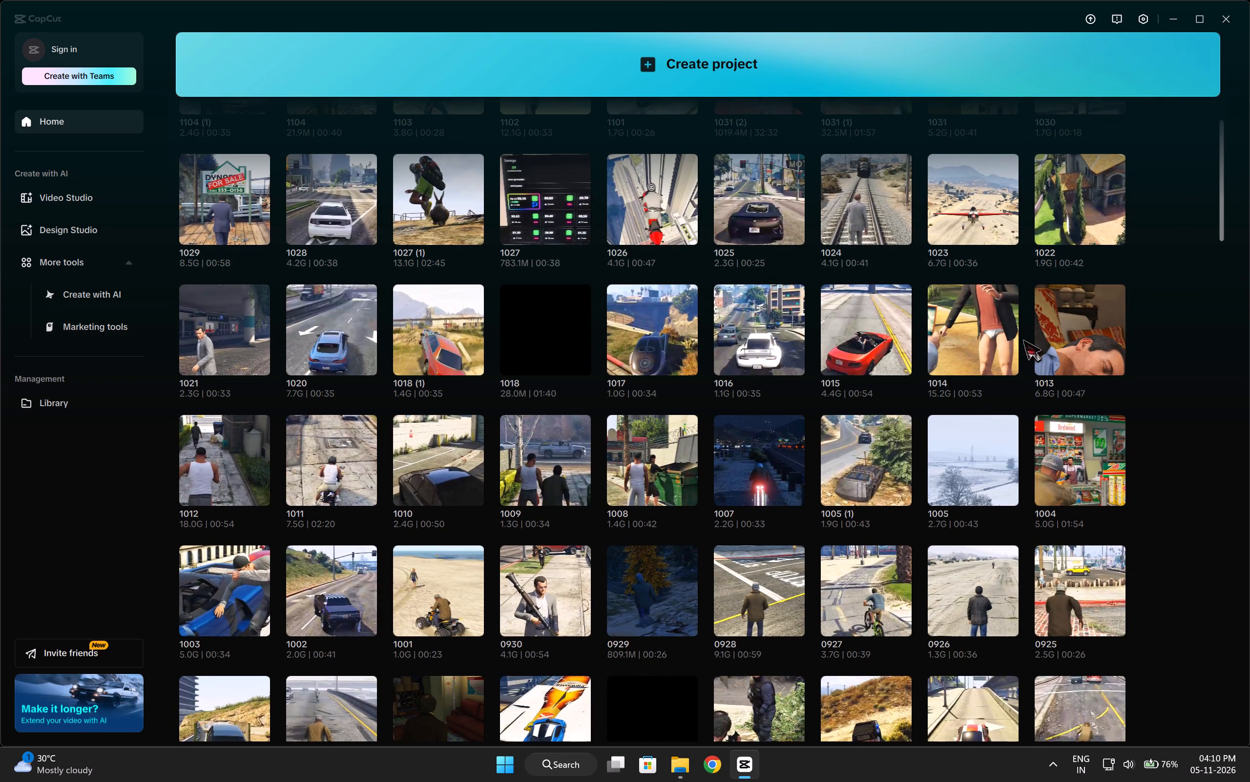
scroll(1034, 335, down, 2)
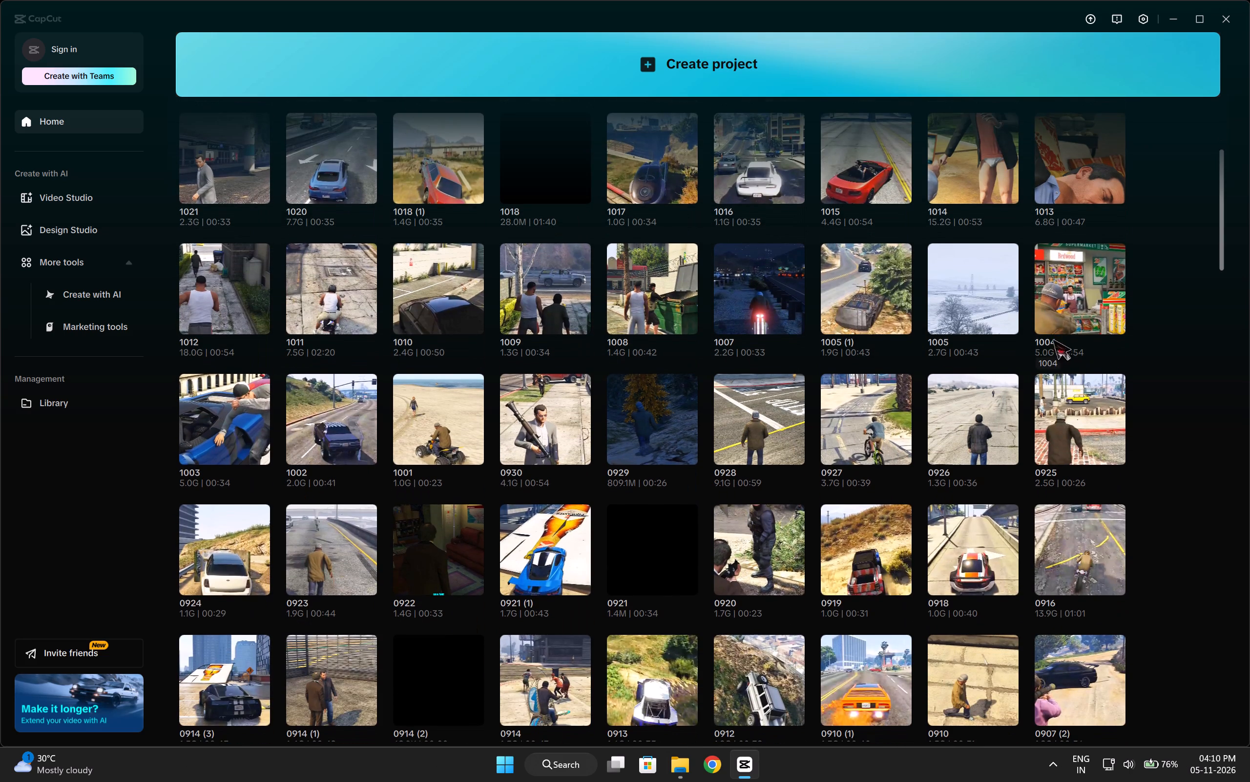
scroll(1054, 343, down, 2)
scroll(1055, 347, up, 12)
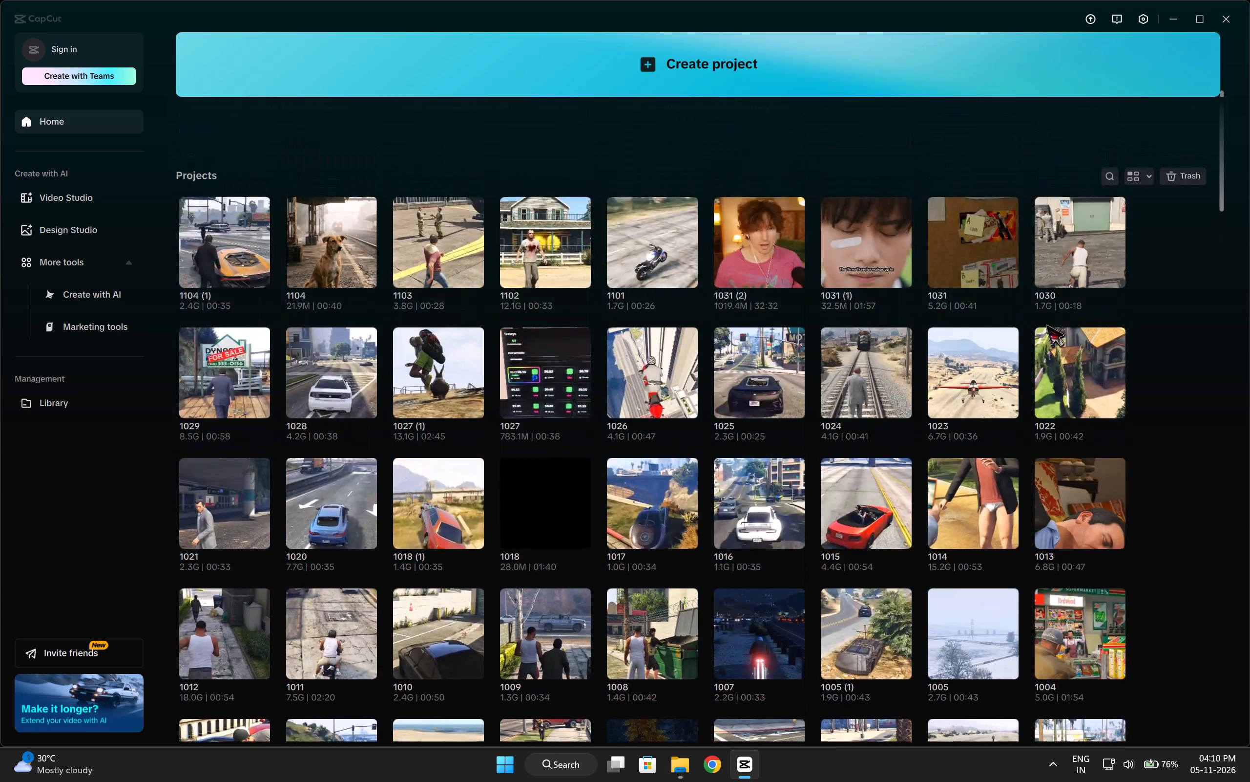
scroll(1045, 324, up, 7)
scroll(583, 101, up, 2)
Create a new CapCut project.
click(565, 109)
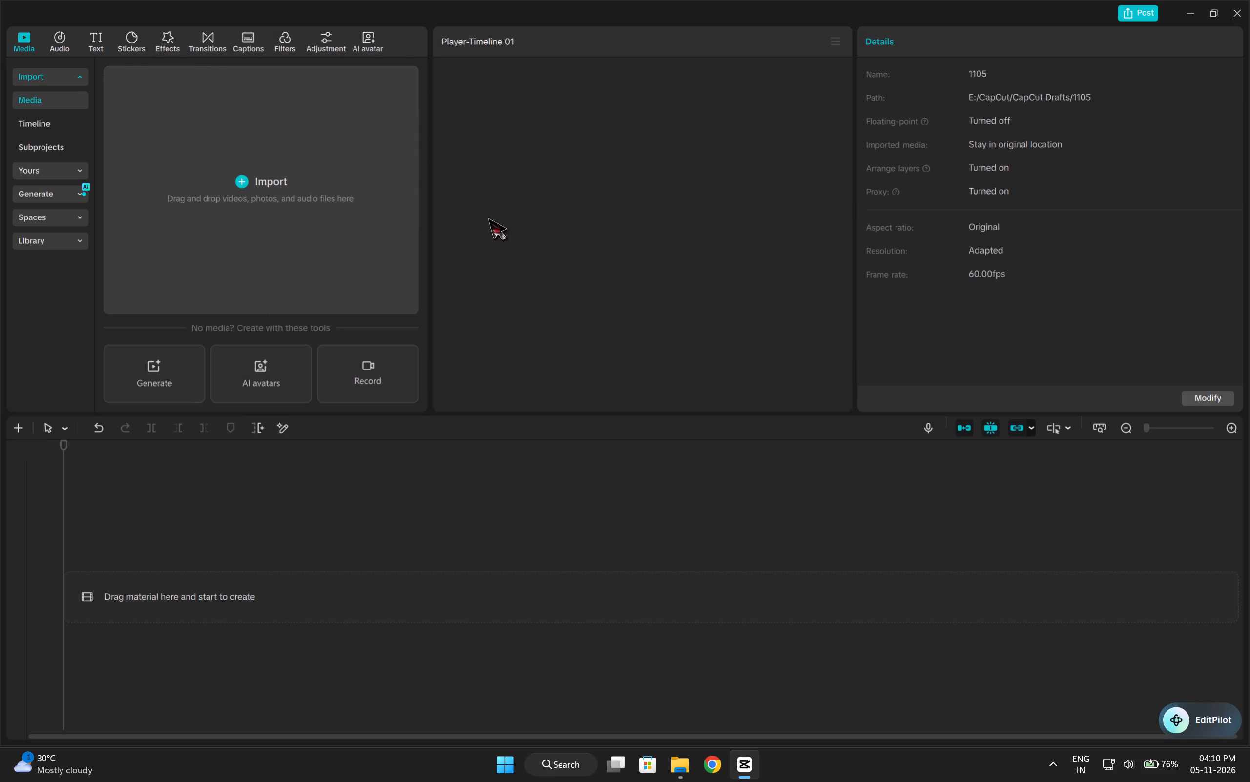
Import the WAV file "The DUMBEST Cops In GTA 5 History..." from the Downloads folder into the project.
drag(298, 209, 290, 212)
click(288, 207)
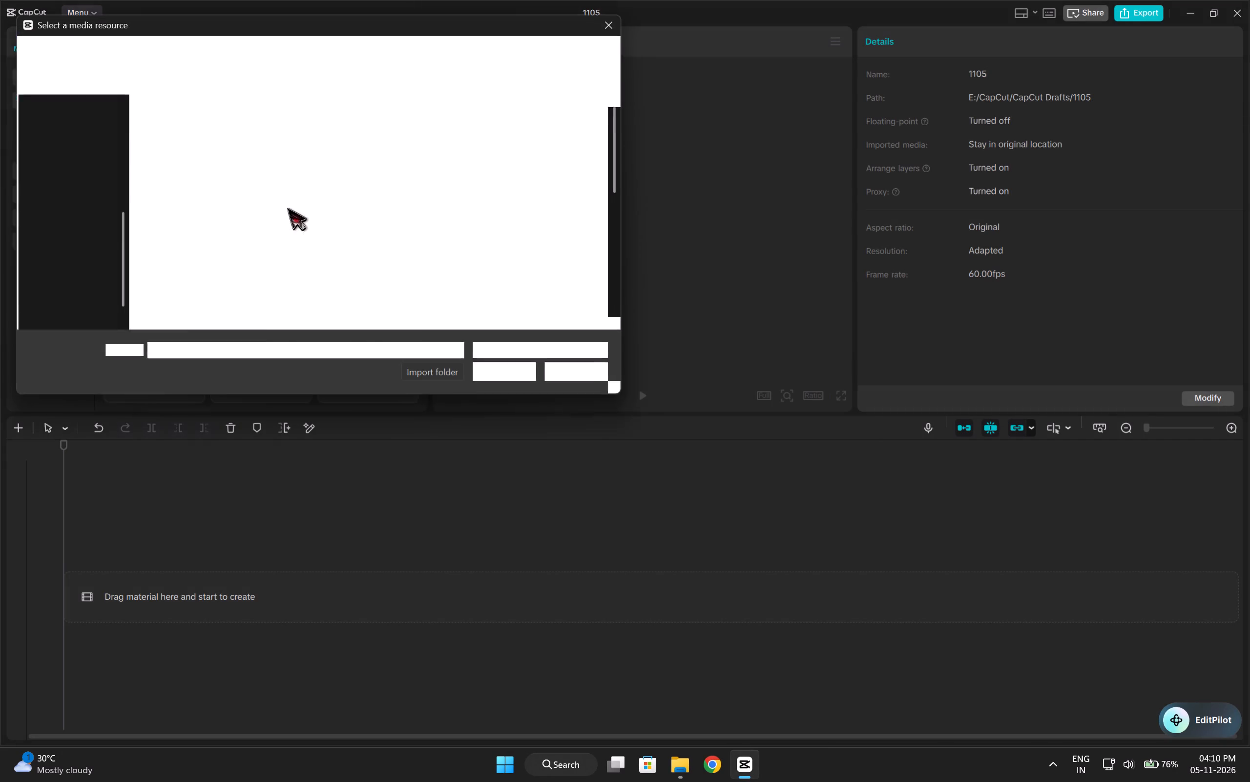
scroll(76, 189, up, 2)
click(70, 198)
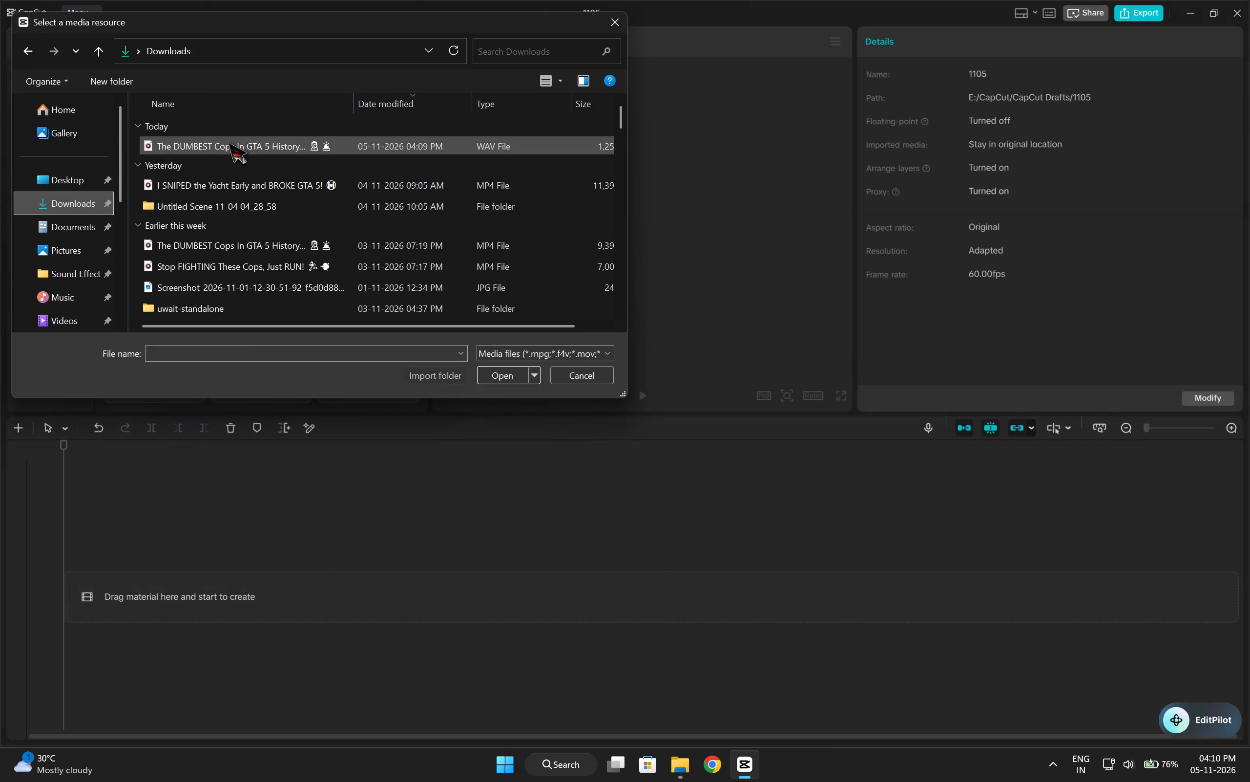
double_click(242, 140)
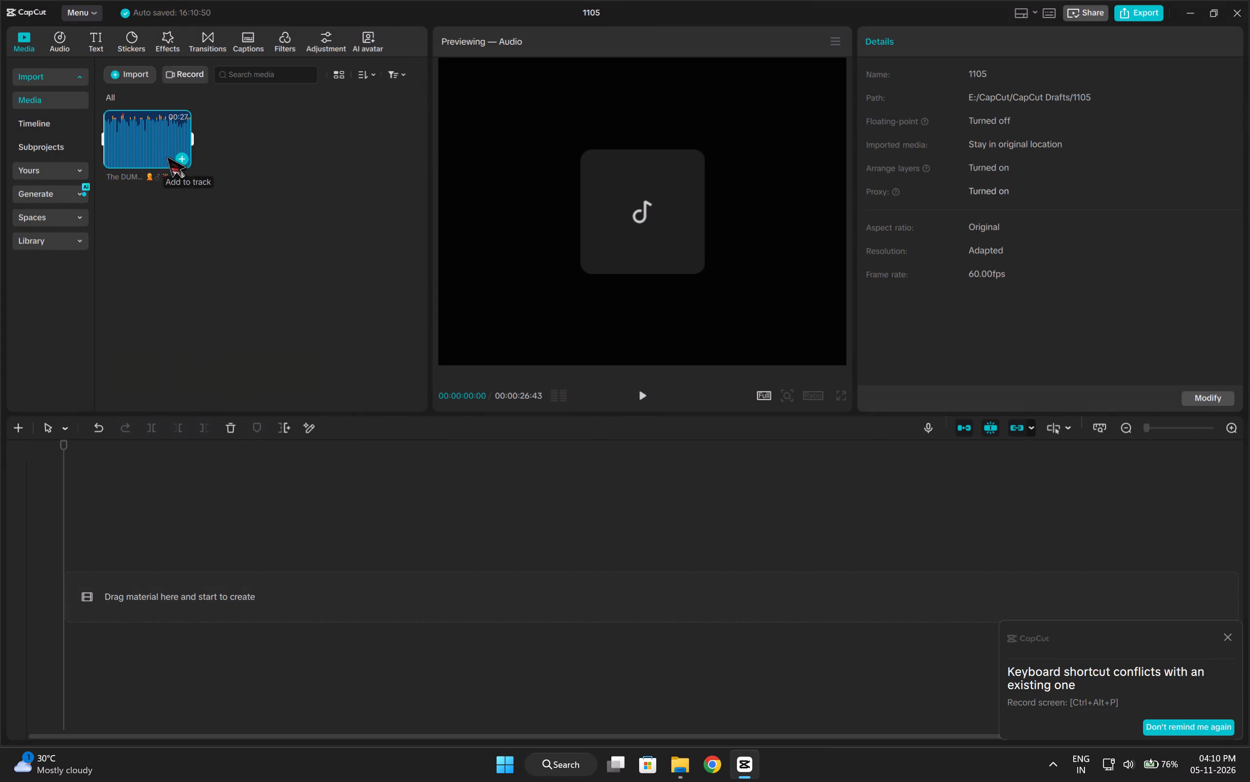
Add the imported voice-over audio to the timeline and dismiss the shortcut conflict notice.
click(177, 155)
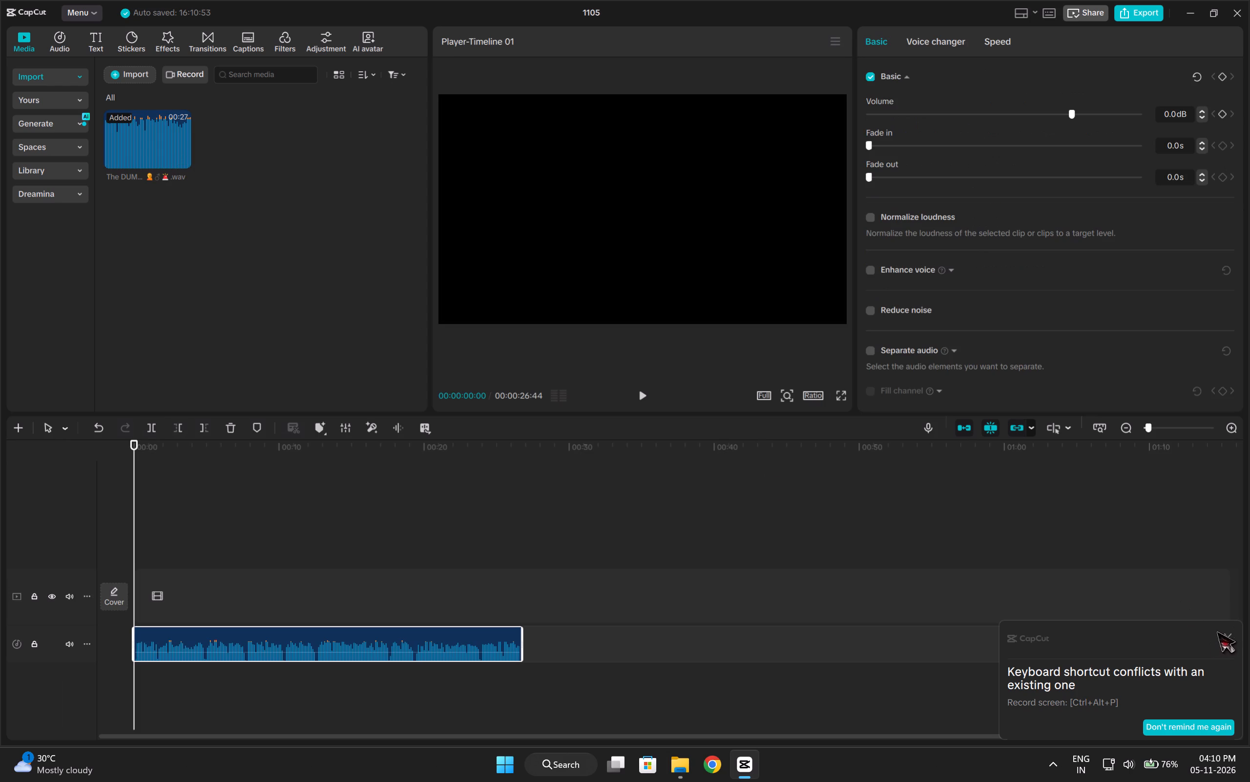
click(1225, 638)
Set the voice-over clip's volume to 10.0 dB.
ctrl+scroll(728, 603, up, 4)
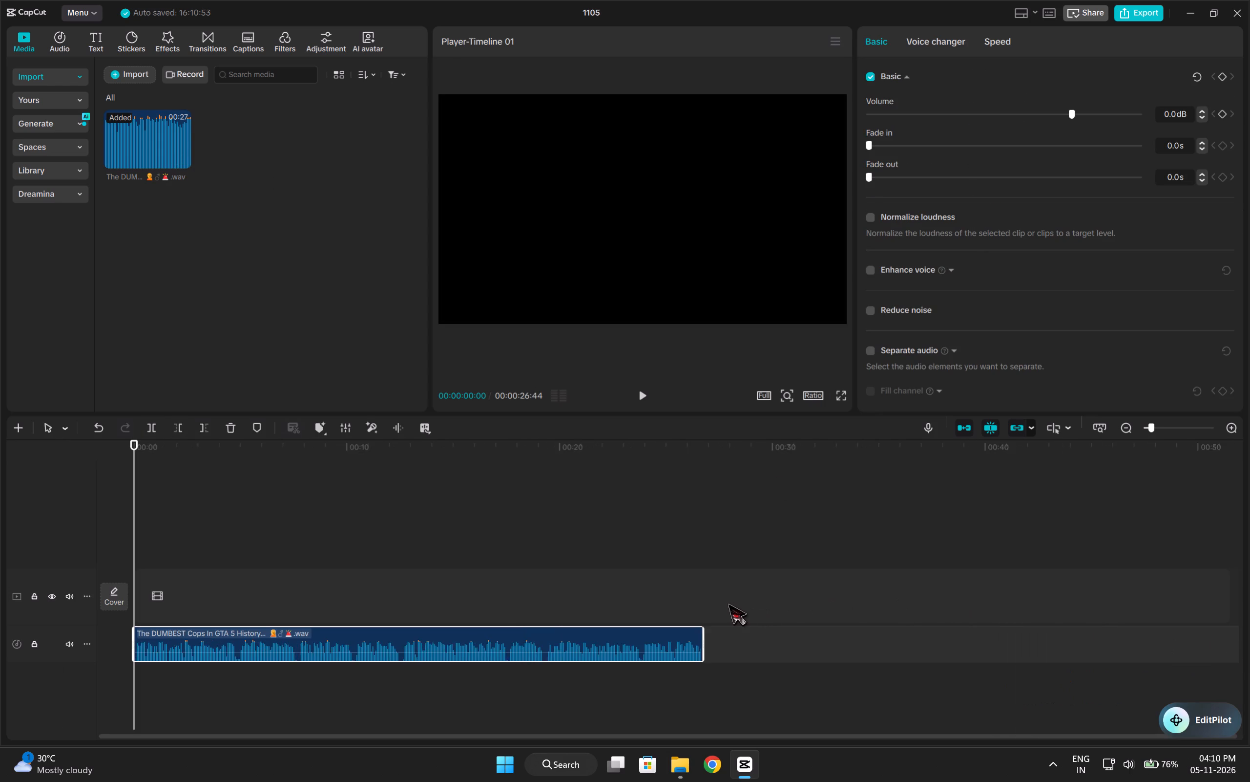
ctrl+scroll(728, 603, up, 14)
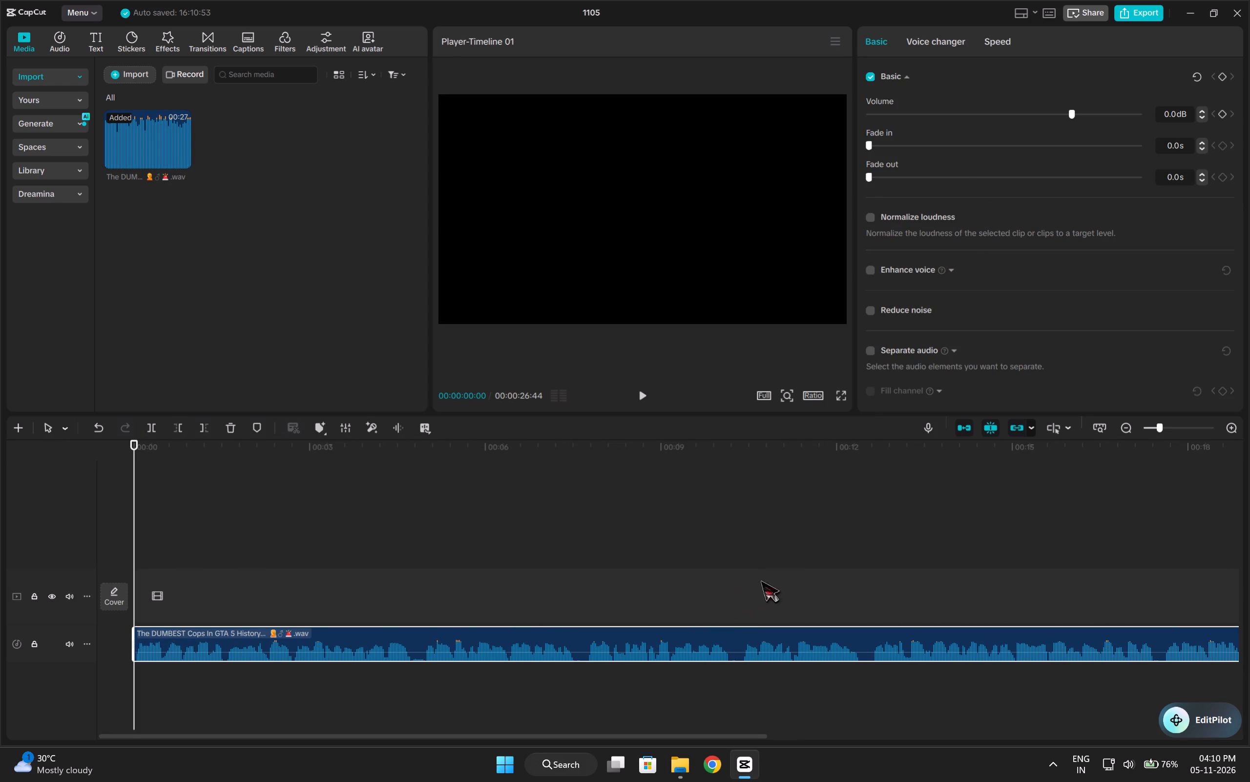
ctrl+scroll(782, 589, up, 3)
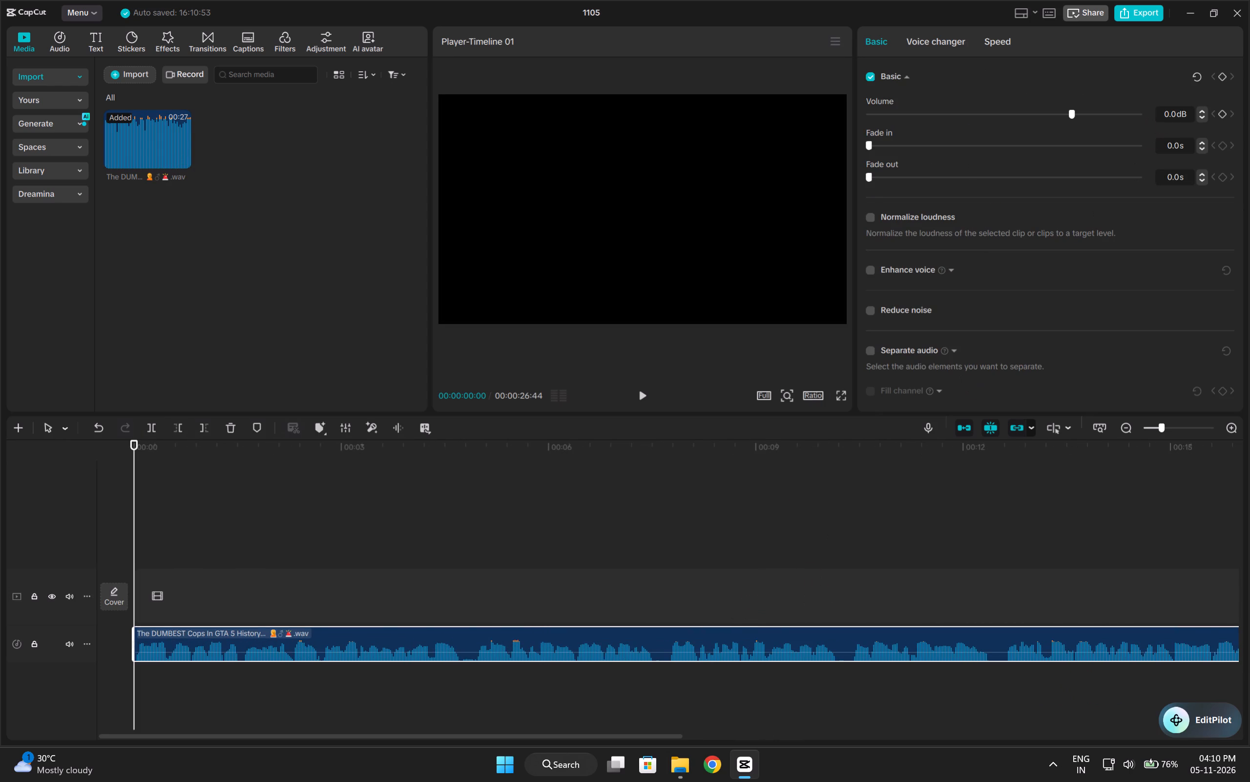
click(1165, 109)
key(End)
click(1163, 114)
key(1)
key(Return)
Split the voice-over at both ends of its first four silent pauses, between about 4.7 and 12.6 seconds.
key(b)
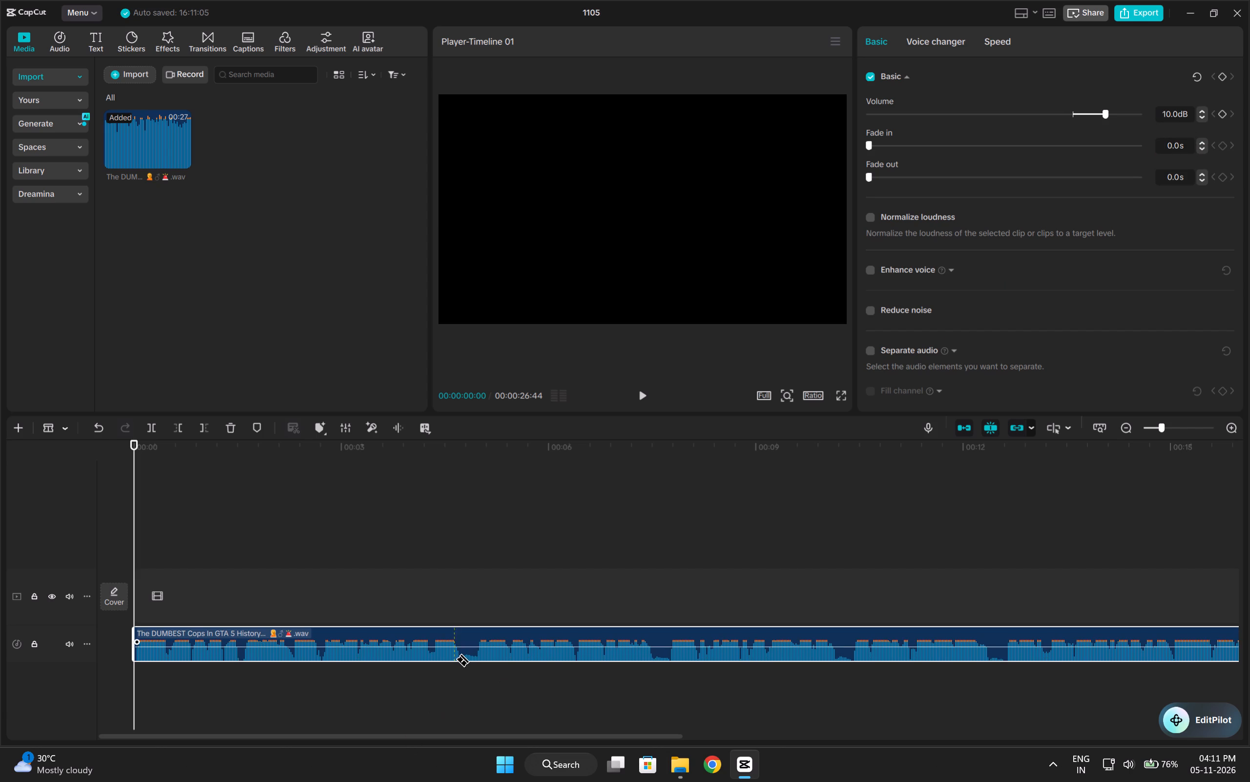
click(459, 655)
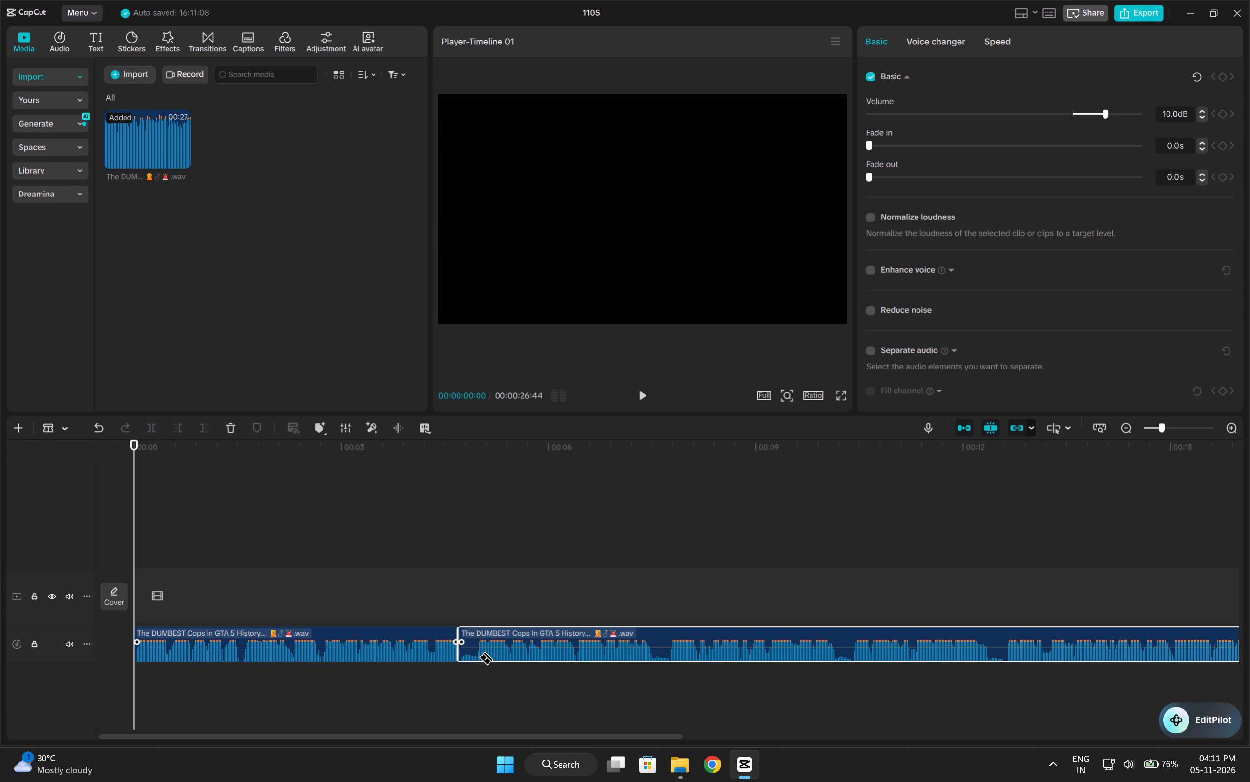
click(477, 658)
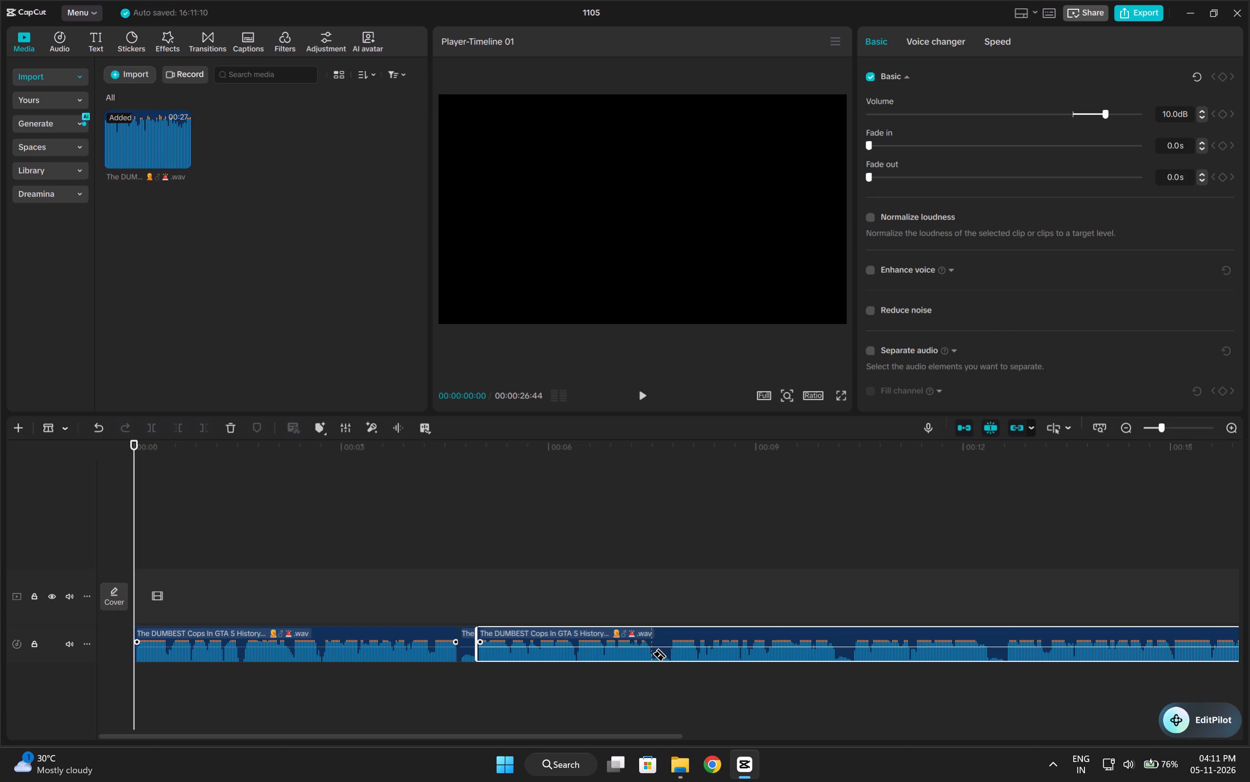
click(652, 653)
click(669, 658)
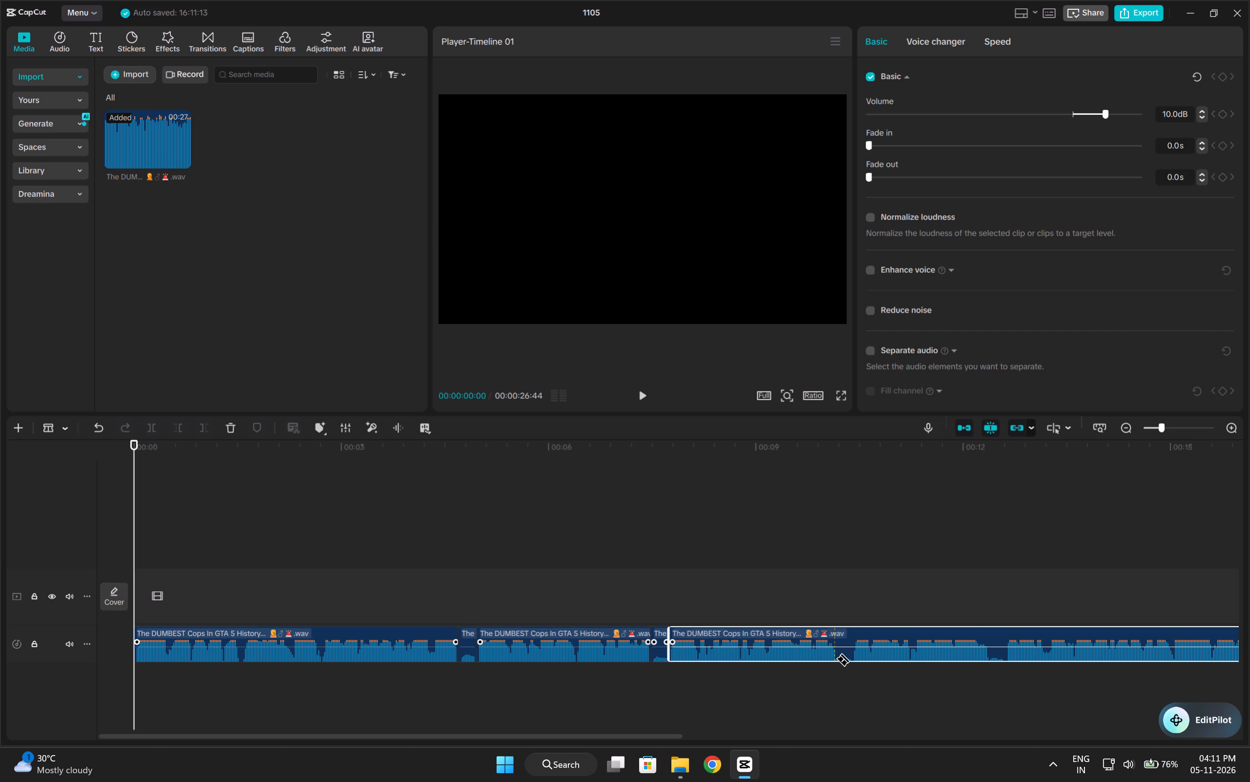
click(835, 658)
click(854, 653)
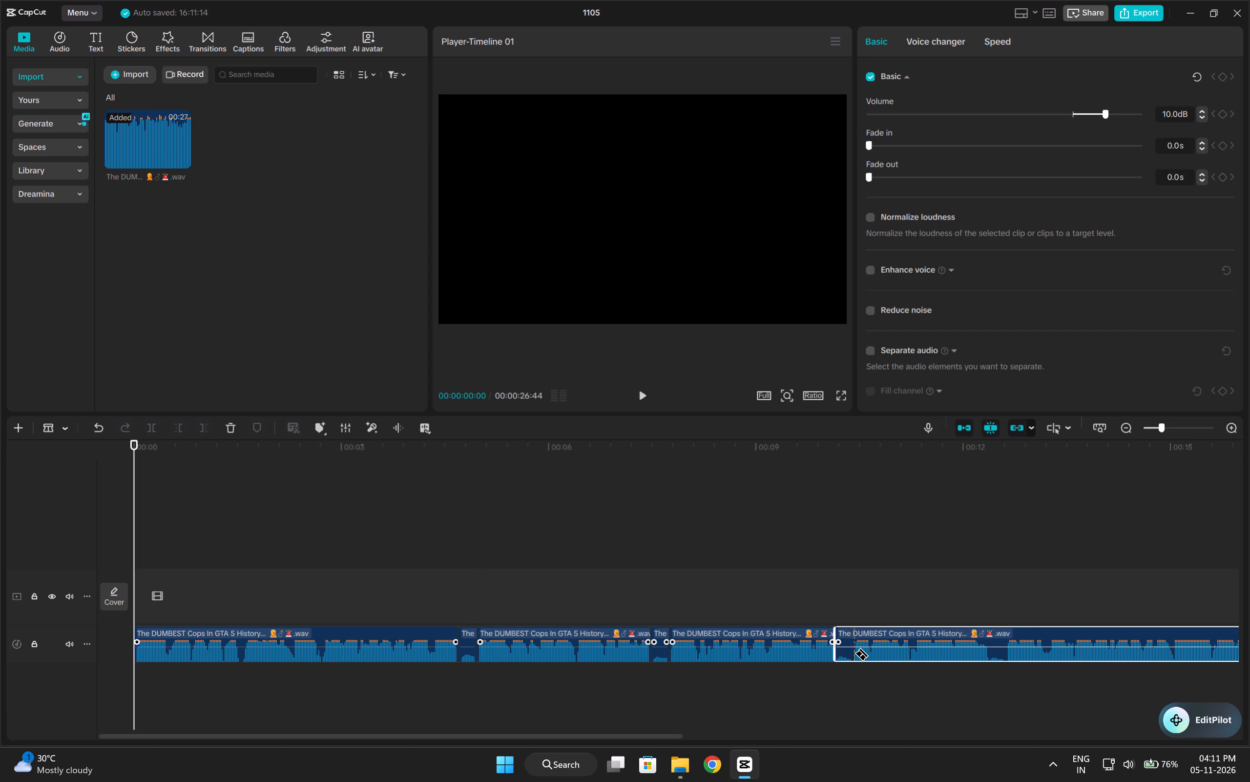
click(987, 653)
click(1008, 652)
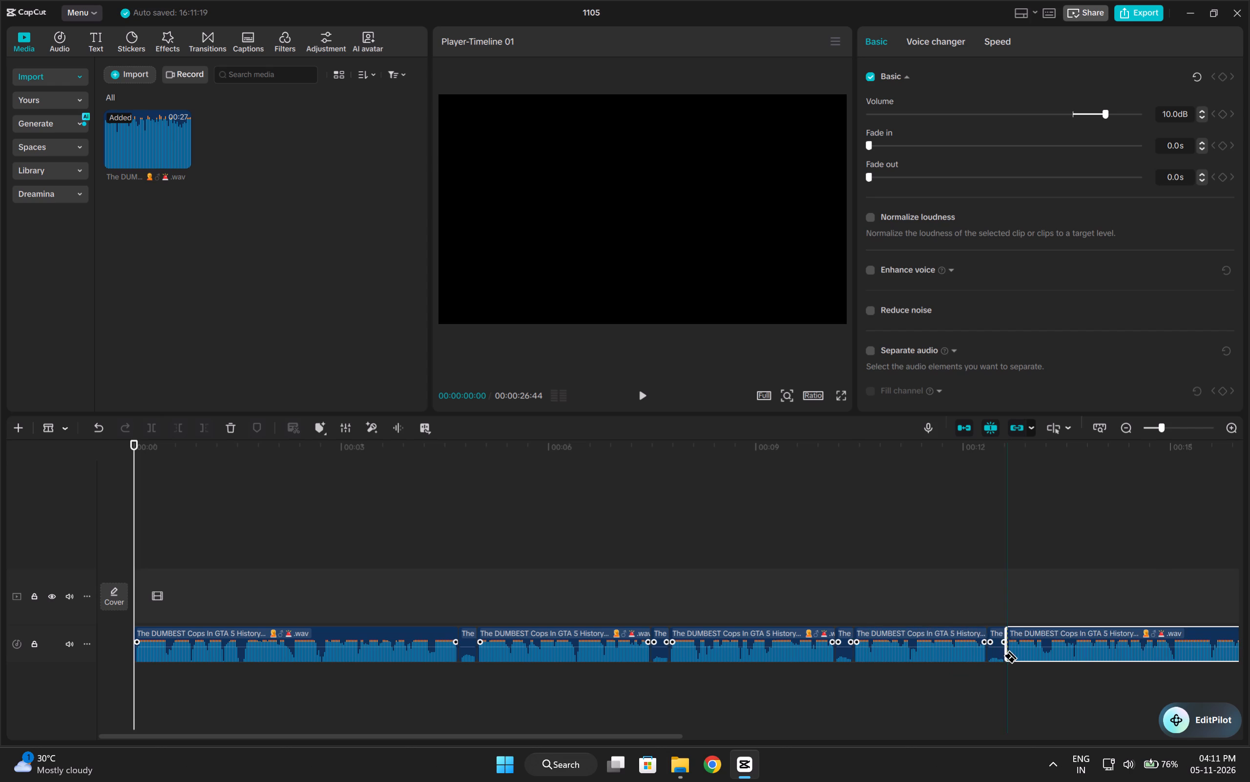
Split the voice-over at both ends of the remaining three silent pauses, between about 17 and 24 seconds.
drag(609, 739, 902, 749)
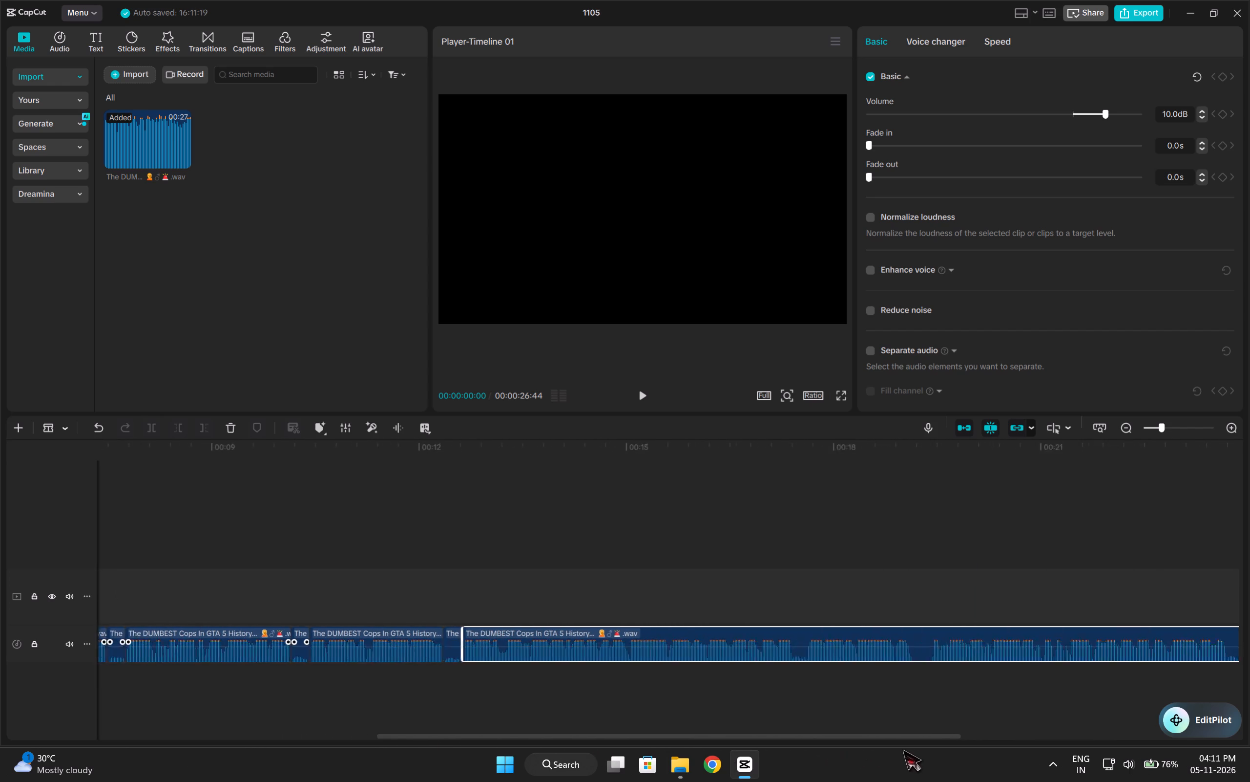
drag(902, 749, 914, 749)
click(740, 653)
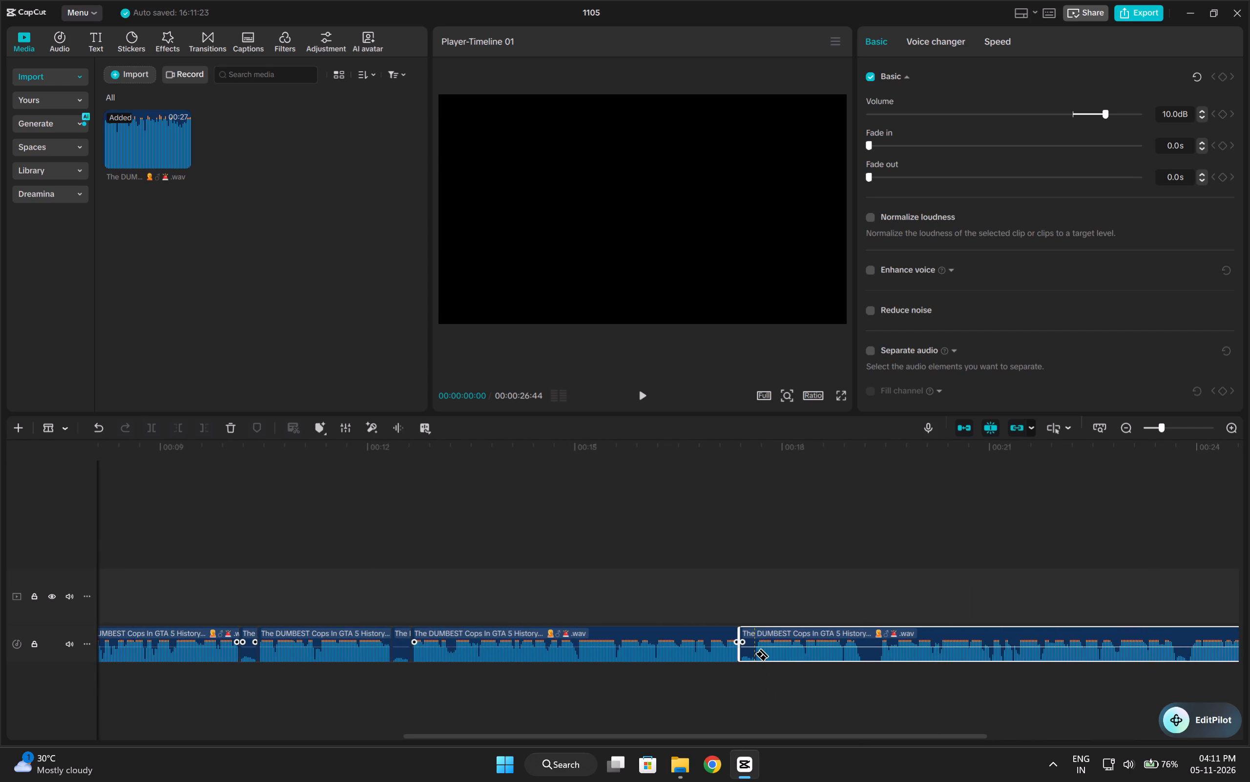
click(754, 653)
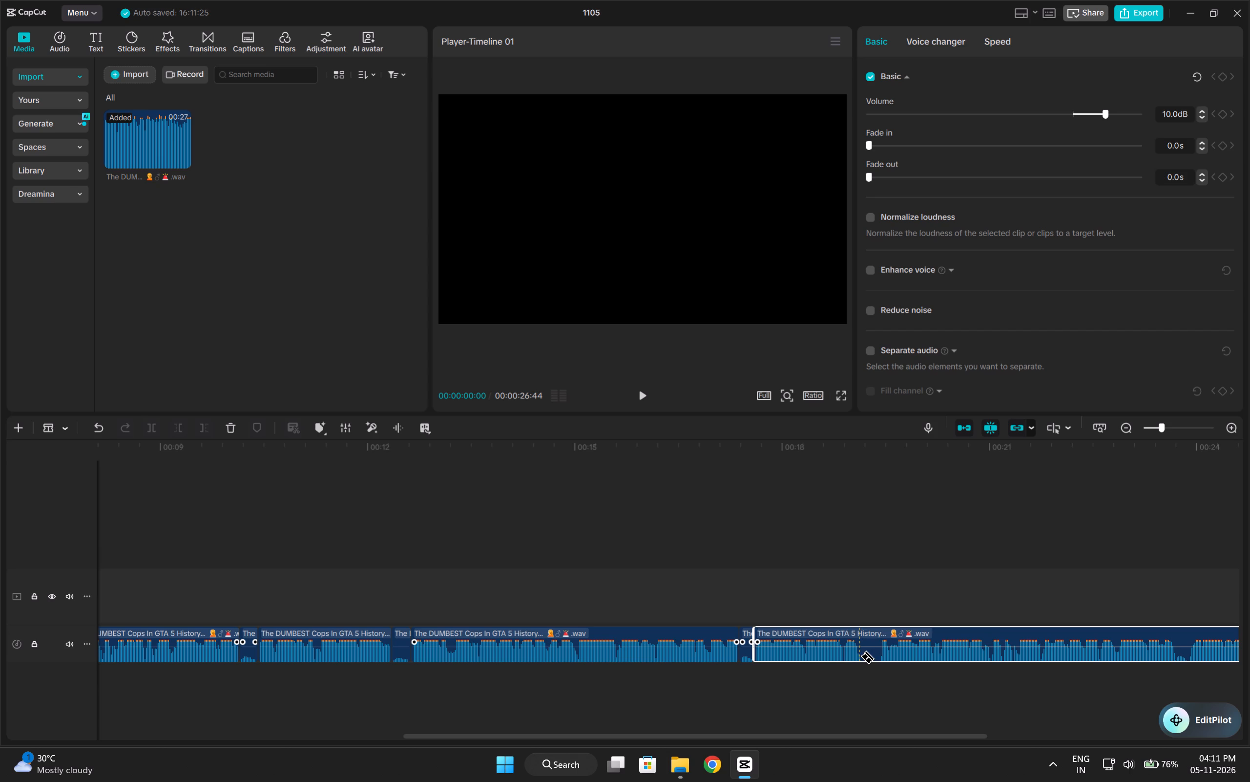
click(860, 656)
click(880, 655)
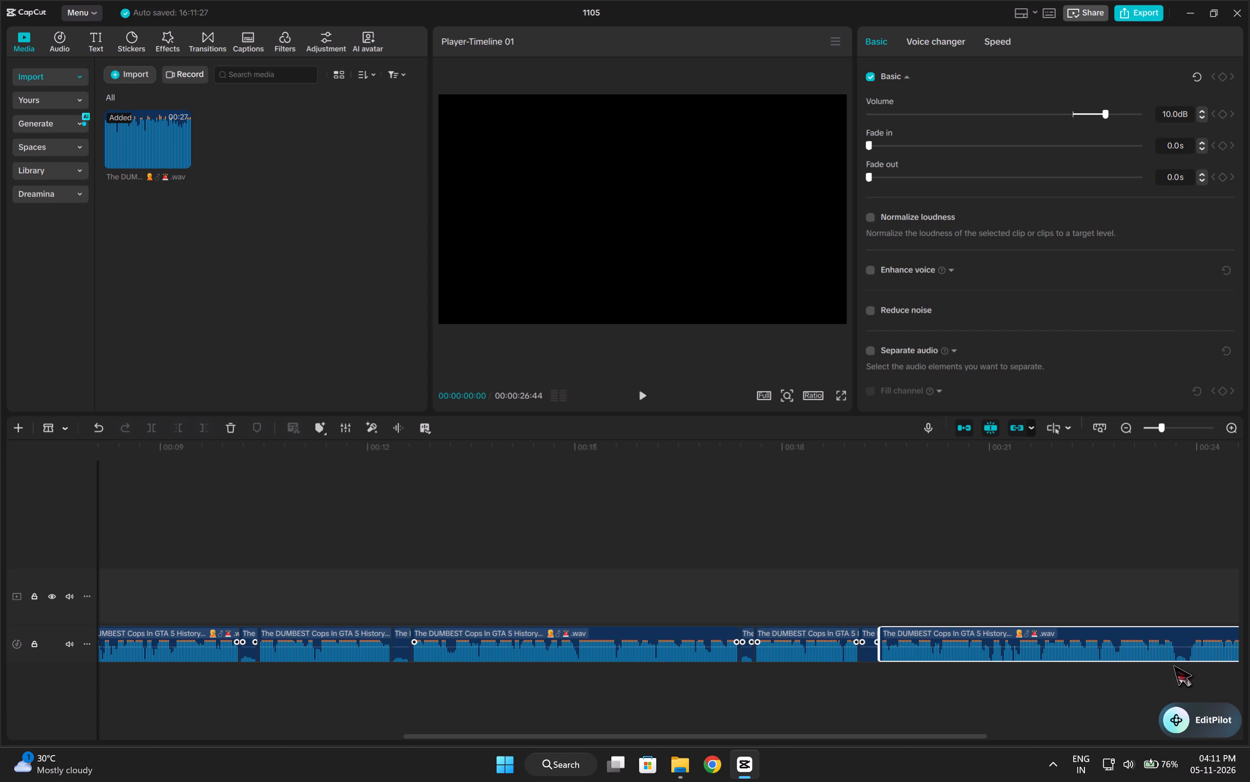
click(1174, 655)
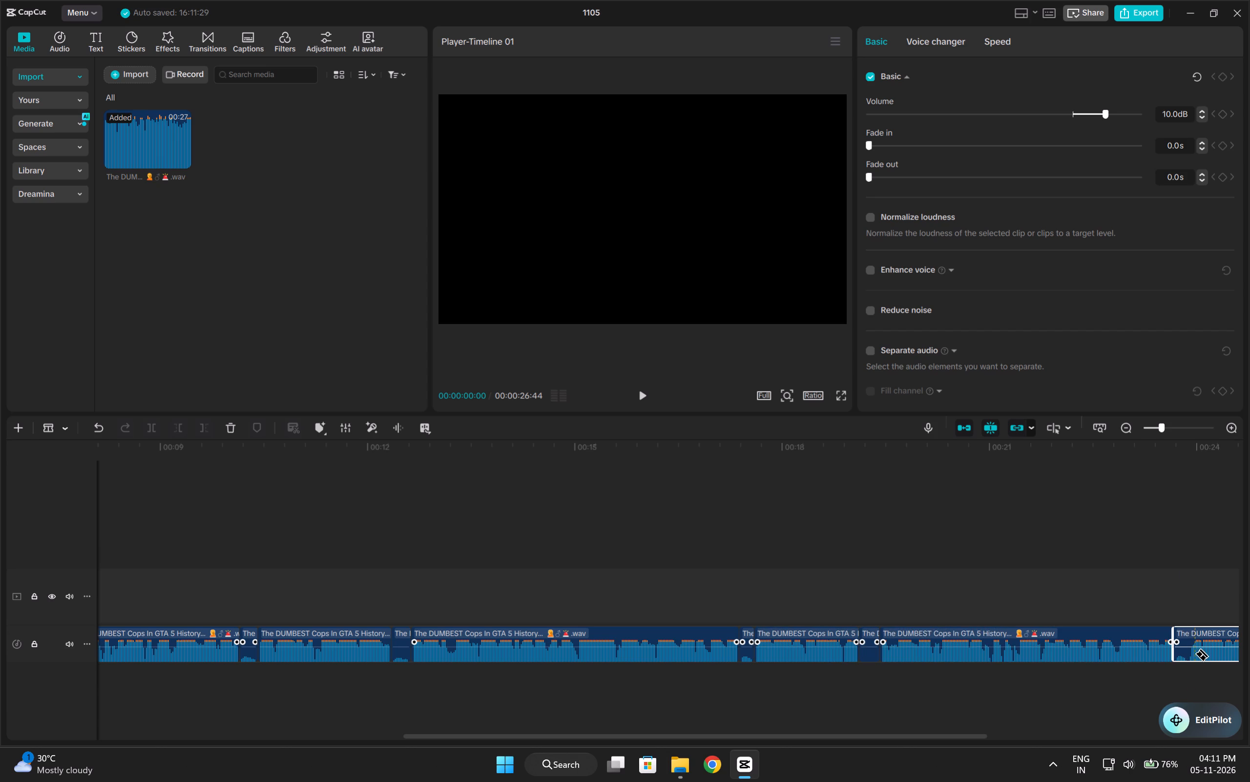
click(1190, 653)
Delete the three short silent pieces in the later part of the voice-over, between about 17 and 24 seconds.
drag(953, 734, 1050, 742)
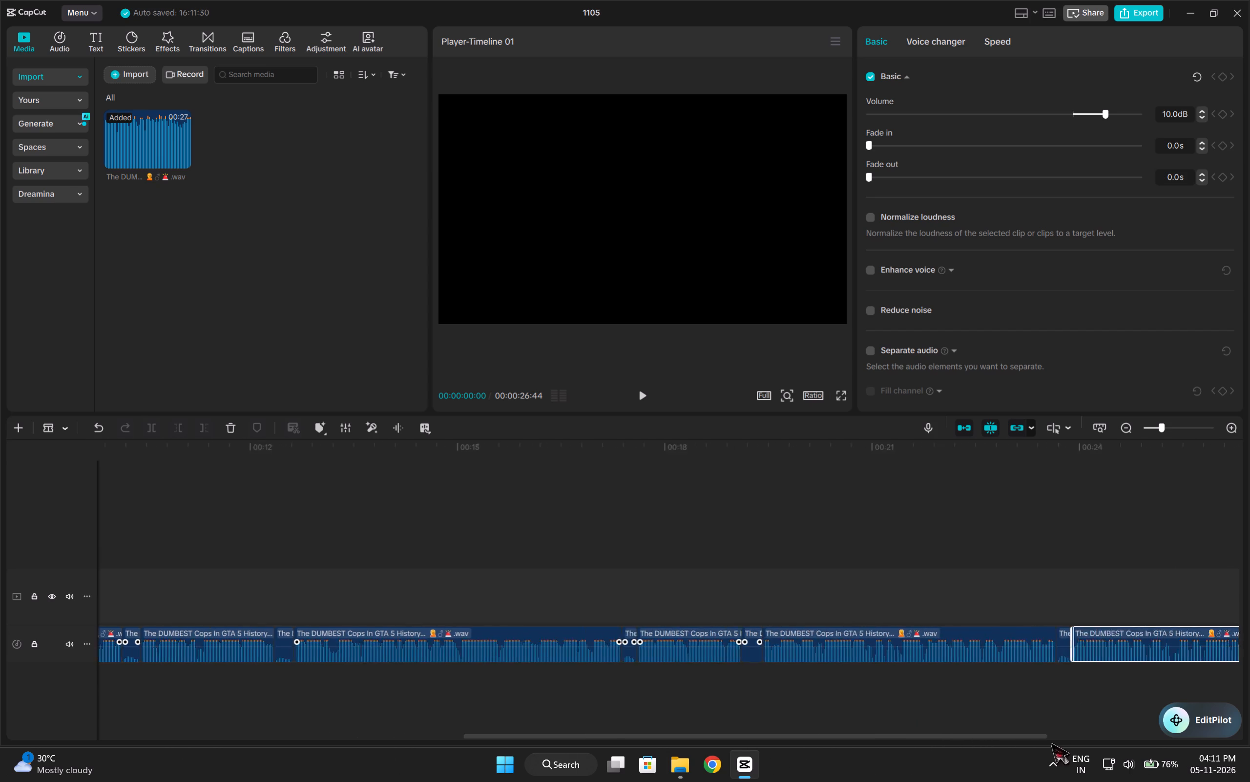
drag(1050, 742, 1173, 741)
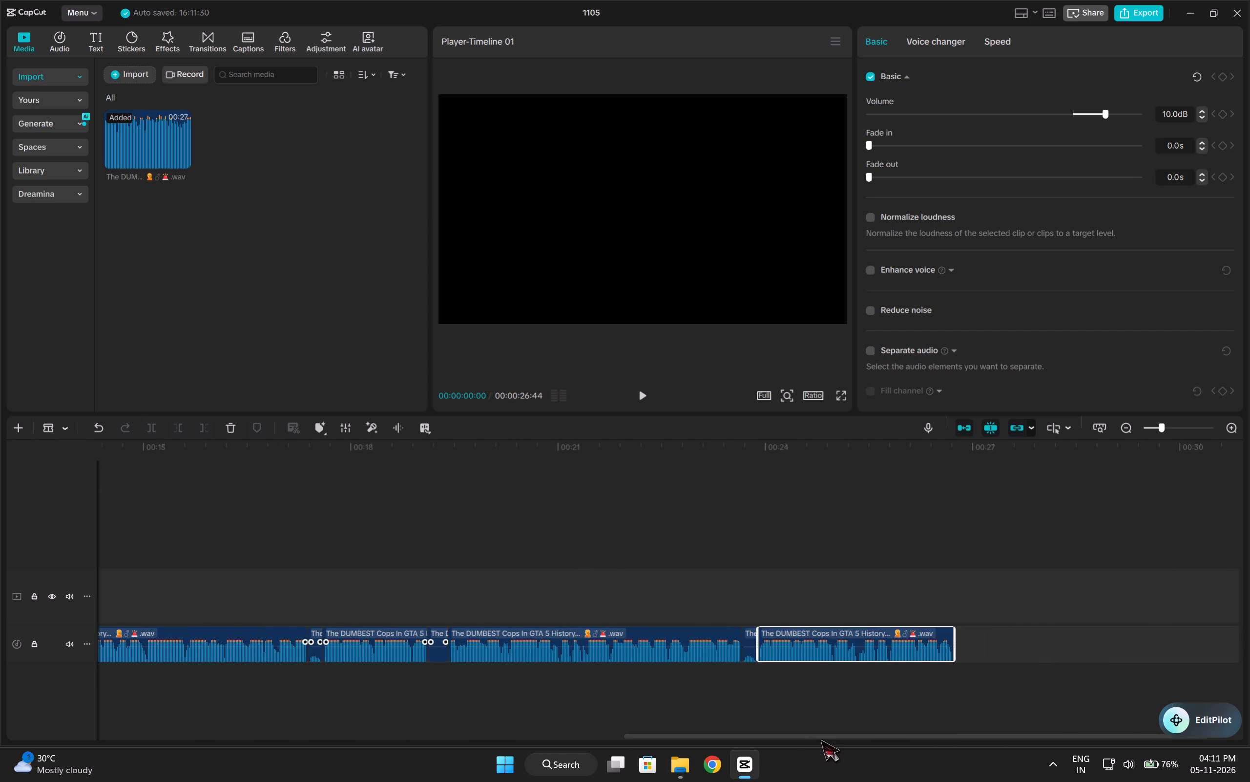
drag(821, 739, 766, 729)
key(a)
click(856, 655)
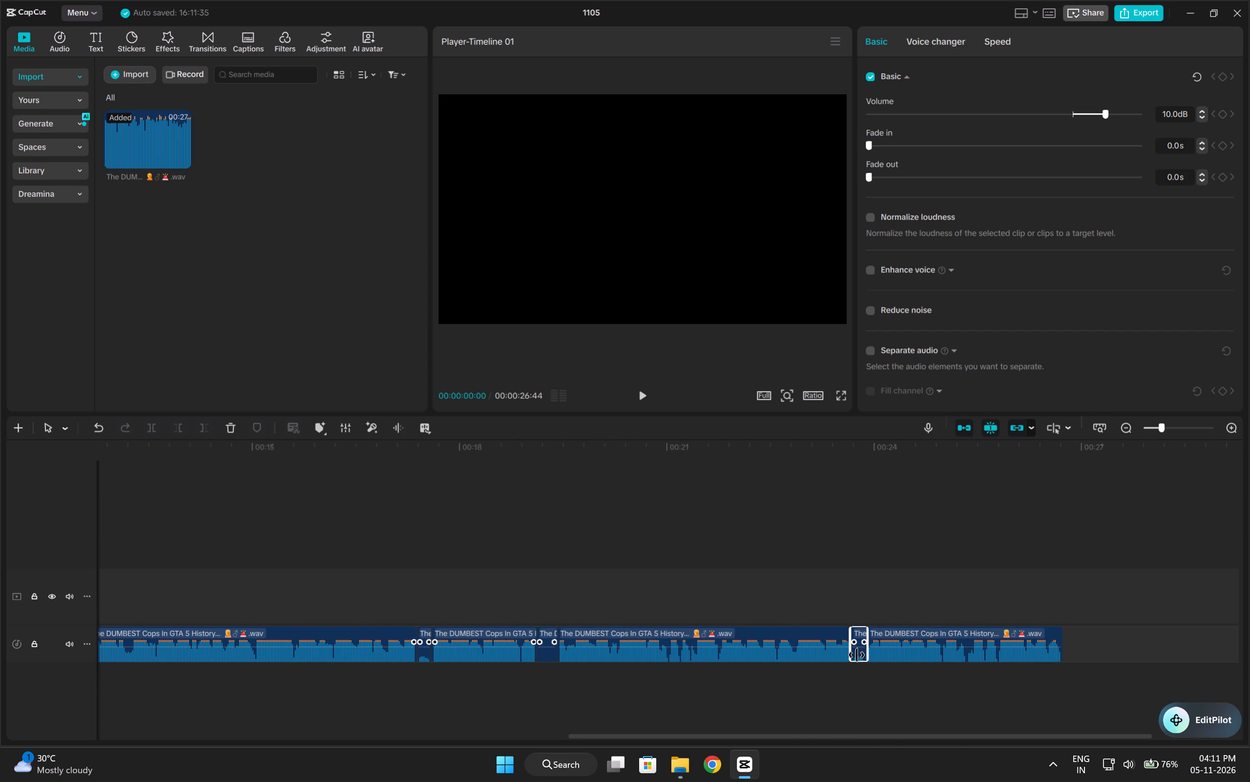
key(Delete)
click(546, 657)
key(Delete)
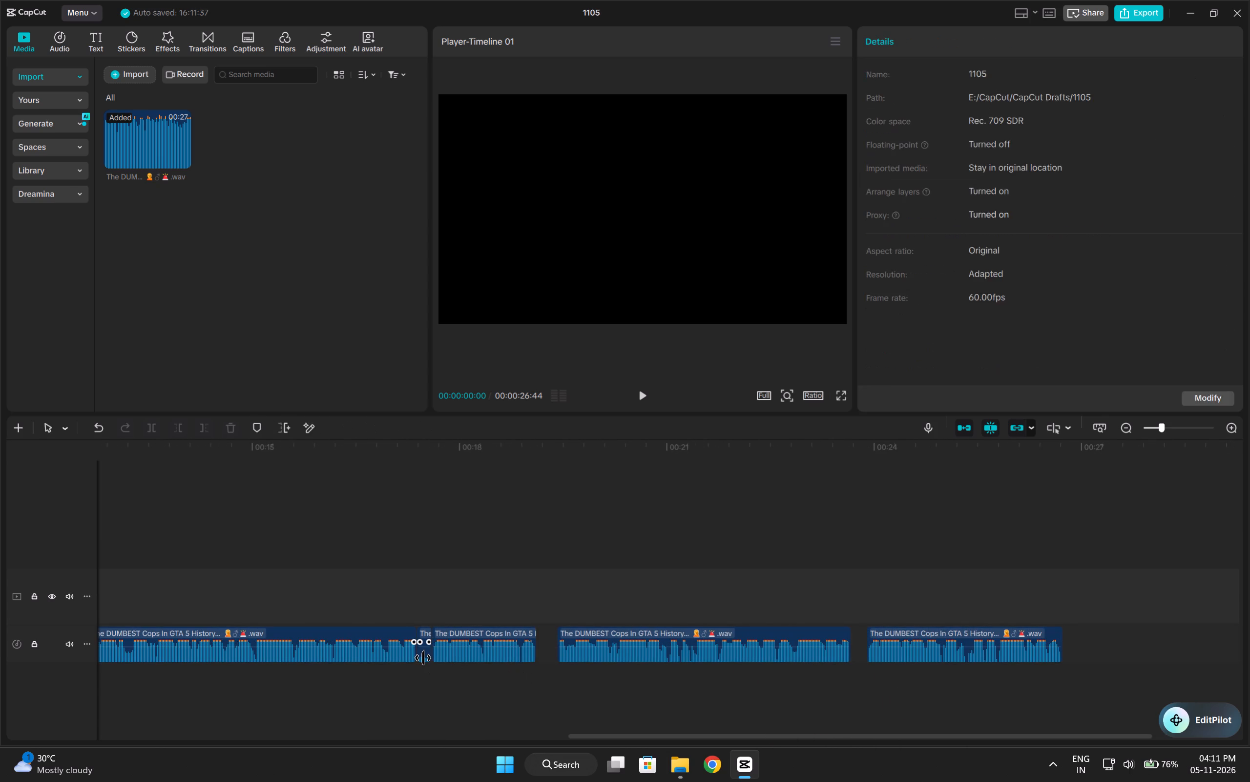
click(423, 658)
key(Delete)
Delete the four short silent pieces in the earlier part of the voice-over, between about 4.7 and 12.6 seconds.
drag(667, 735, 307, 714)
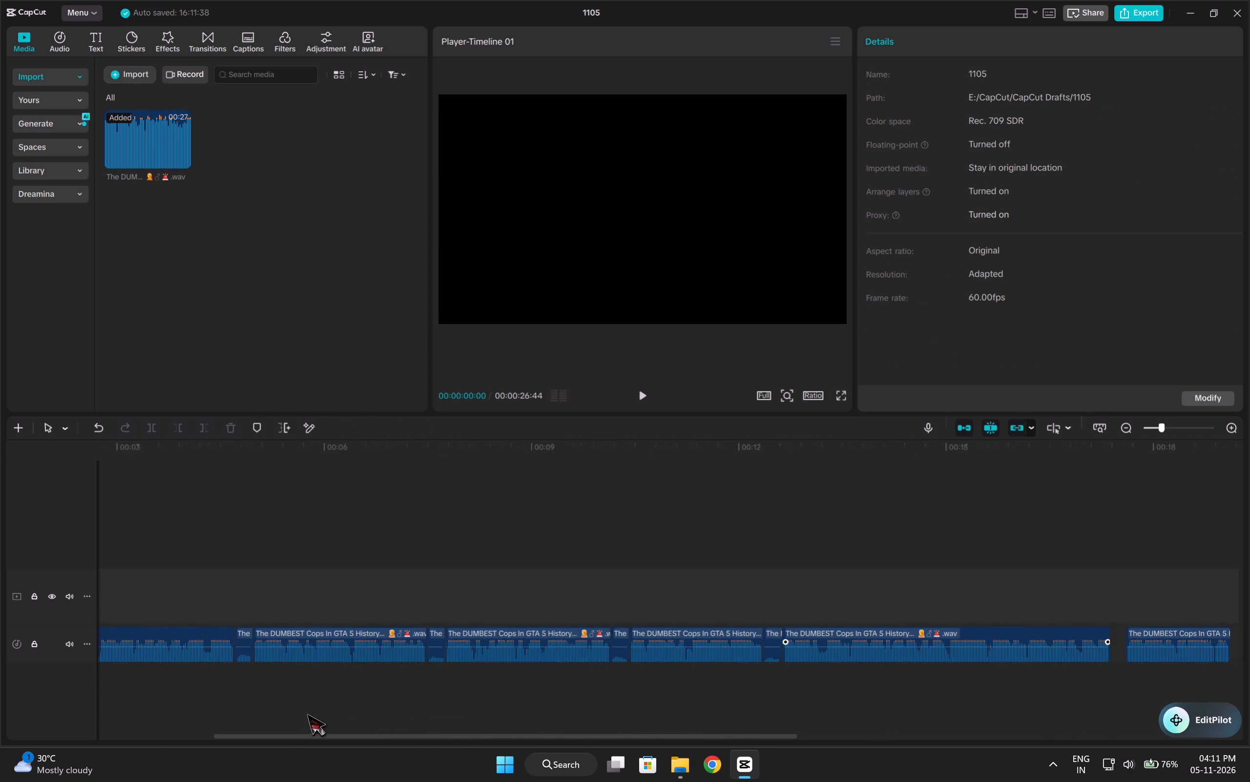
drag(307, 714, 303, 714)
click(783, 652)
click(793, 651)
key(Delete)
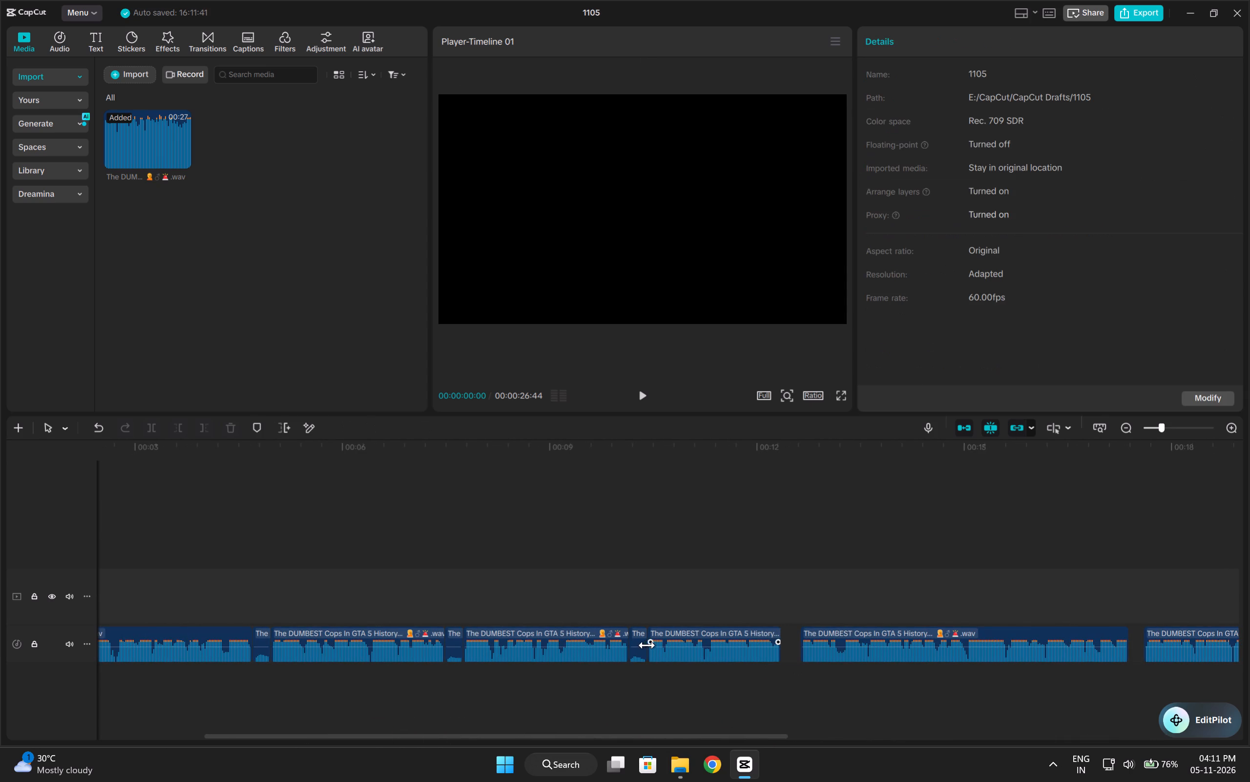
click(637, 657)
key(Delete)
click(459, 658)
key(Delete)
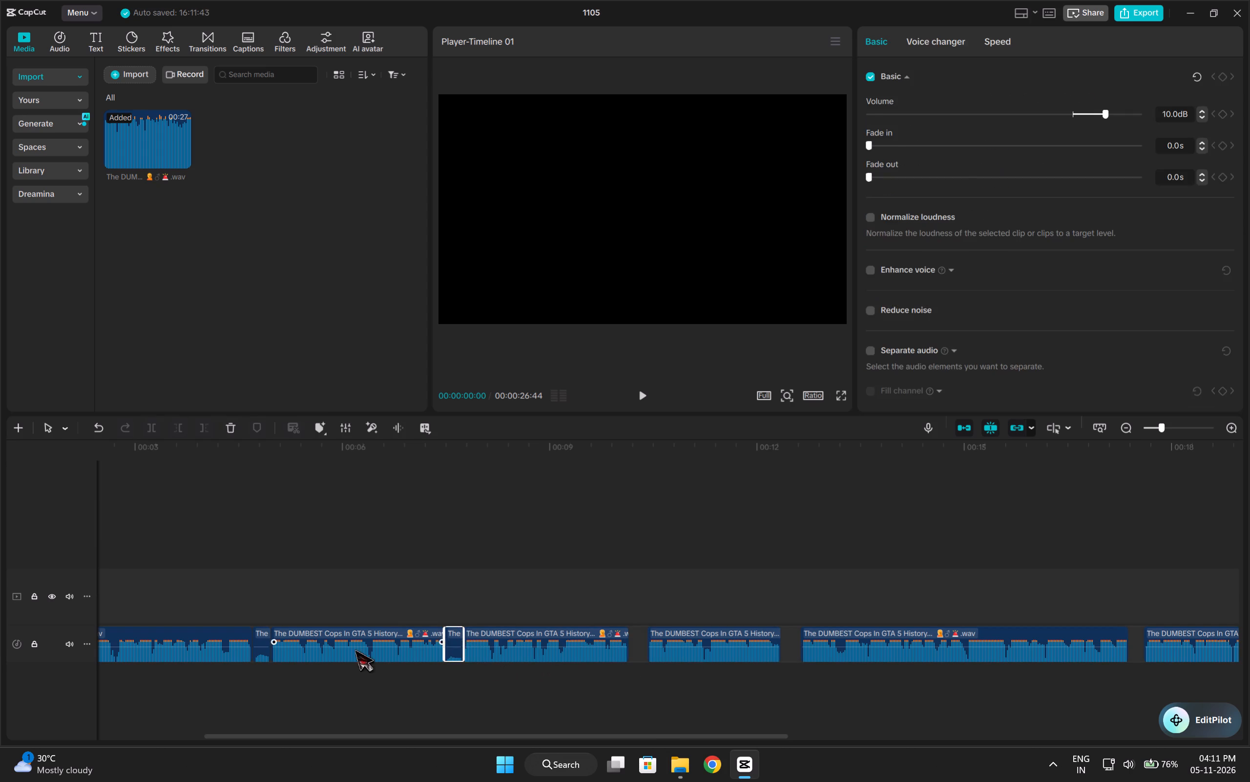
click(264, 651)
key(Delete)
Close all the gaps between the remaining voice-over clips so they play back to back.
drag(411, 733, 408, 733)
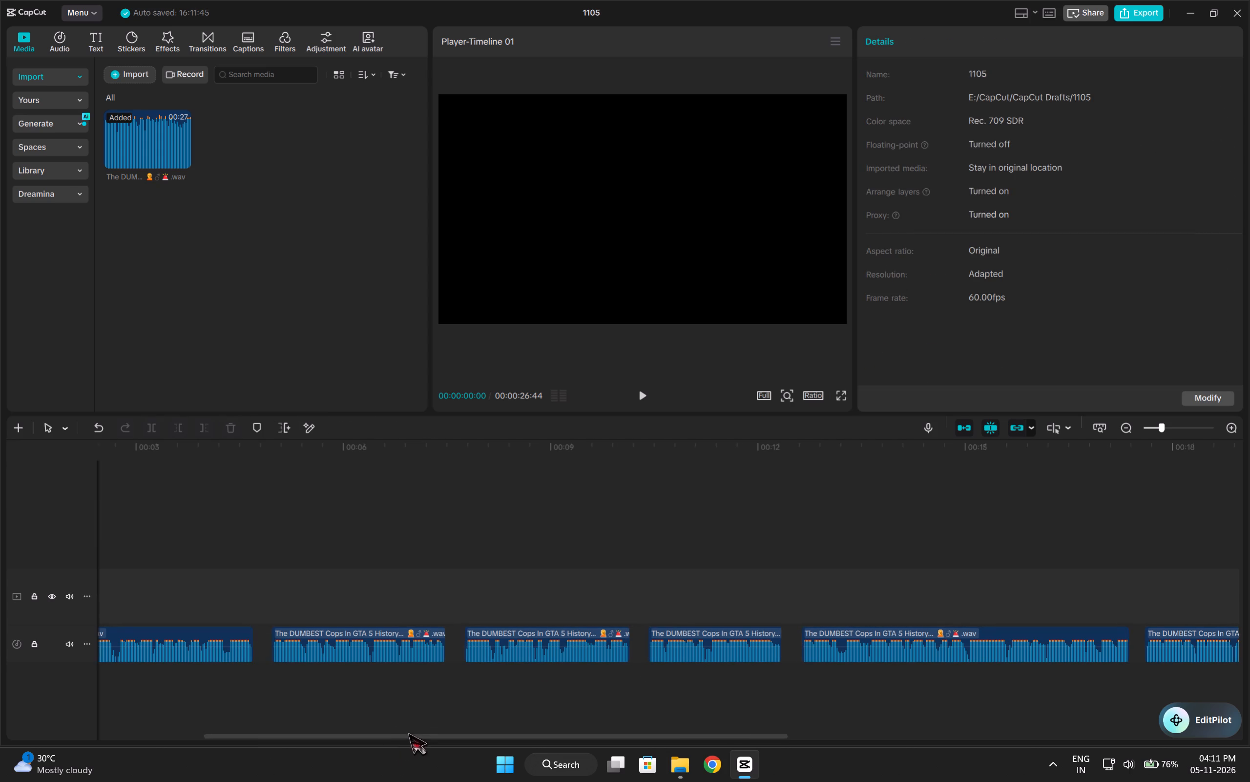
drag(408, 733, 134, 721)
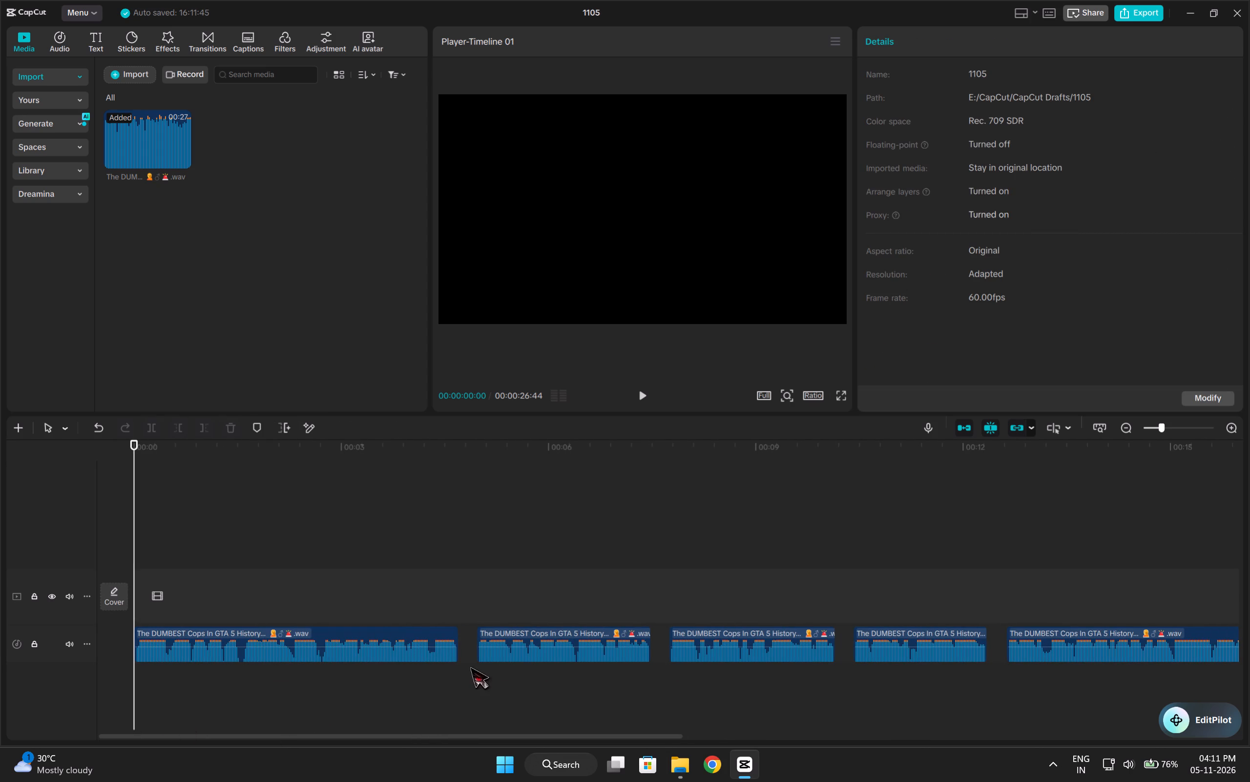
right_click(469, 648)
click(501, 644)
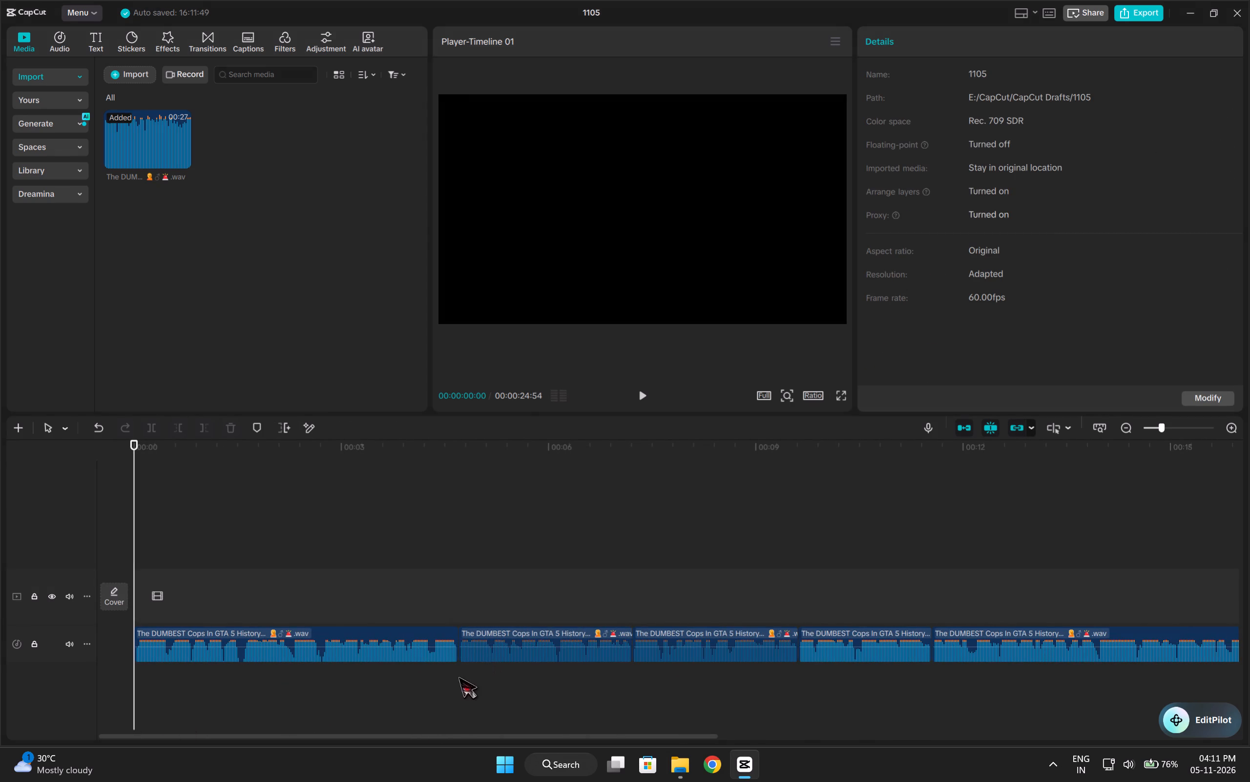
ctrl+scroll(457, 677, down, 8)
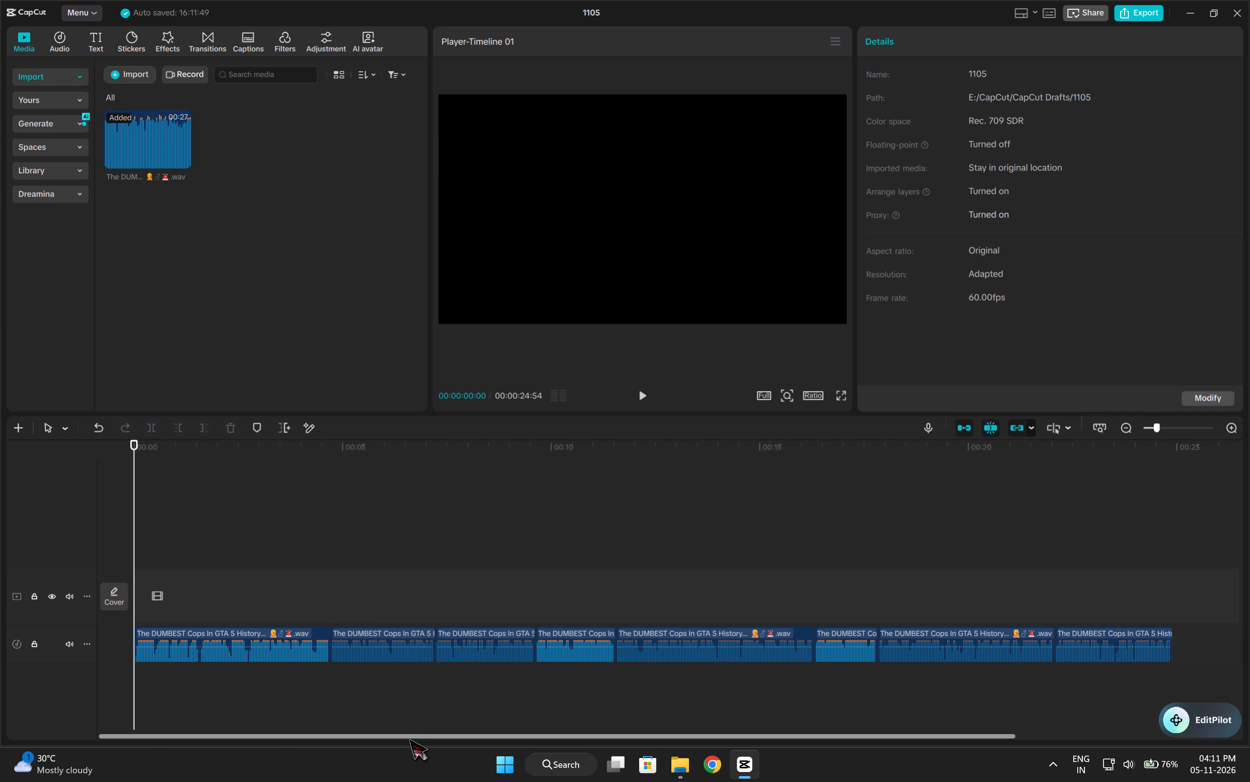
click(177, 512)
drag(177, 512, 82, 514)
Start a media import and browse to the newest recordings in the Grand Theft Auto V folder.
click(146, 76)
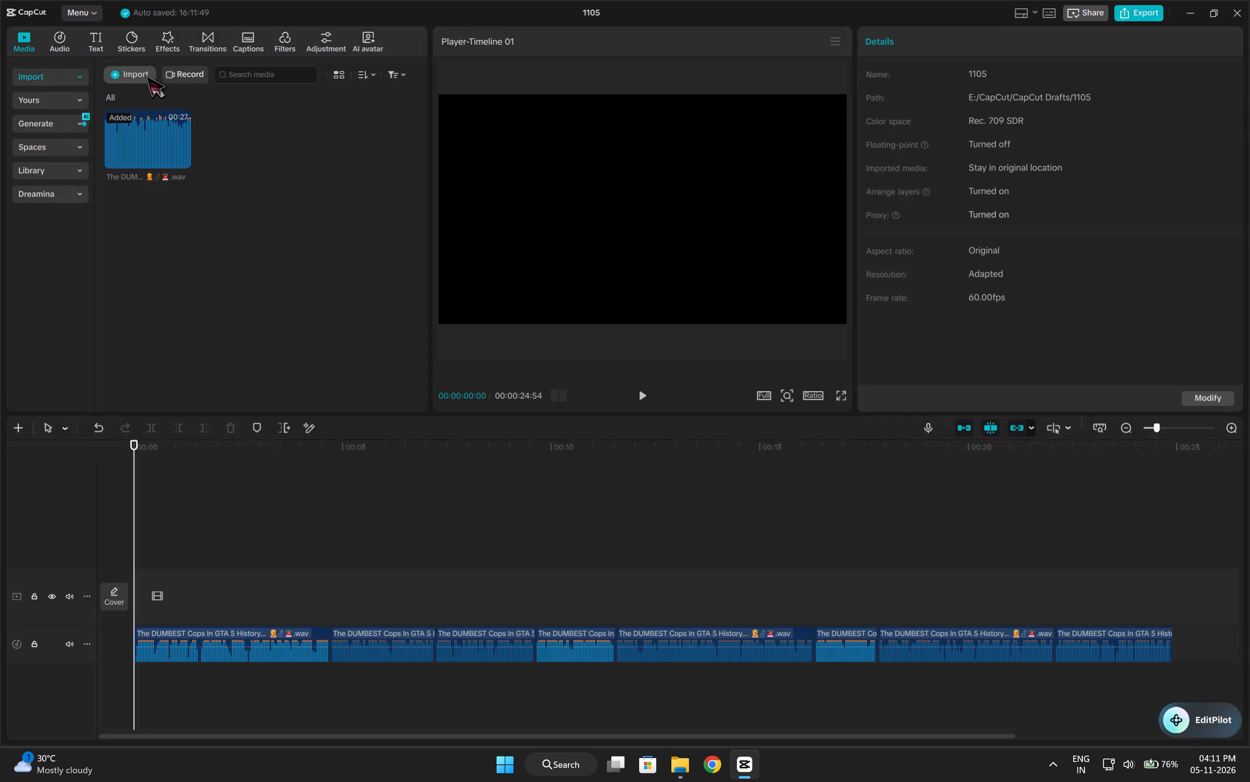
click(174, 104)
scroll(58, 231, down, 1)
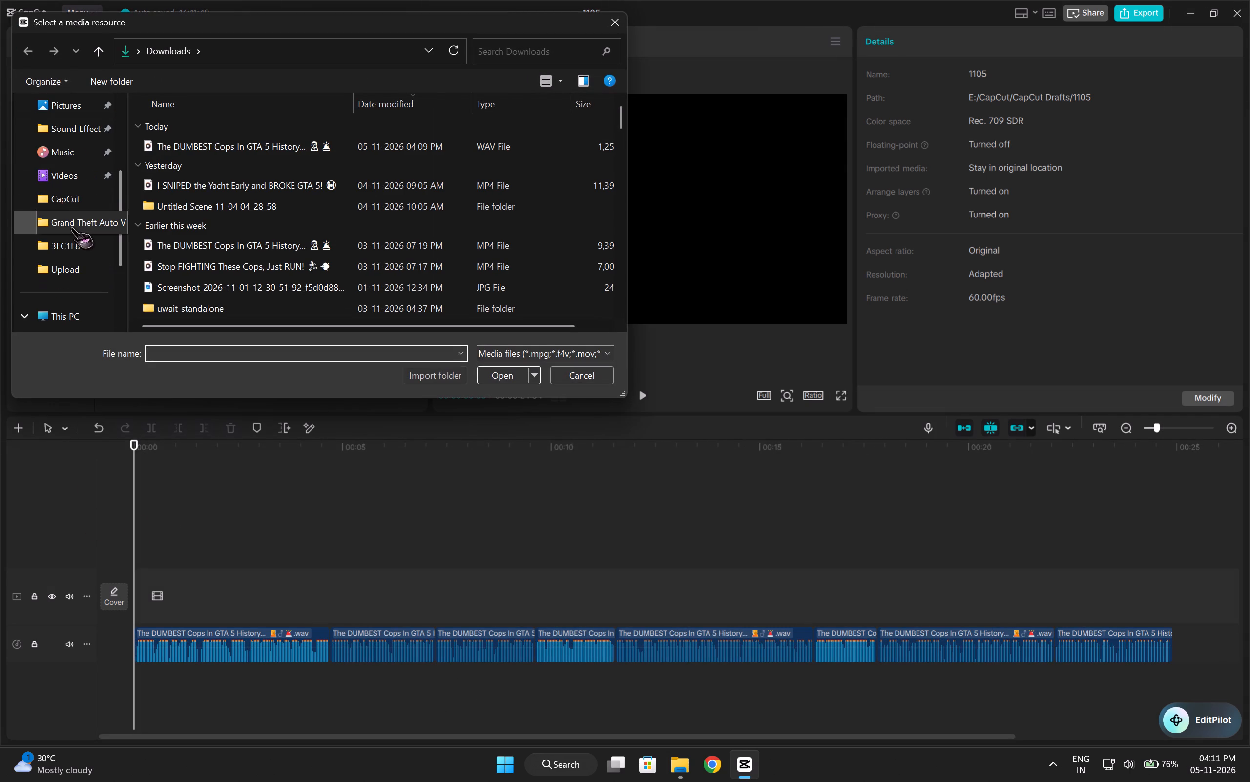
click(71, 227)
scroll(388, 172, down, 6)
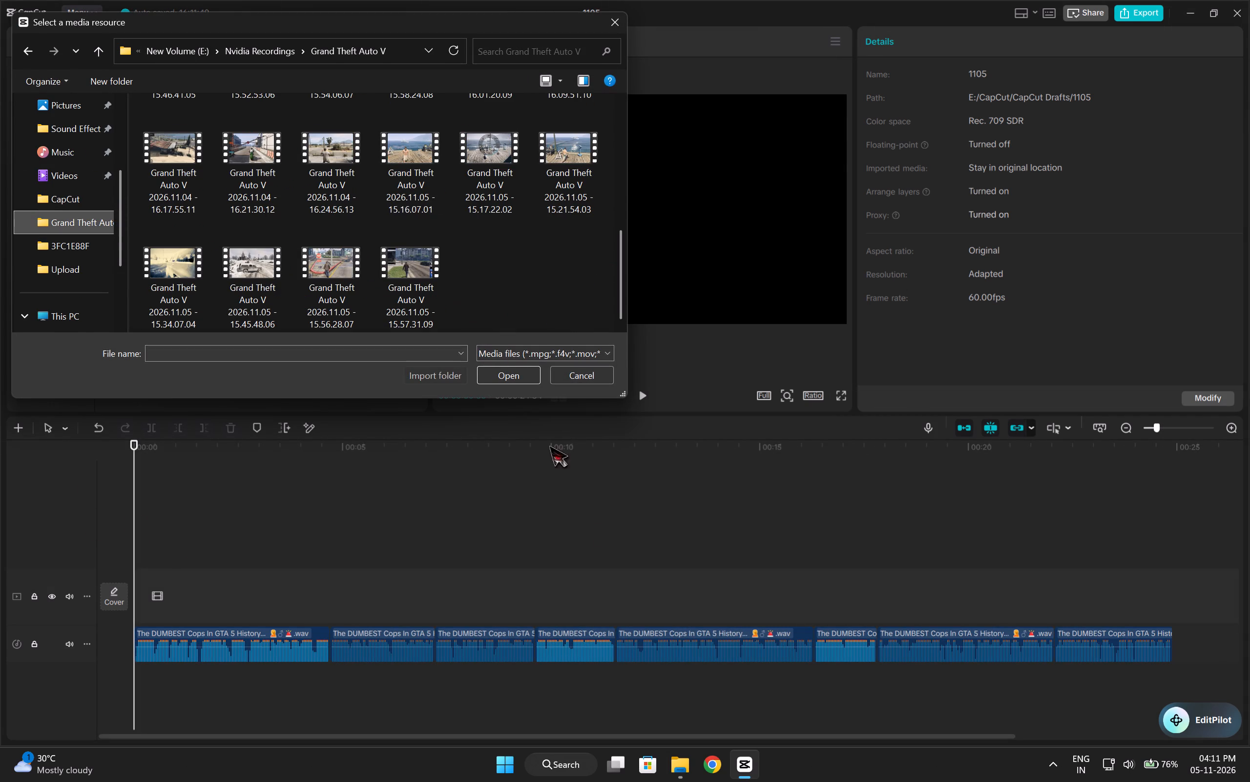
Switch to File Explorer and open the recording "Grand Theft Auto V 2026.11.05 - 15.56.28.07" from the Grand Theft Auto V folder.
click(670, 763)
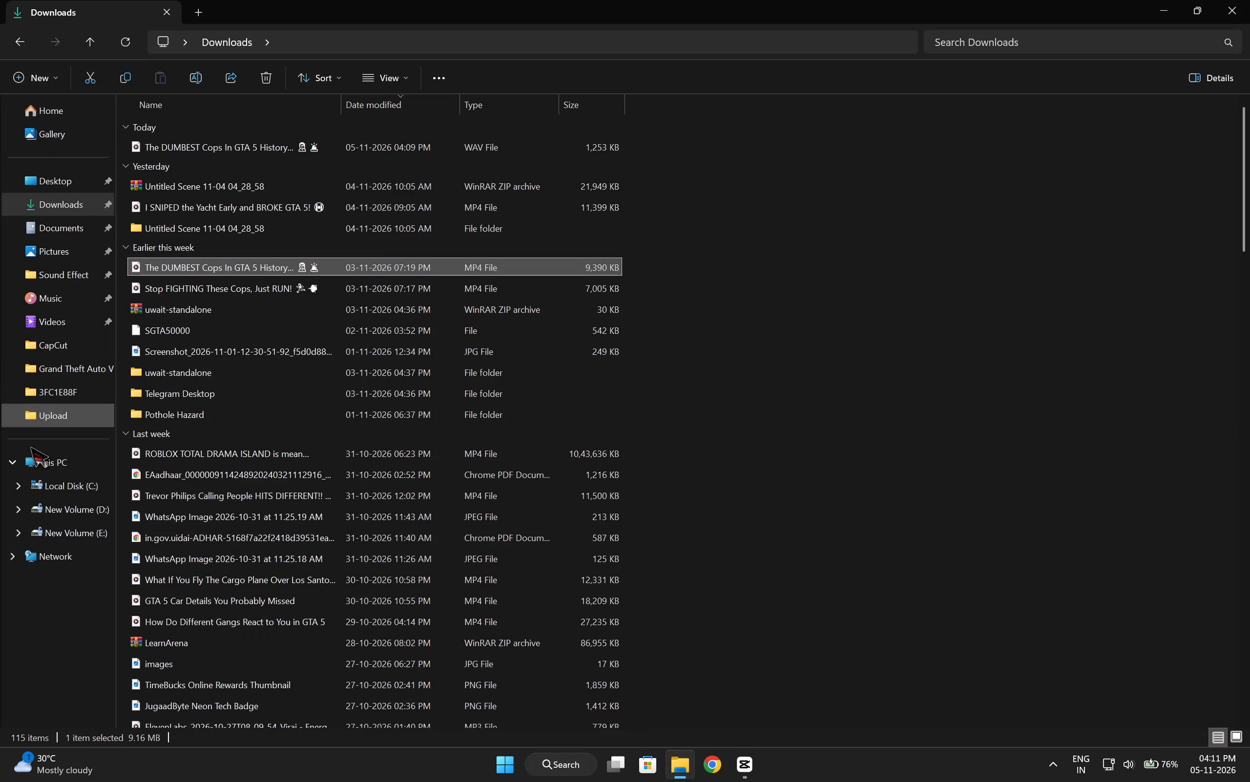
click(56, 509)
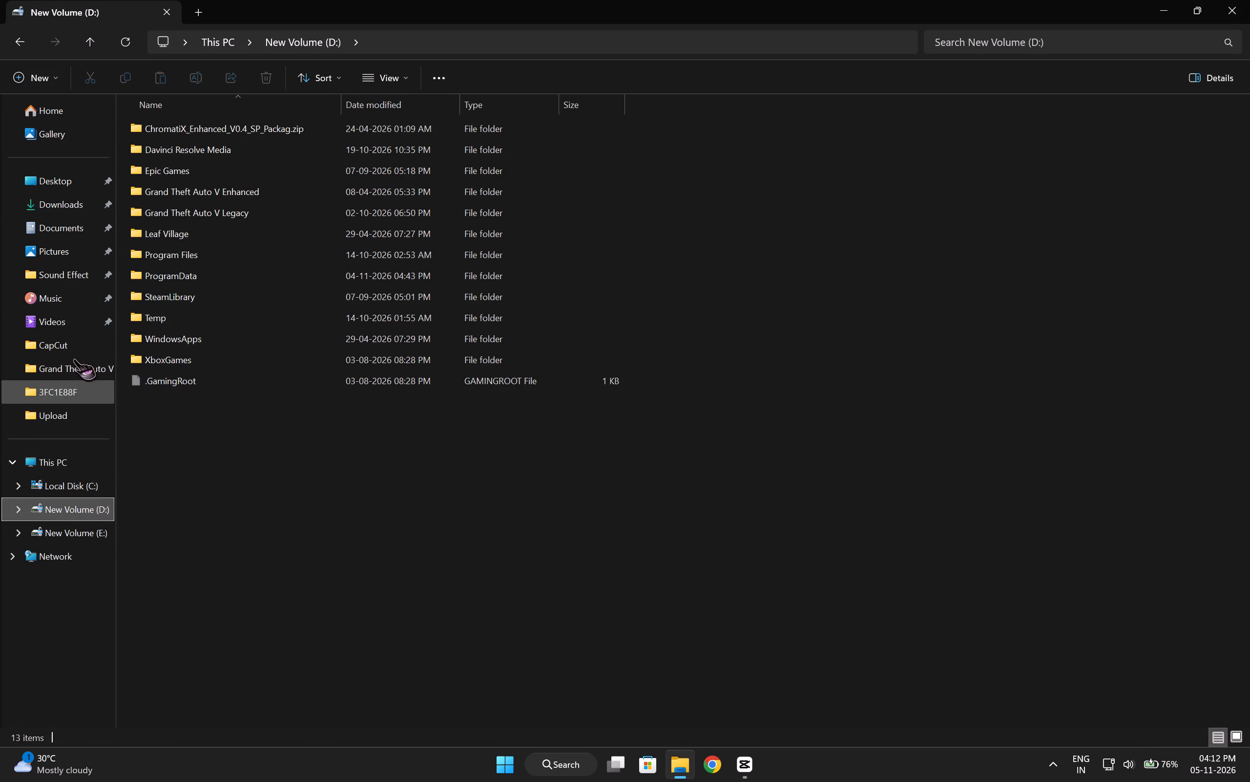
click(73, 358)
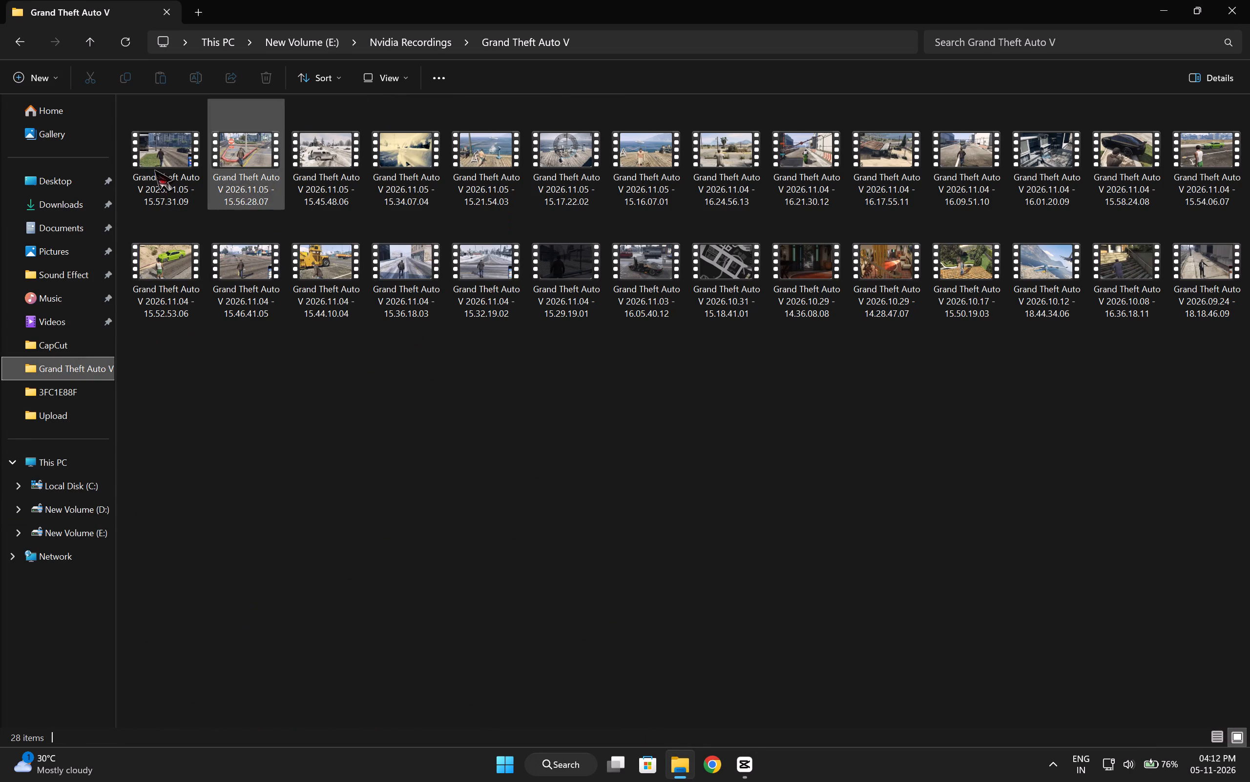
double_click(216, 161)
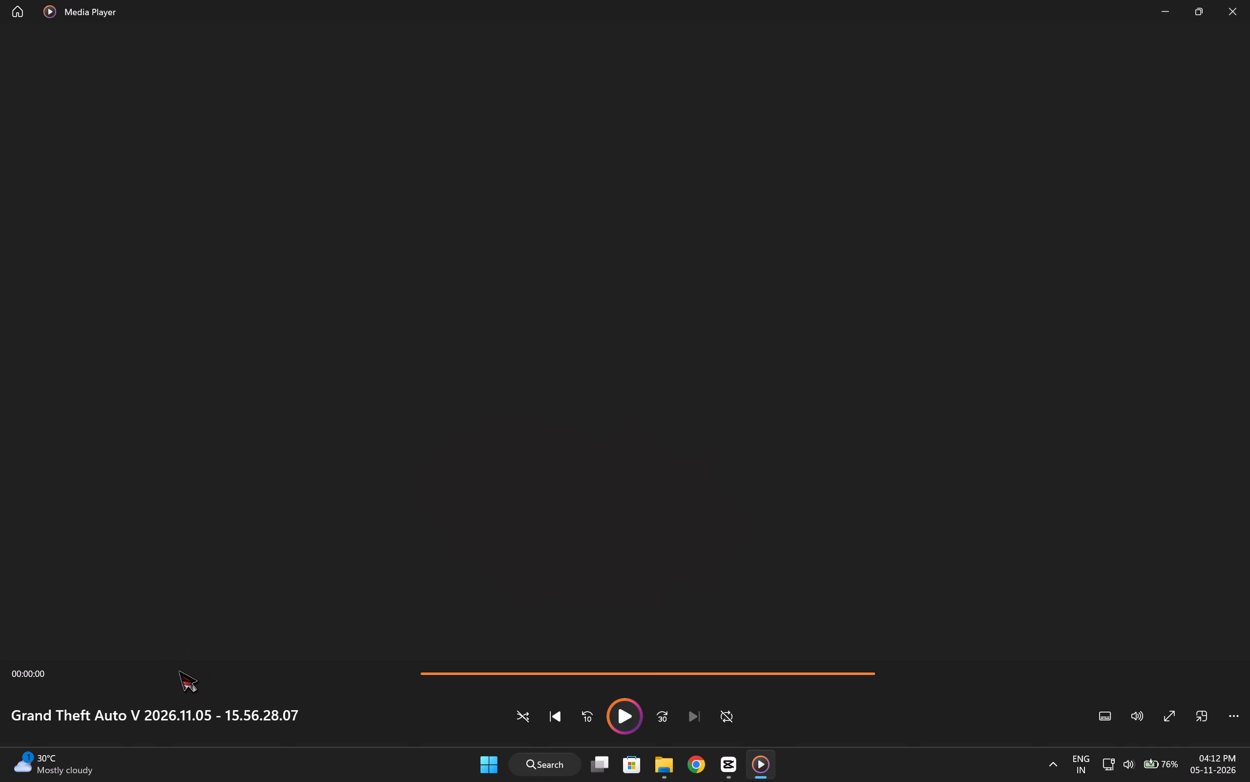
Skim through the recordings ending 15.56.28.07, 15.45.48.06 and 15.34.07.04 in the media player, closing each one after viewing.
drag(178, 670, 464, 659)
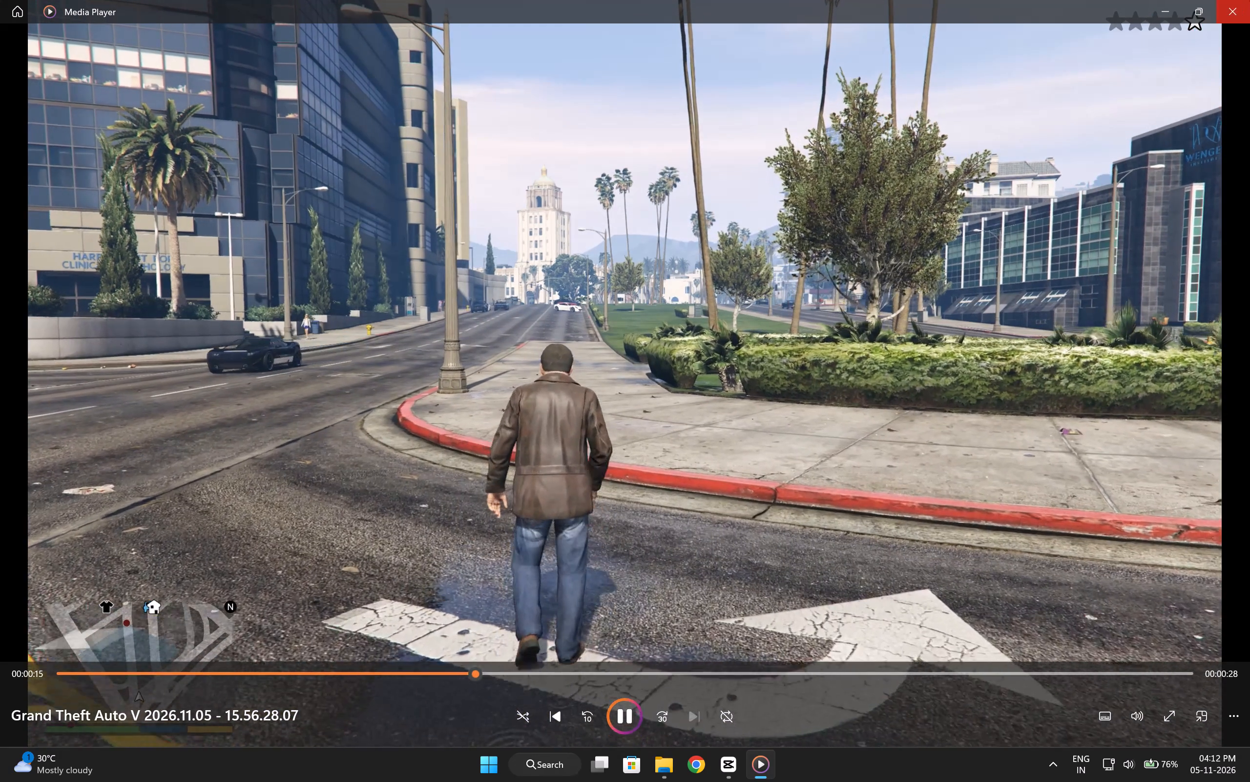
click(1249, 0)
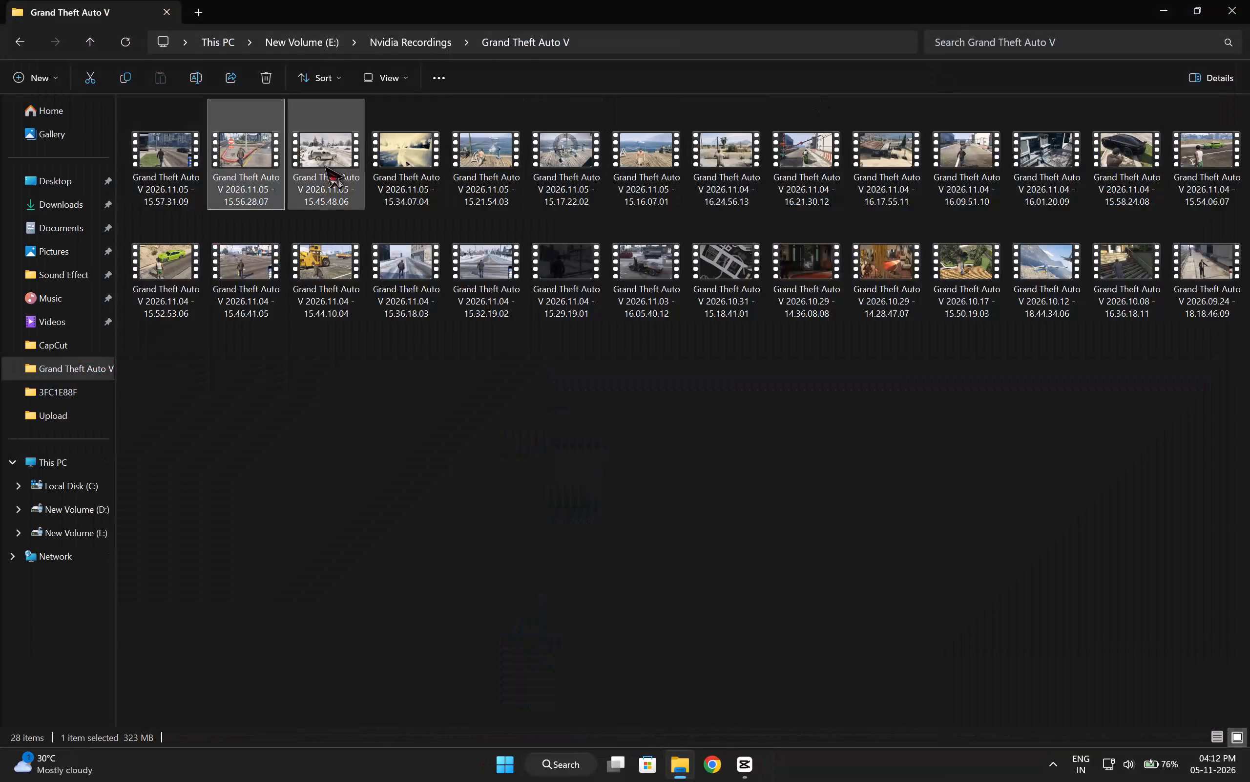
double_click(325, 166)
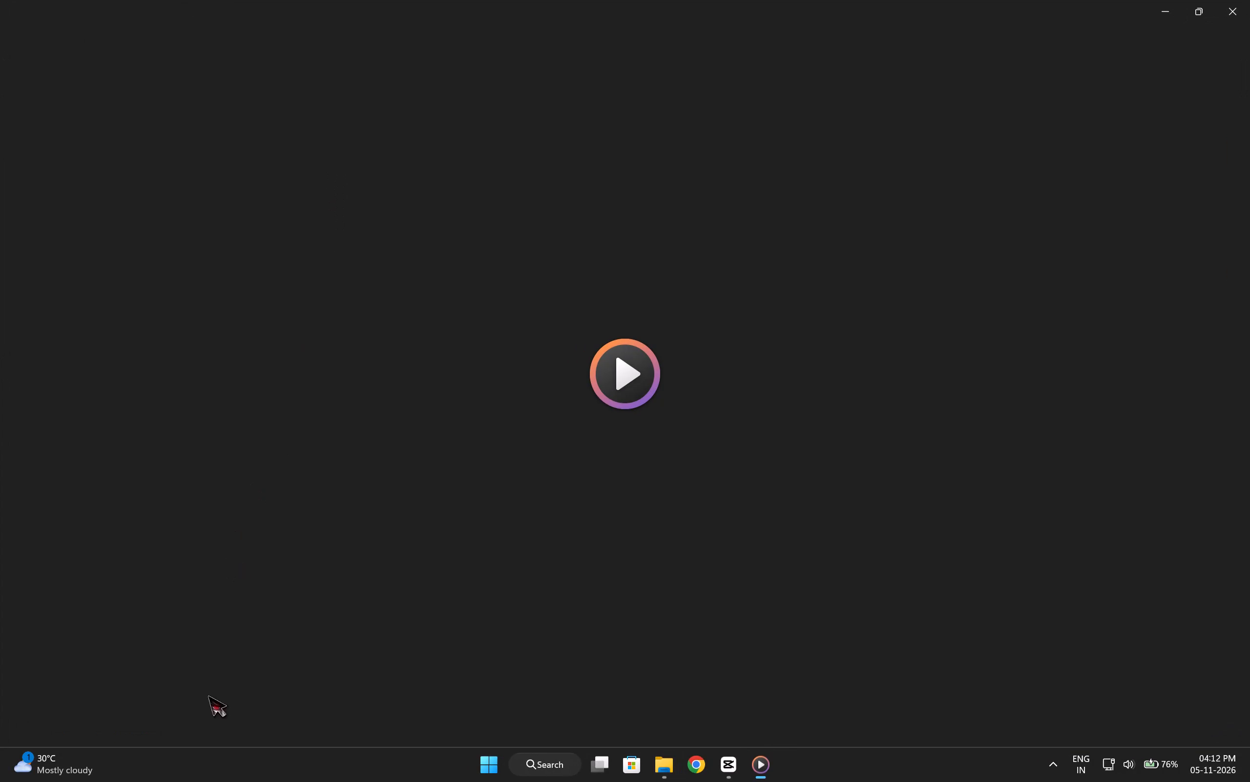
drag(146, 673, 343, 674)
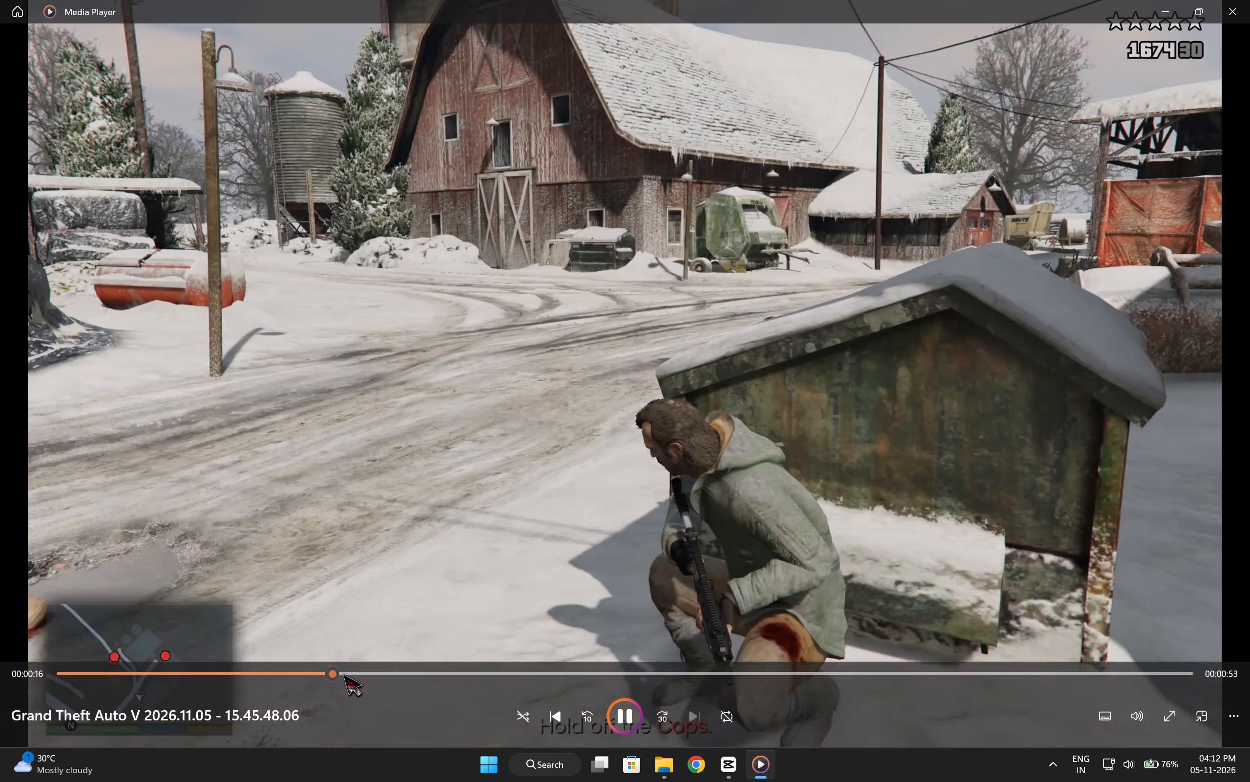
drag(343, 674, 484, 672)
click(1240, 0)
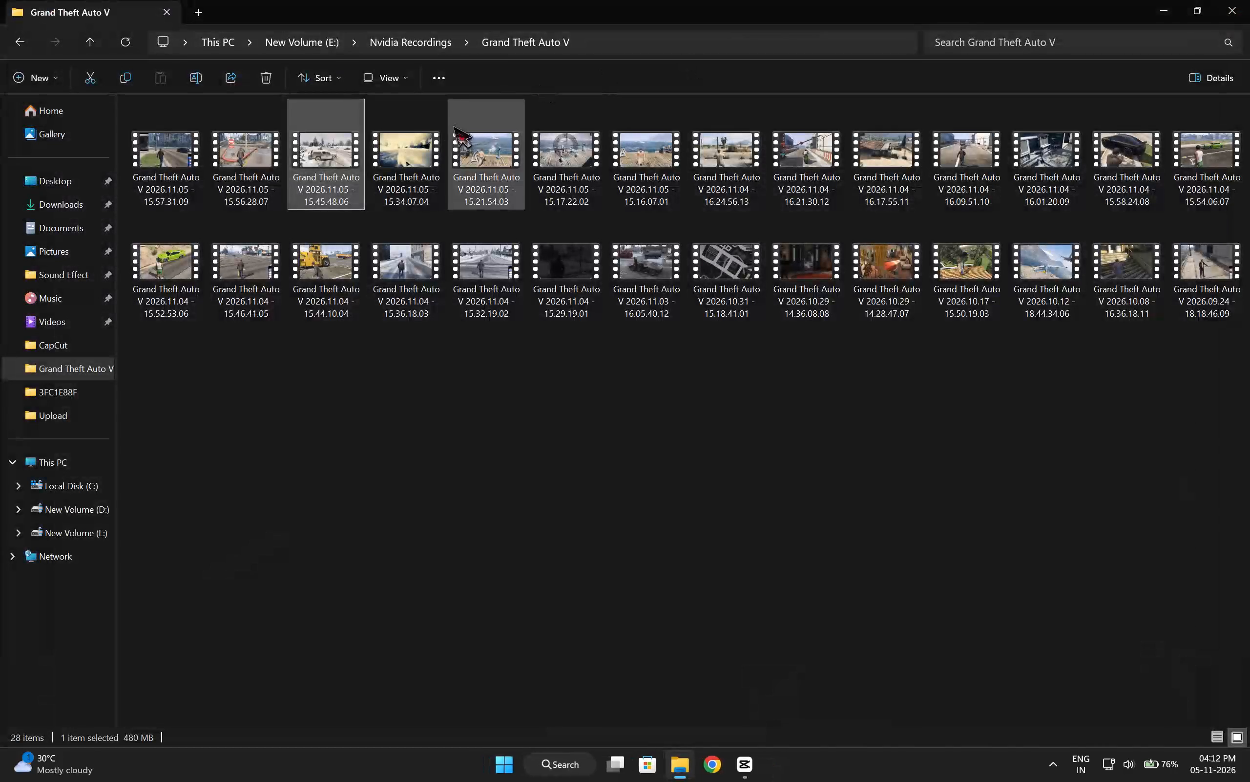
double_click(424, 155)
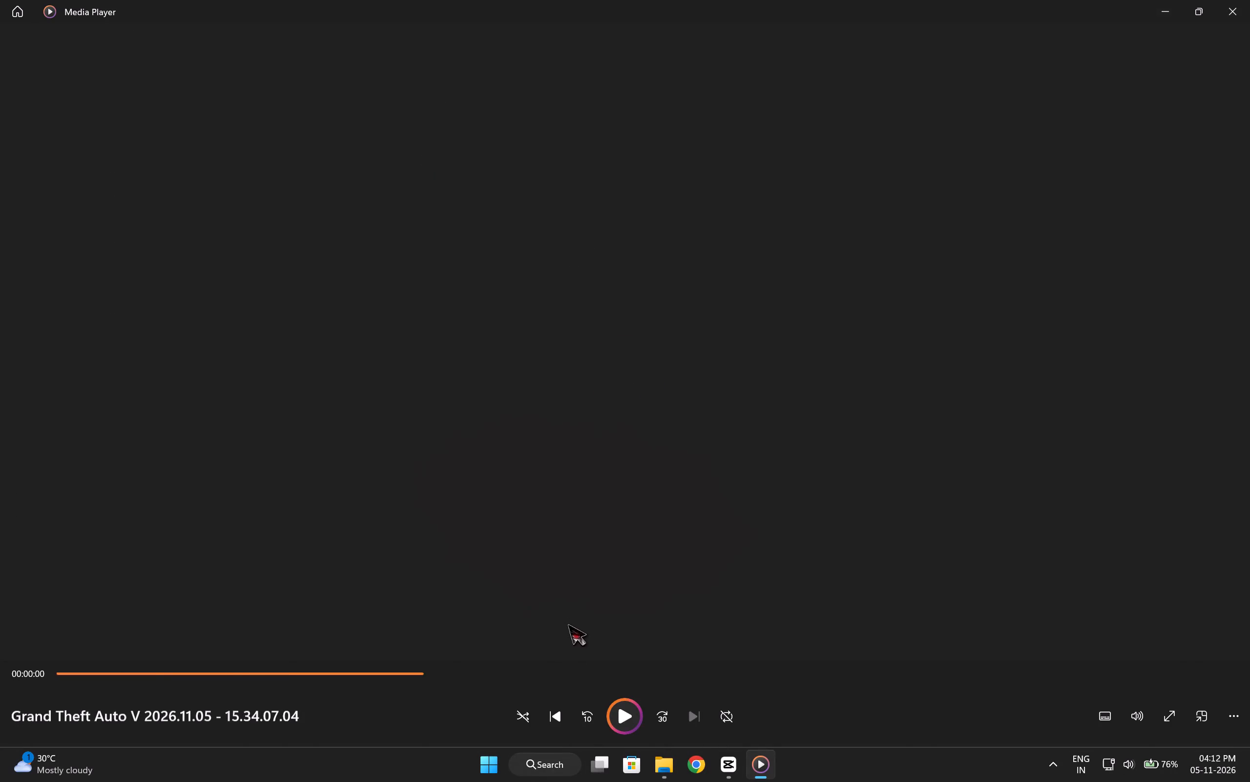
drag(264, 676, 623, 679)
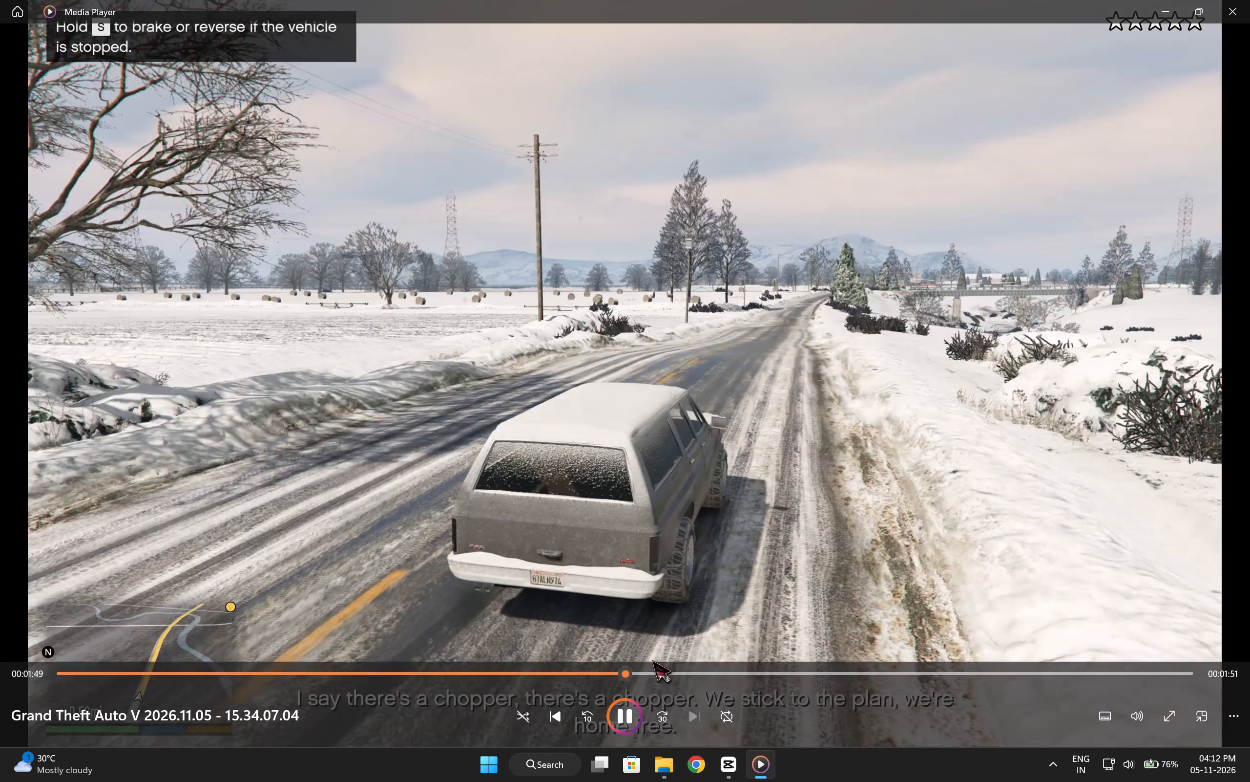
click(1249, 0)
Switch back to CapCut and import the 2026.11.05 recordings 15.34.07.04 and 15.56.28.07 into the project media.
key(alt+Tab)
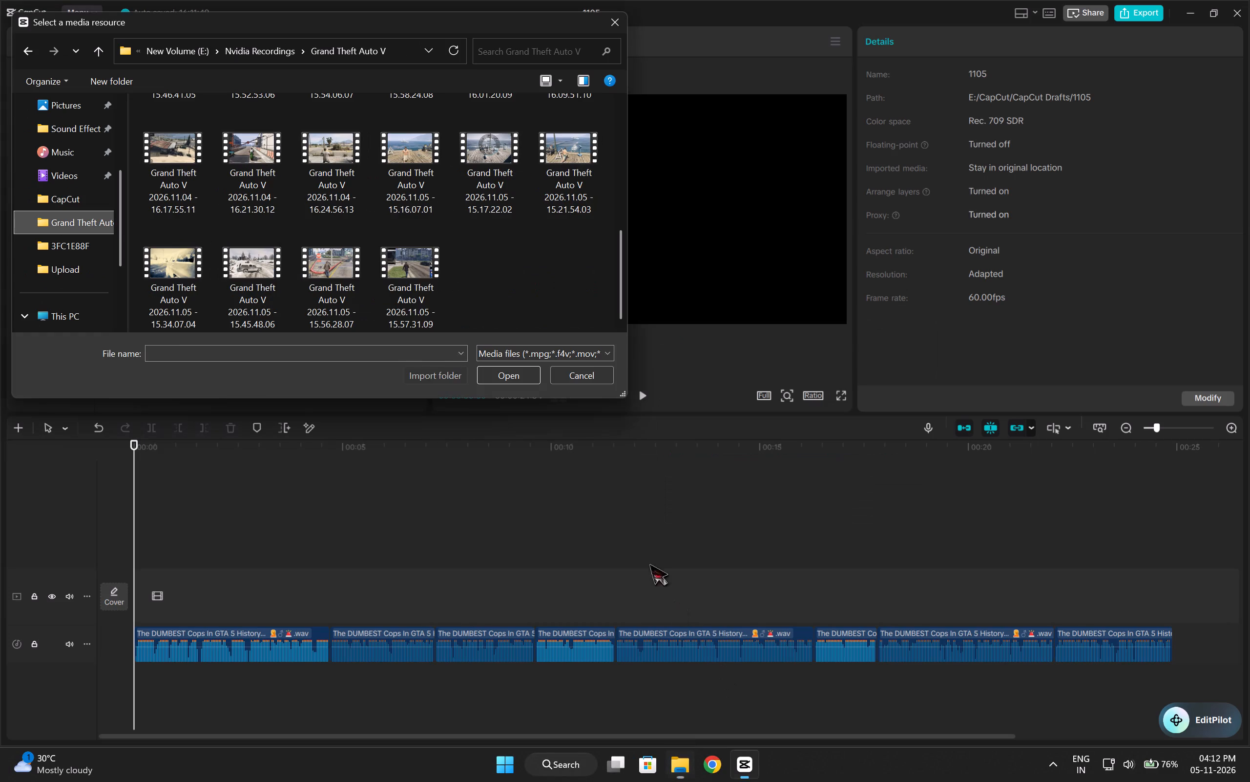
scroll(484, 258, down, 1)
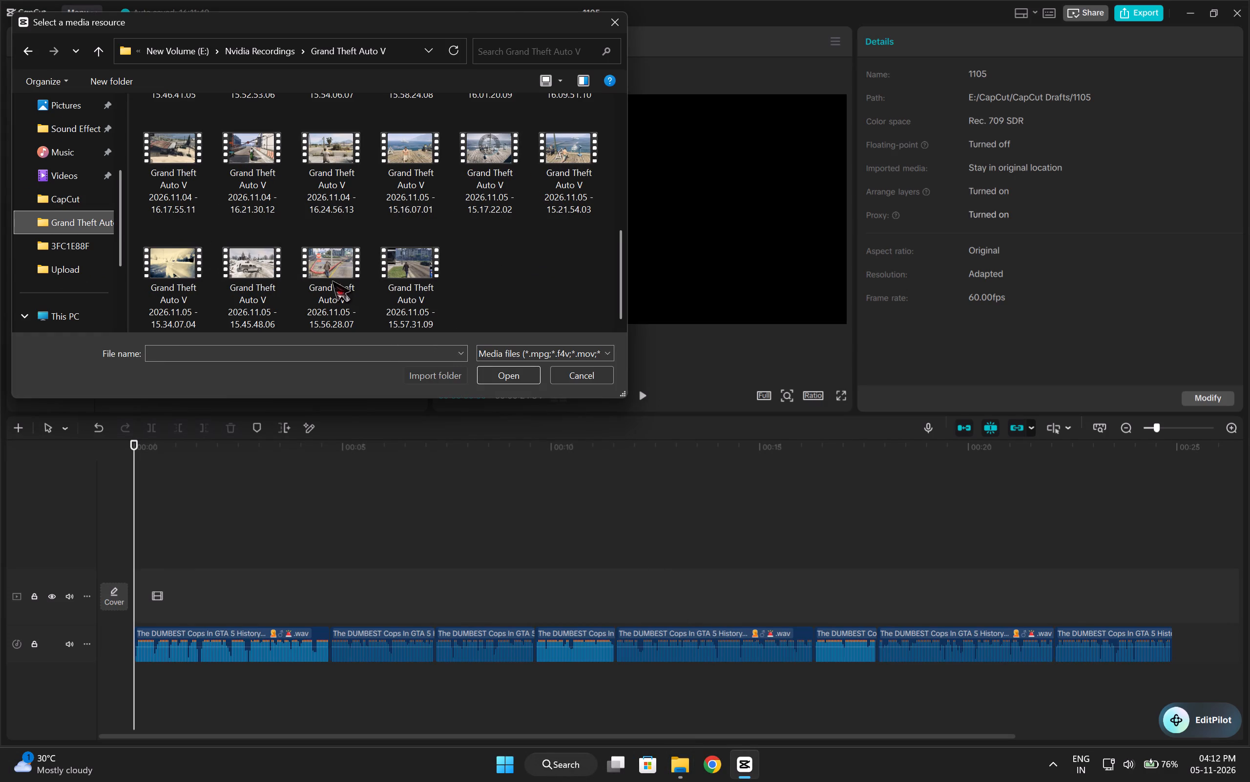
ctrl+click(332, 281)
ctrl+click(184, 269)
click(498, 380)
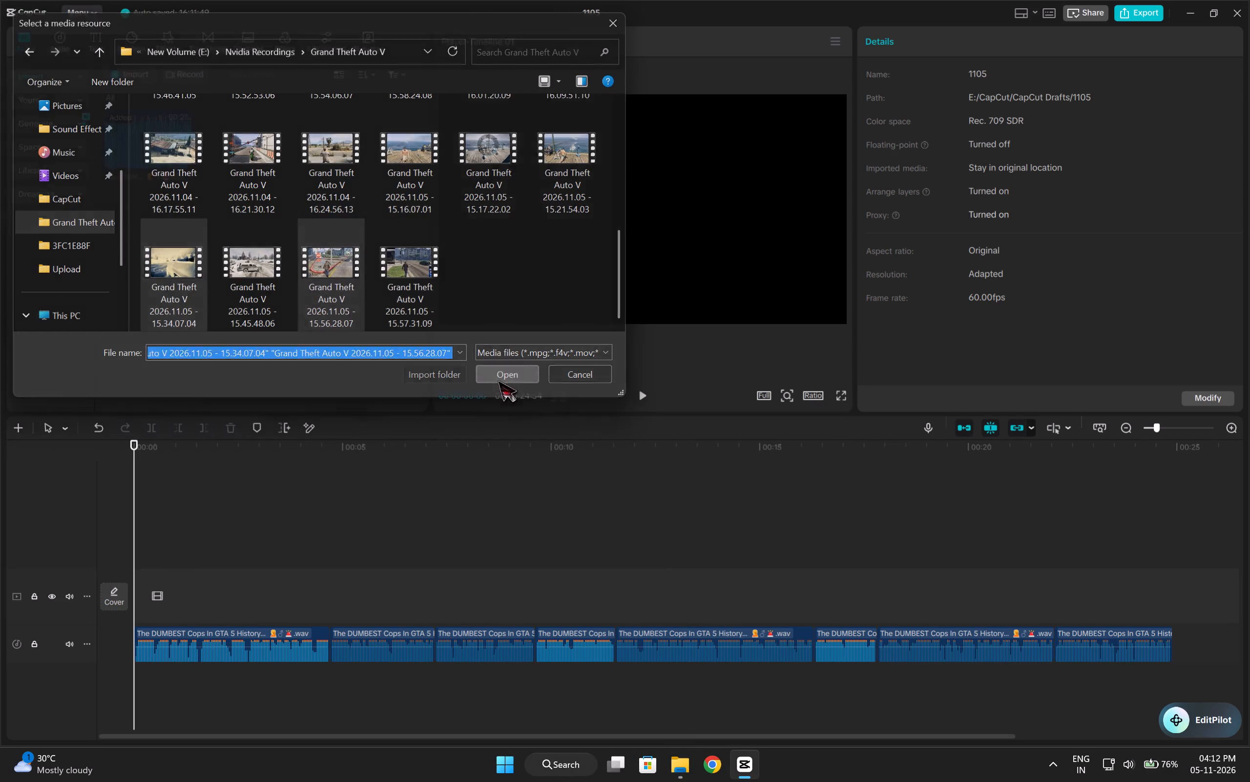
click(313, 317)
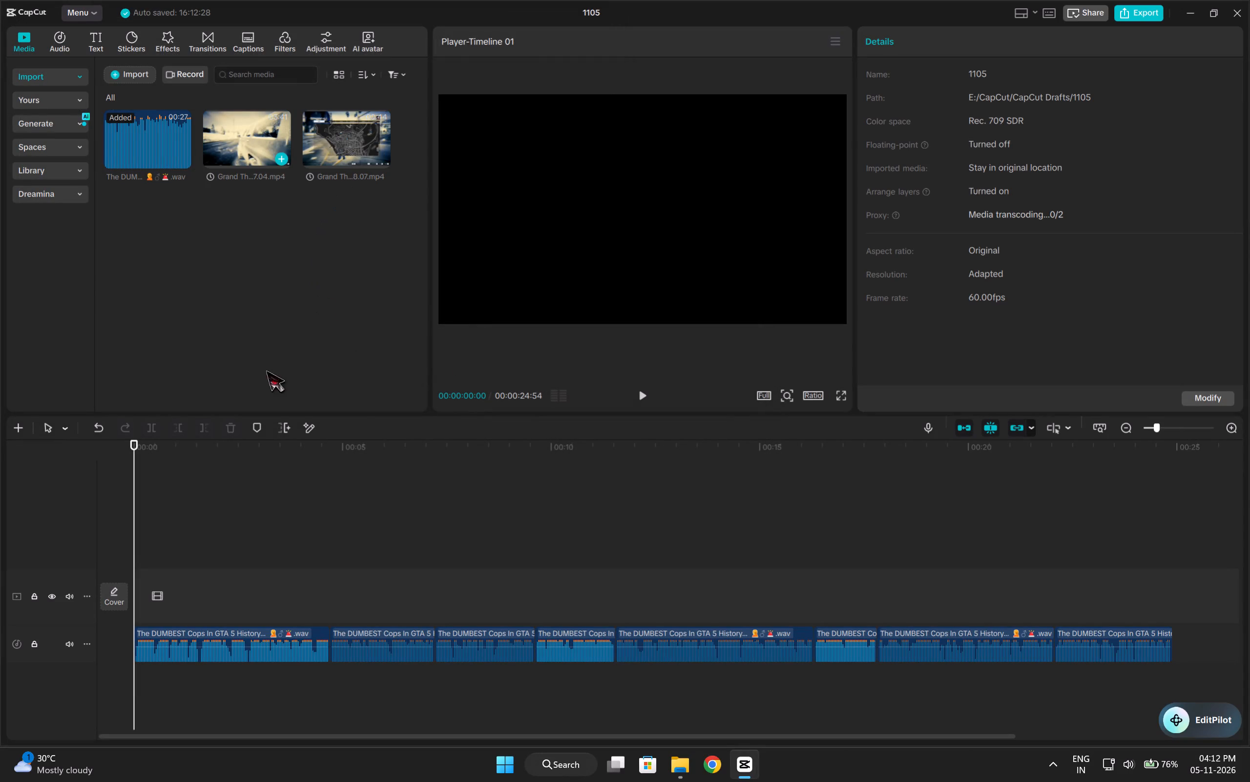
Play the voice-over from the start, raise the system volume slightly, and return the playhead to the beginning.
key(space)
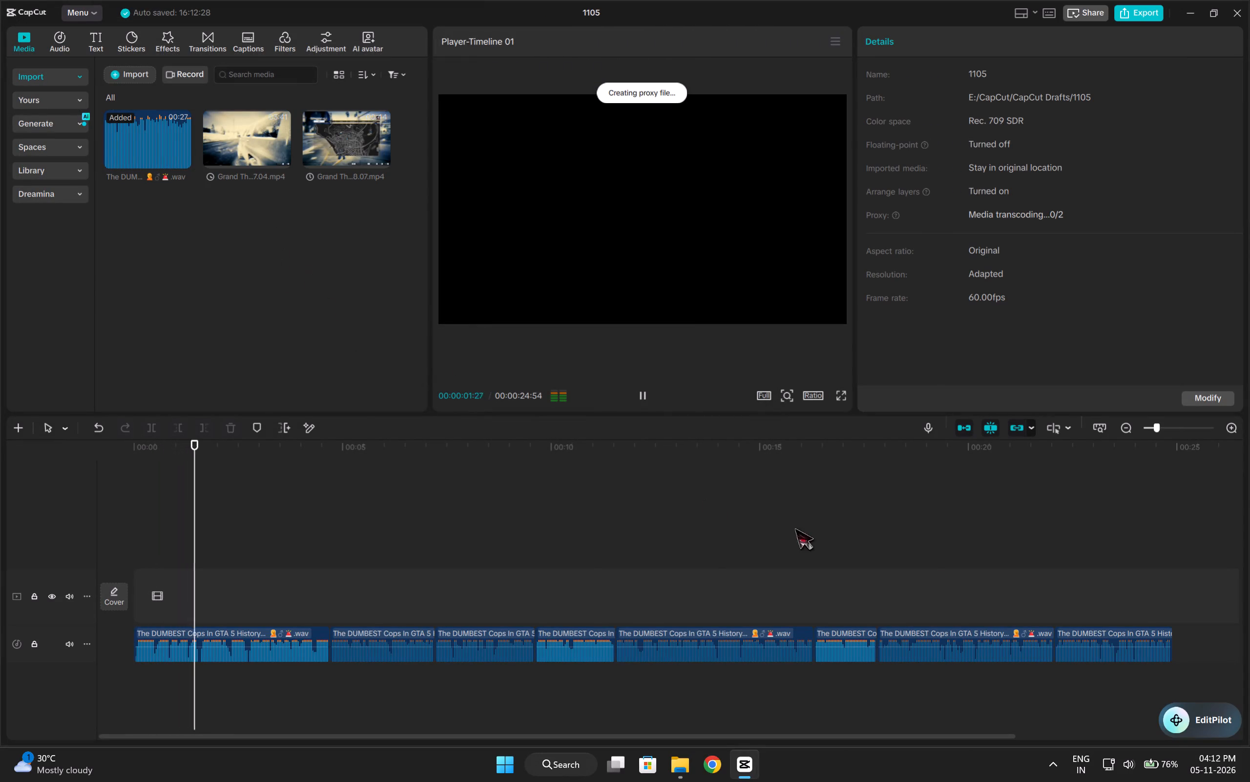
click(1119, 768)
click(1128, 766)
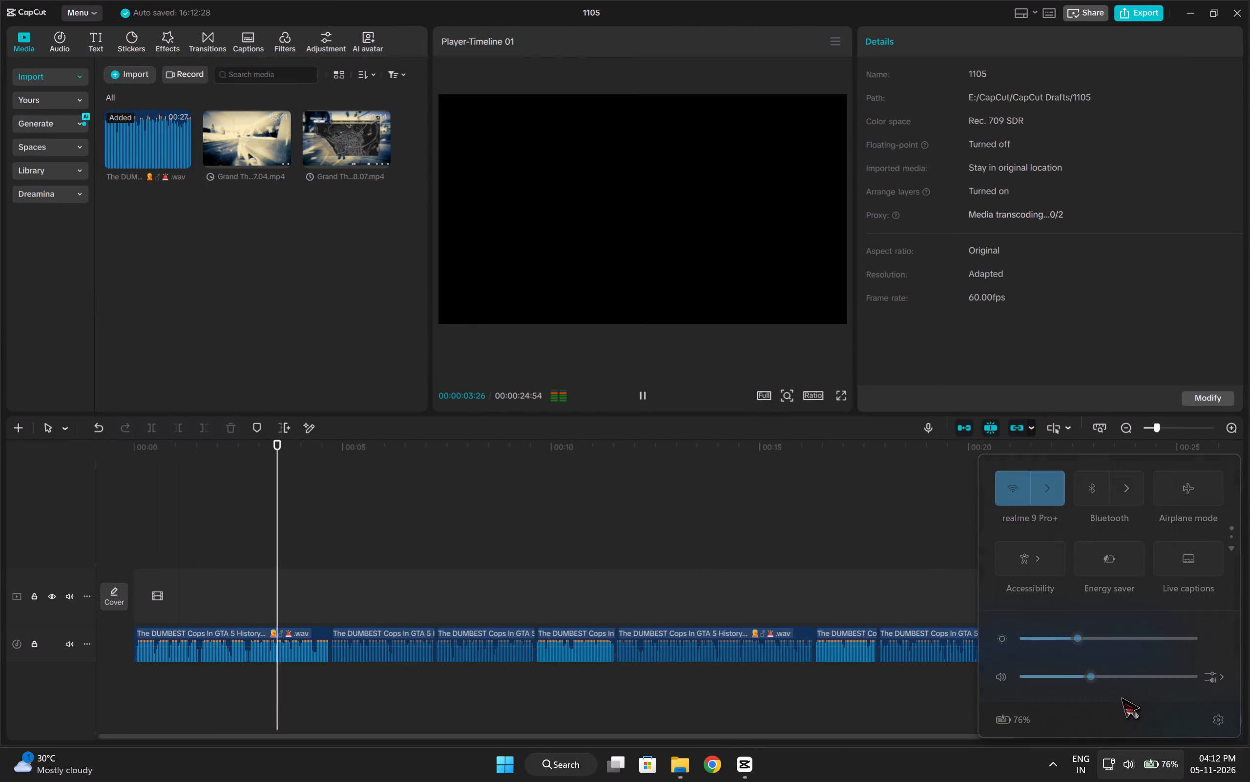
click(1110, 672)
click(1134, 768)
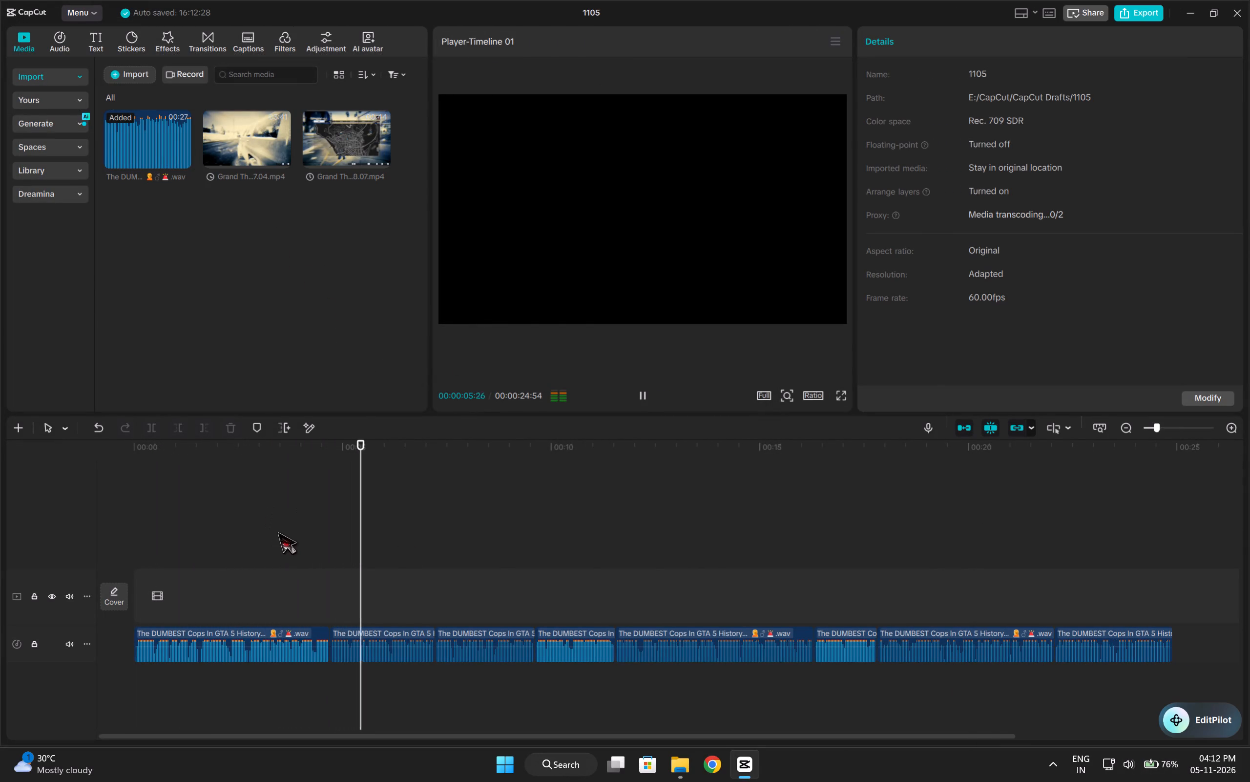
click(280, 533)
drag(280, 533, 106, 526)
Add the 15.34.07.04 recording to the main video track from the timeline start and skim through its opening part.
click(250, 130)
click(250, 131)
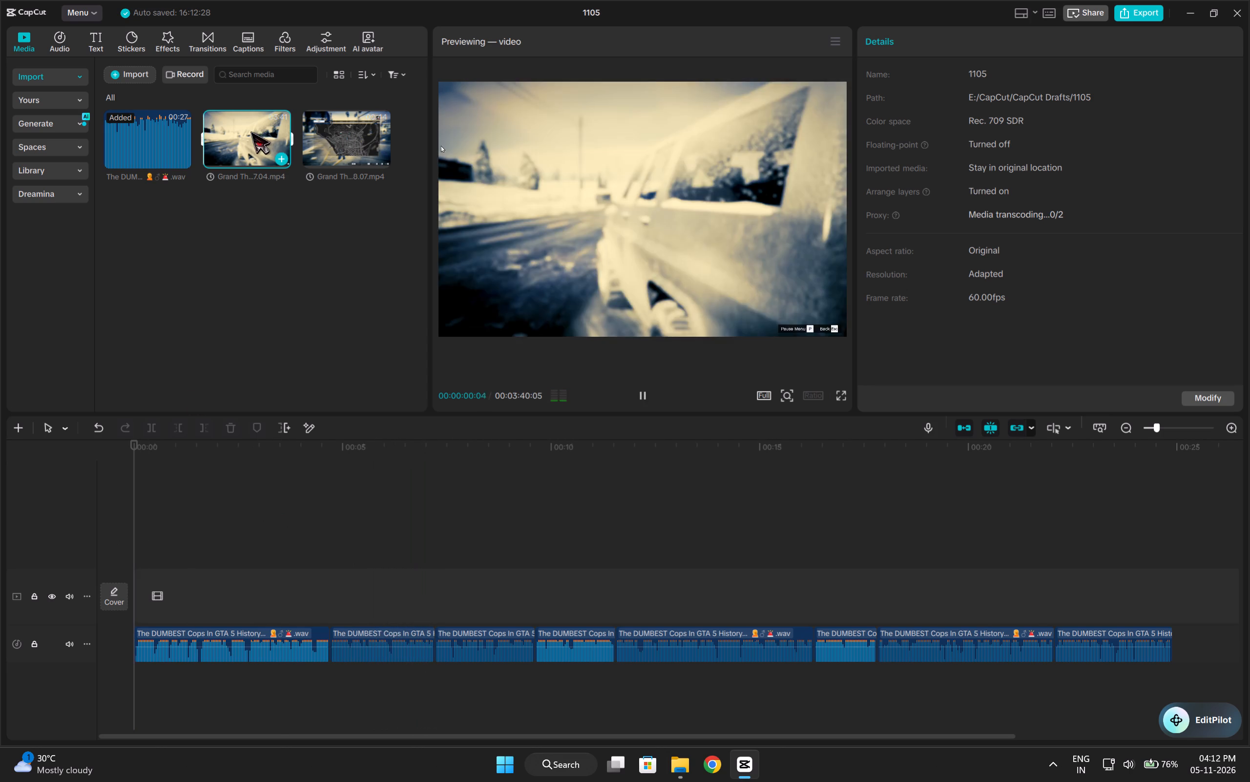
click(282, 156)
double_click(216, 502)
click(246, 537)
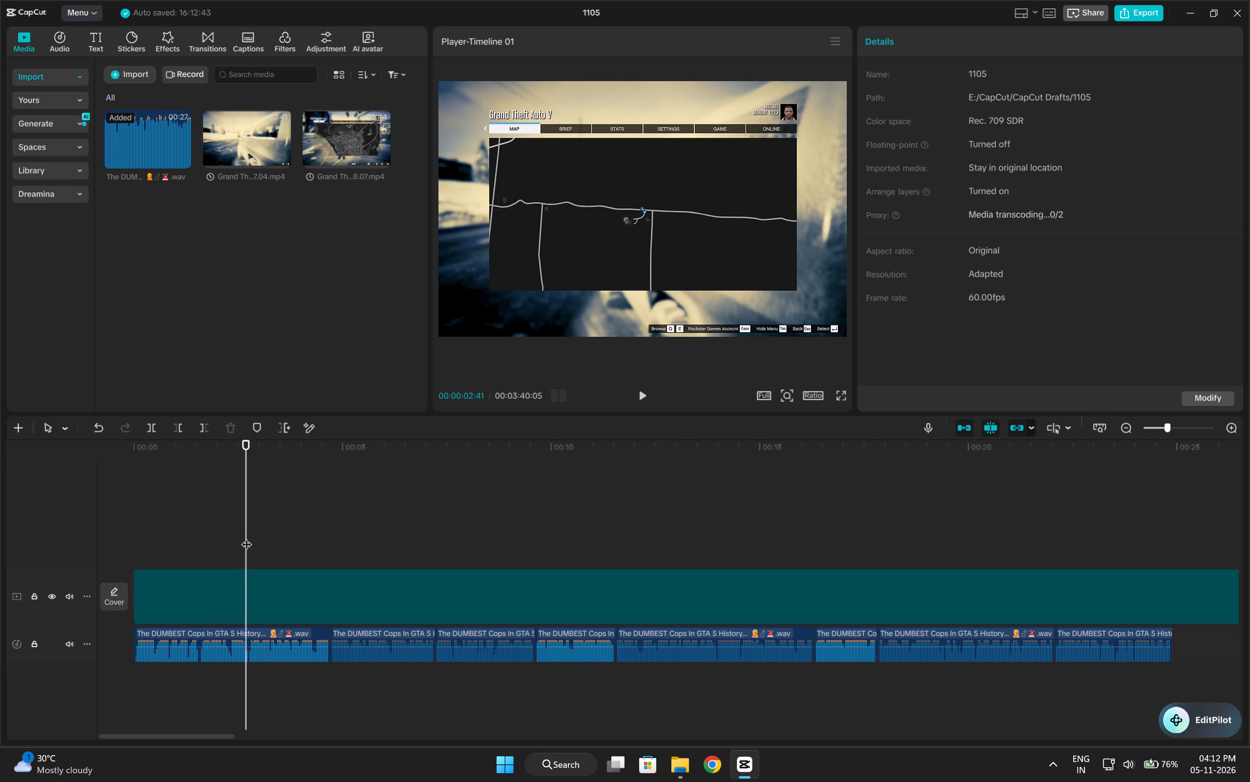
drag(246, 537, 910, 560)
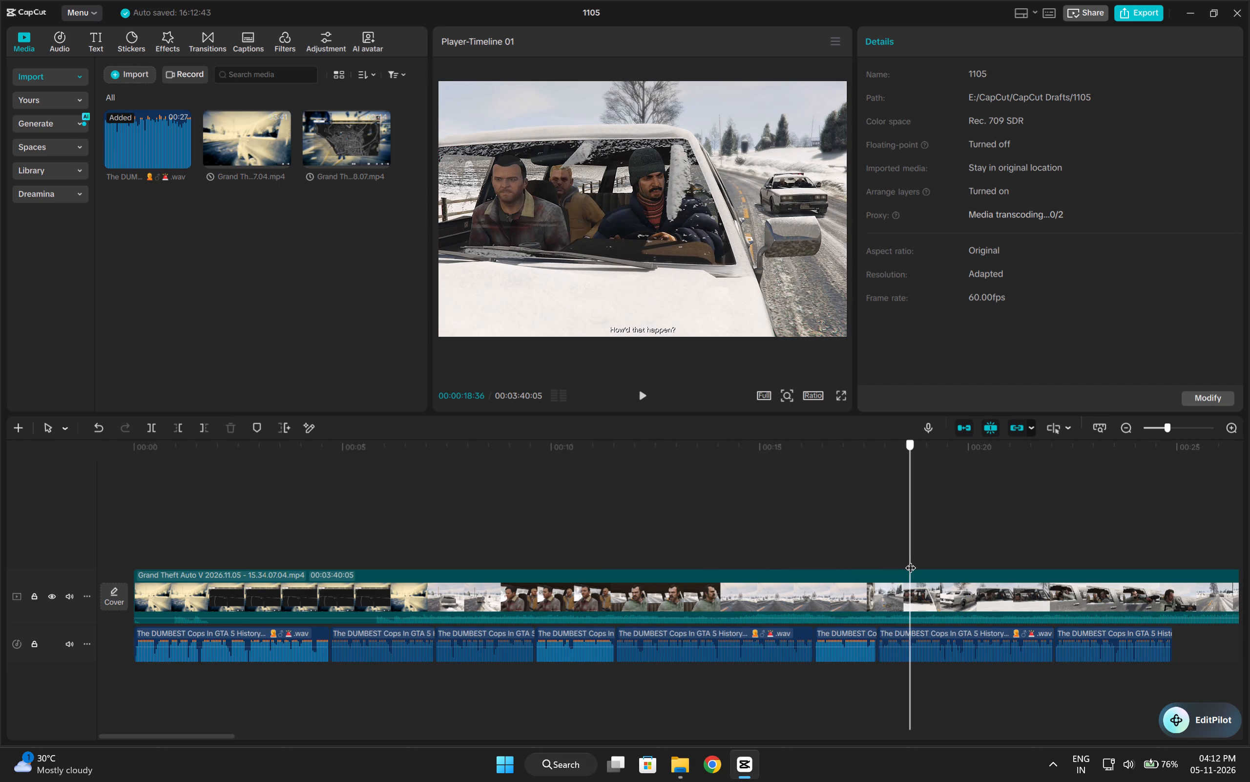
drag(910, 560, 94, 523)
Import the recording Grand Theft Auto V 2026.11.05 - 15.45.48.06 and insert it at the very start of the video track.
click(124, 72)
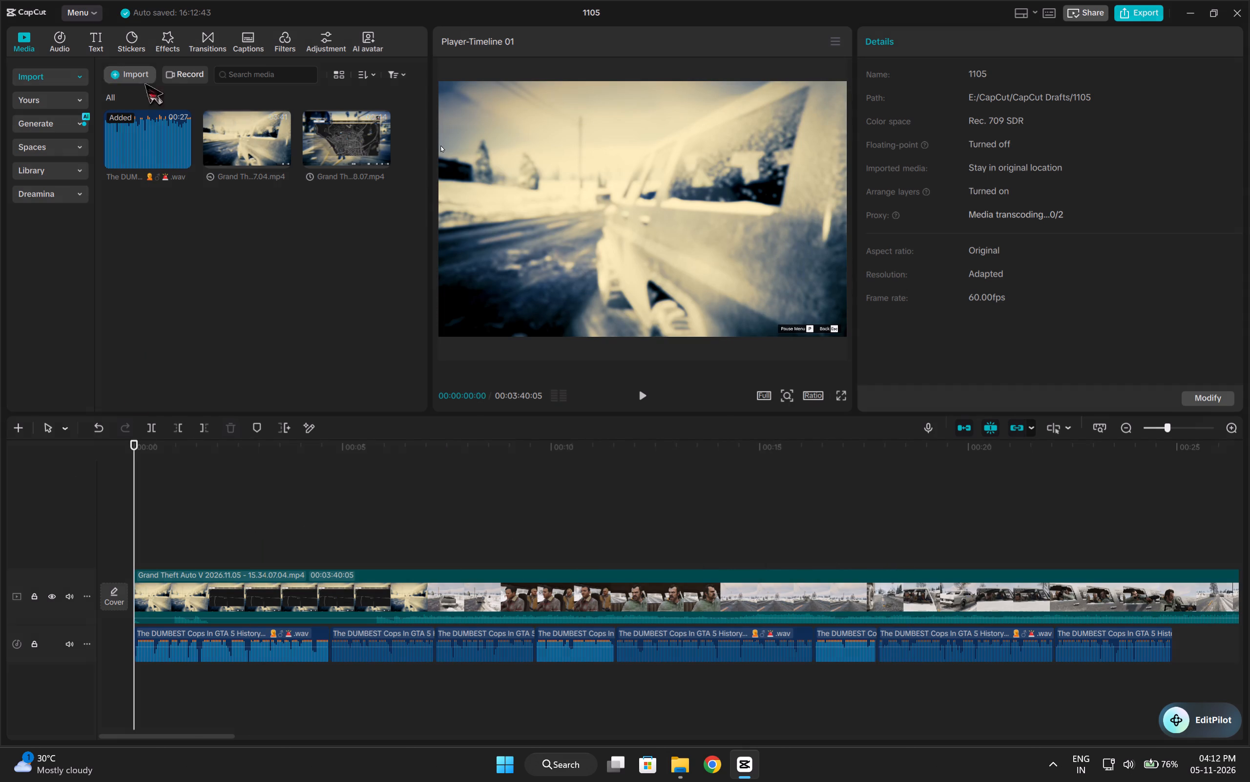
click(192, 106)
scroll(421, 214, down, 4)
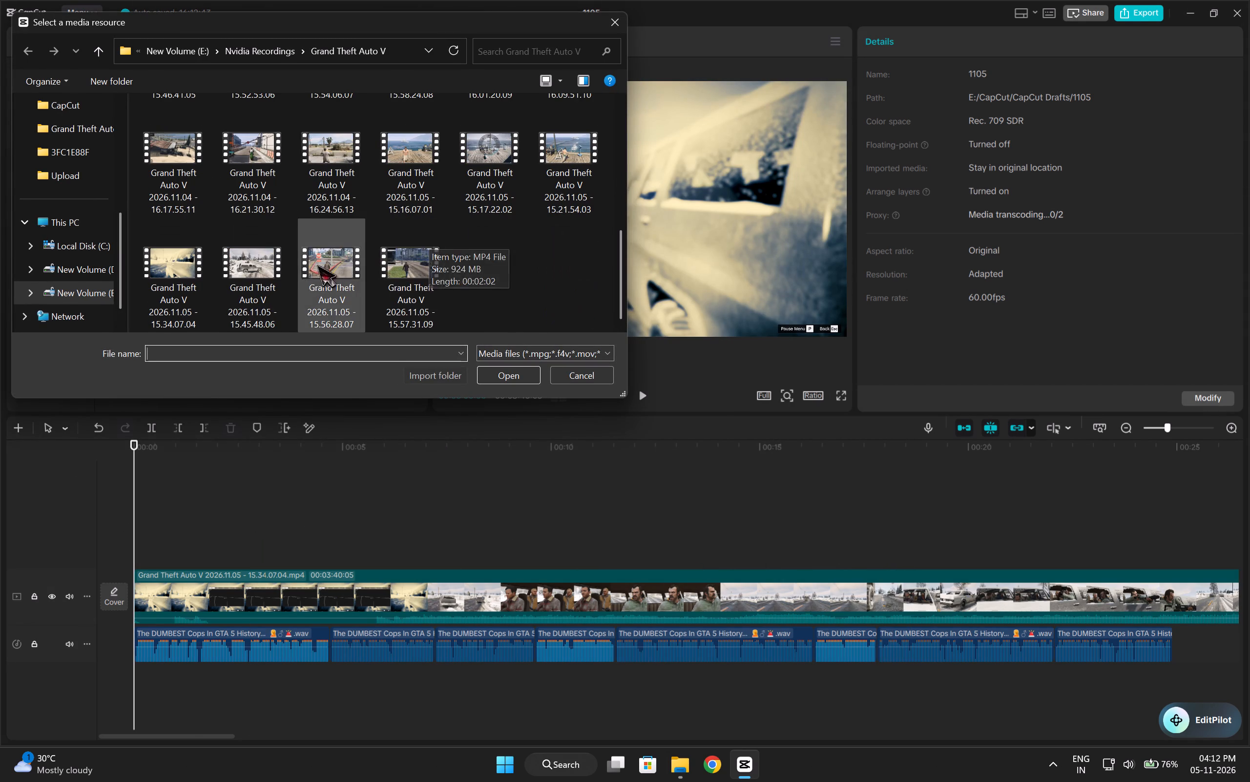
ctrl+click(258, 284)
click(513, 375)
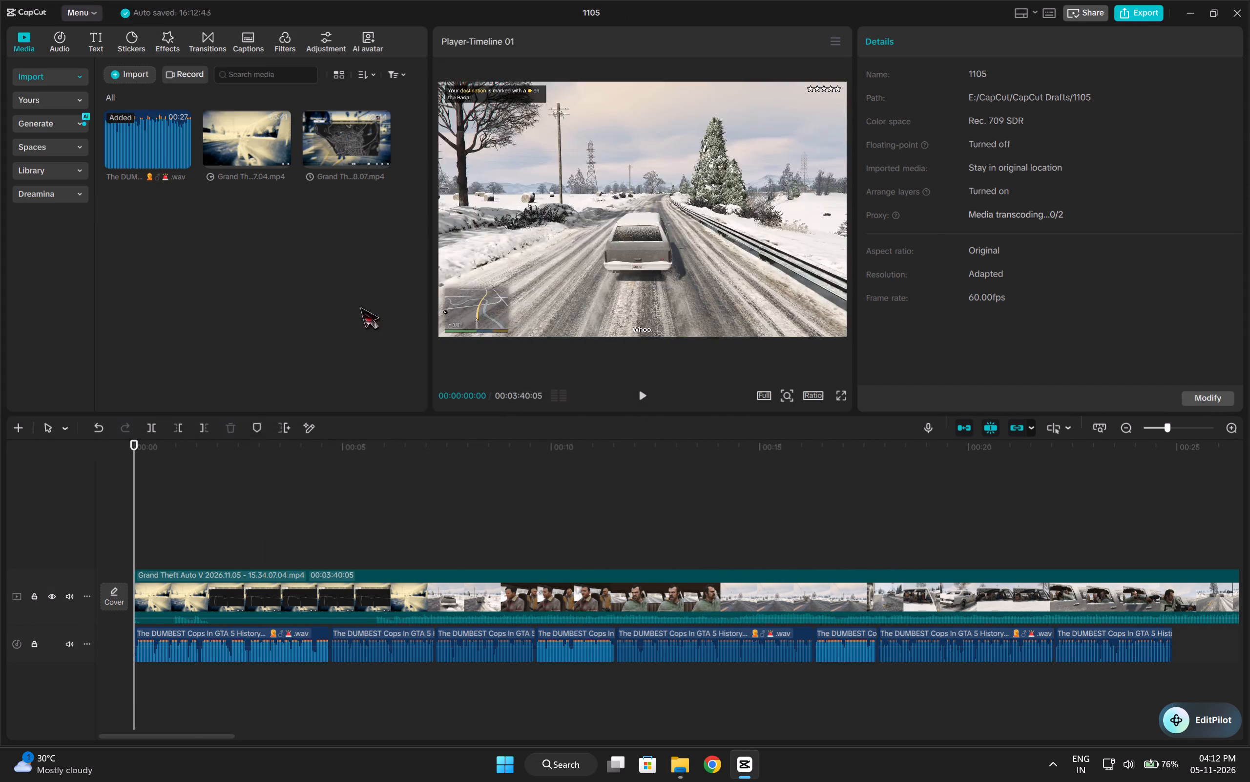
click(182, 238)
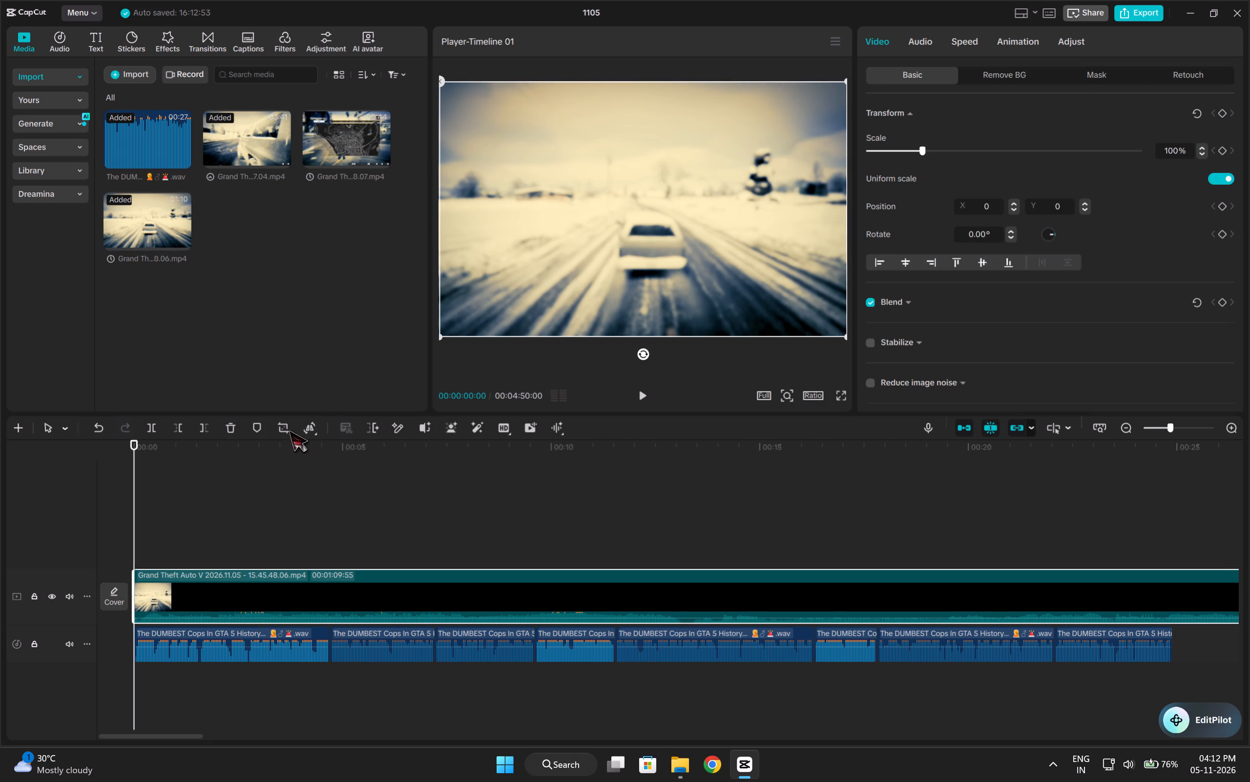
Crop the 15.45.48.06 clip to a preset vertical portrait frame.
click(288, 429)
drag(572, 597, 579, 595)
click(592, 574)
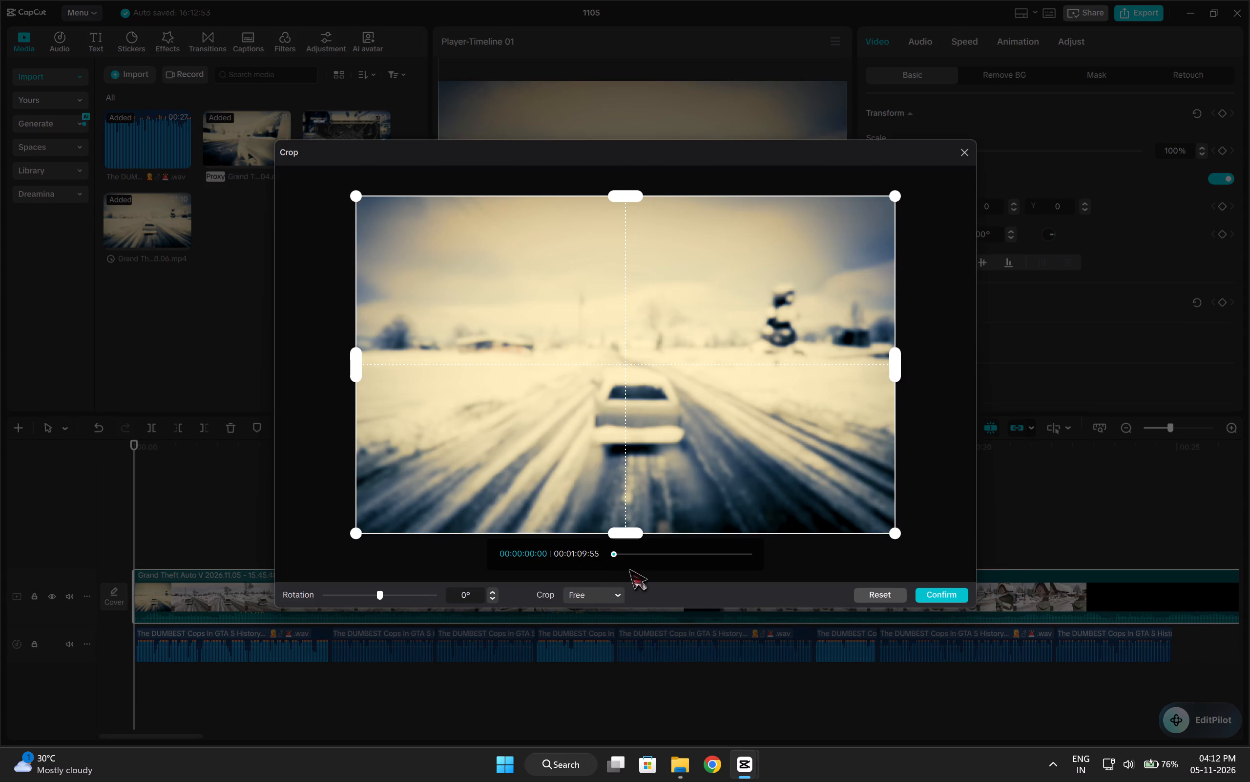
click(605, 591)
click(600, 577)
click(926, 592)
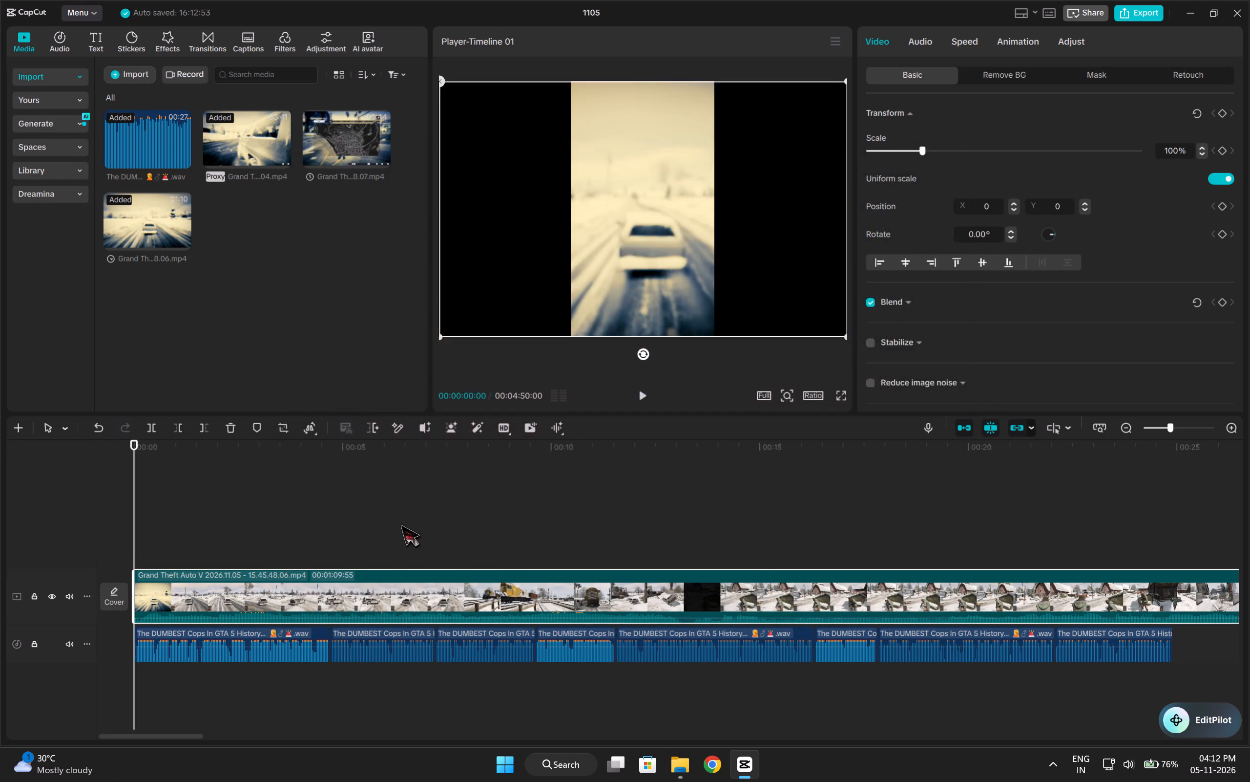
Trim about 18 seconds off the start of the 15.45.48.06 clip, up to the crouching shot by the farm.
click(257, 524)
drag(257, 522, 731, 502)
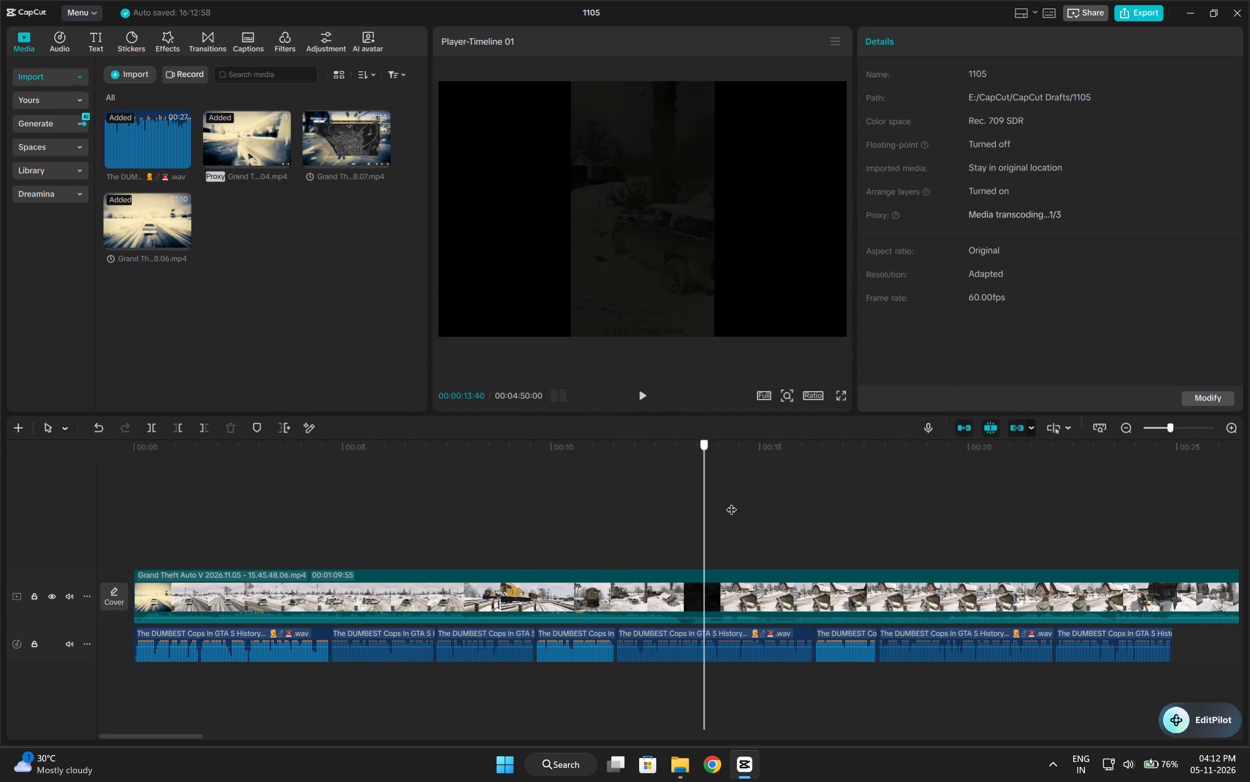
drag(731, 502, 893, 491)
text(q)
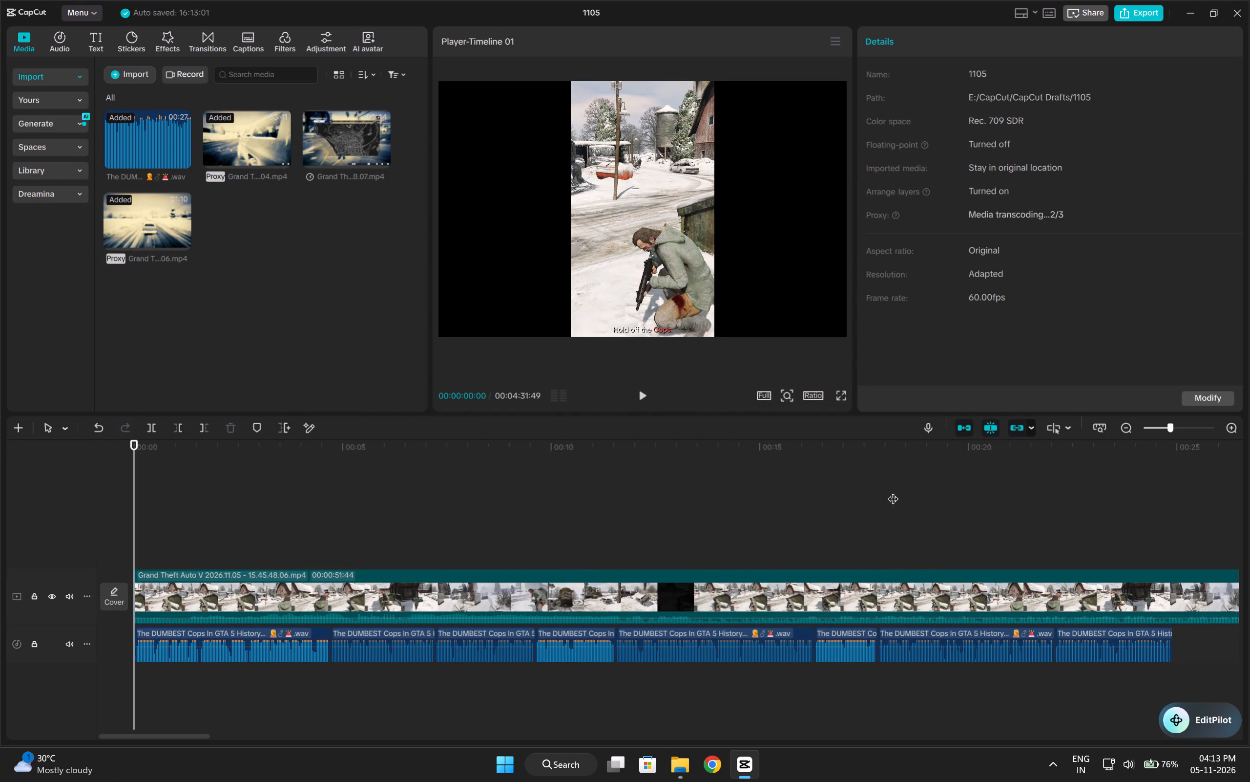
Trim about 3 more seconds off the start of the 15.45.48.06 clip.
key(space)
click(216, 509)
drag(216, 509, 309, 511)
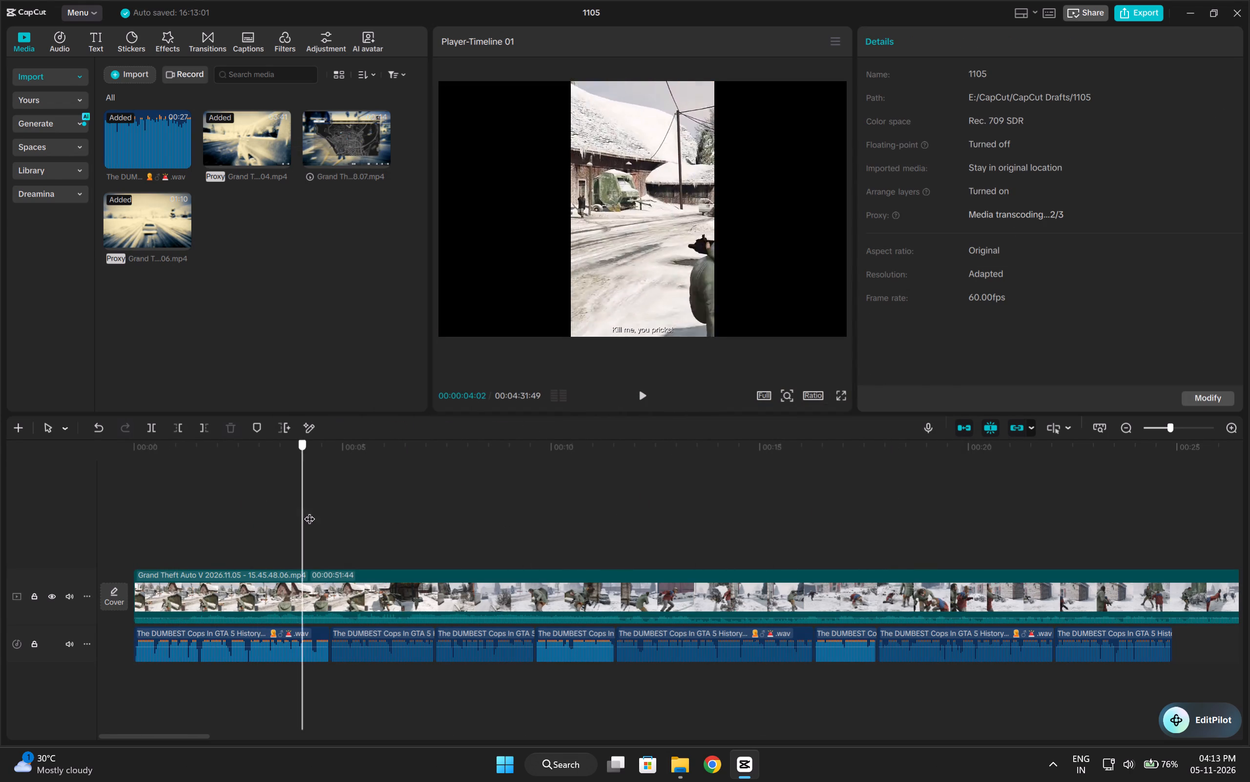
drag(309, 511, 267, 524)
key(q)
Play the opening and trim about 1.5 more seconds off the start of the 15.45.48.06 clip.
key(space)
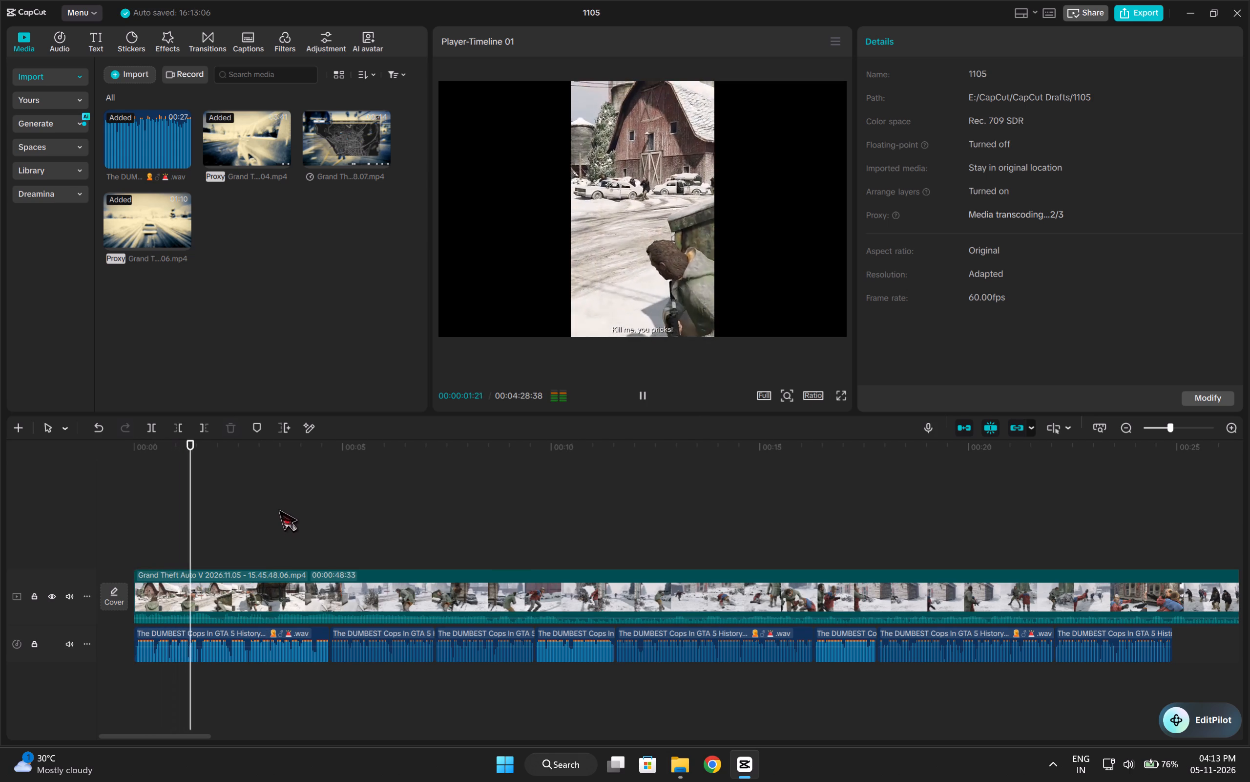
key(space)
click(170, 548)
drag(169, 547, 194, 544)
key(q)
Check the opening in playback and extend the 15.45.48.06 clip's start back by about 2.8 seconds.
key(space)
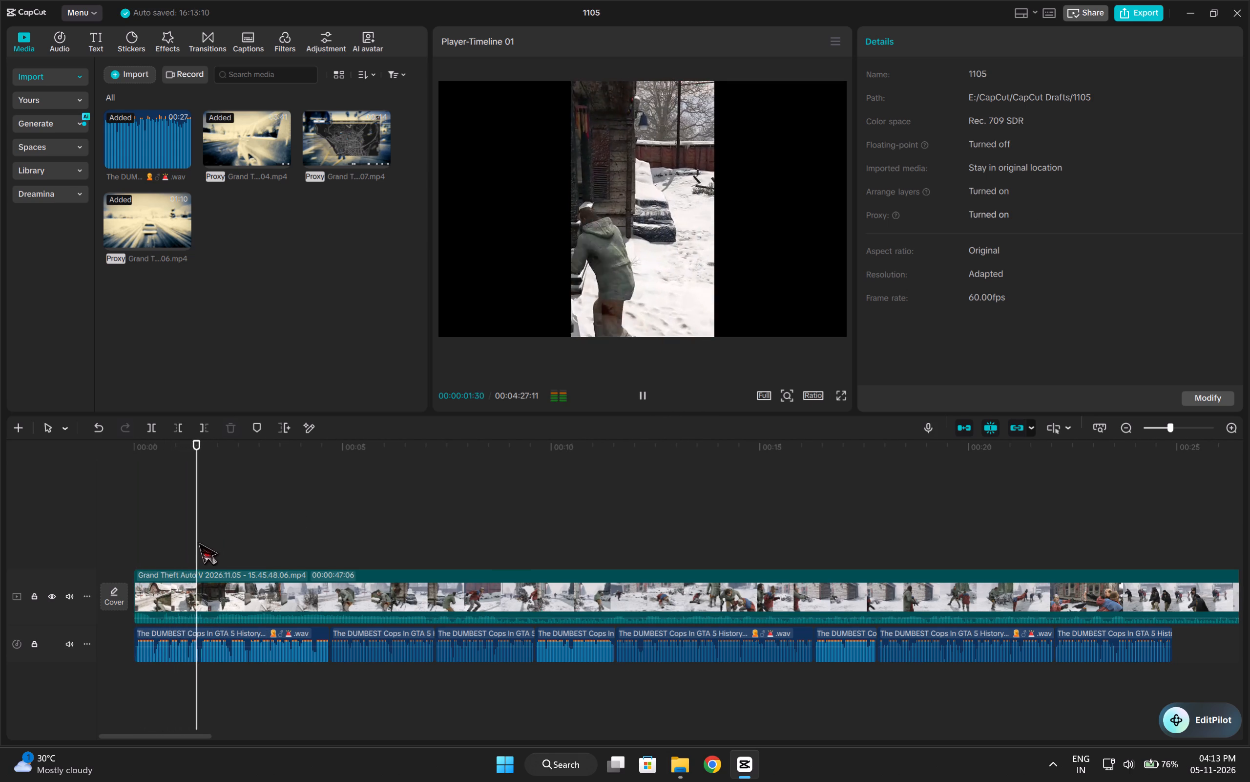
key(space)
click(133, 564)
click(147, 580)
drag(133, 582, 88, 594)
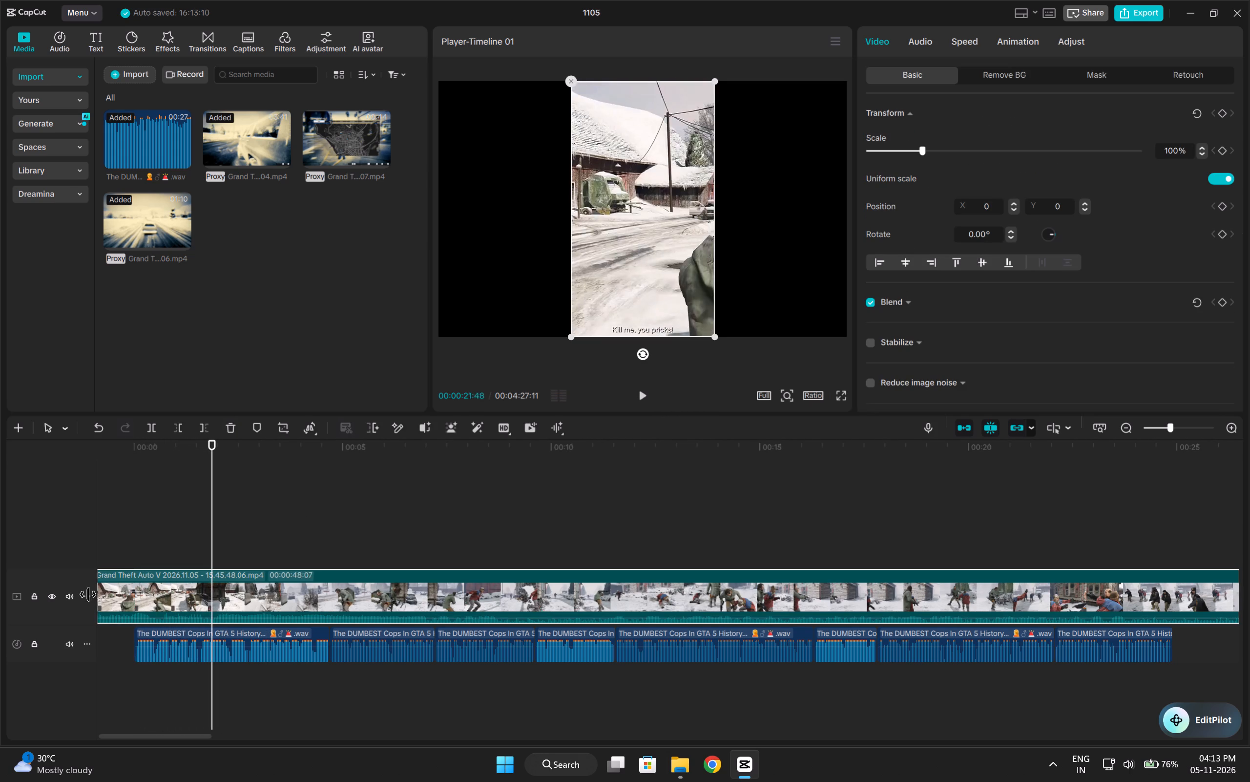
drag(88, 594, 18, 622)
Play the 15.45.48.06 clip from the beginning and cut off everything in it after 00:00:01:35.
click(162, 555)
drag(162, 555, 128, 567)
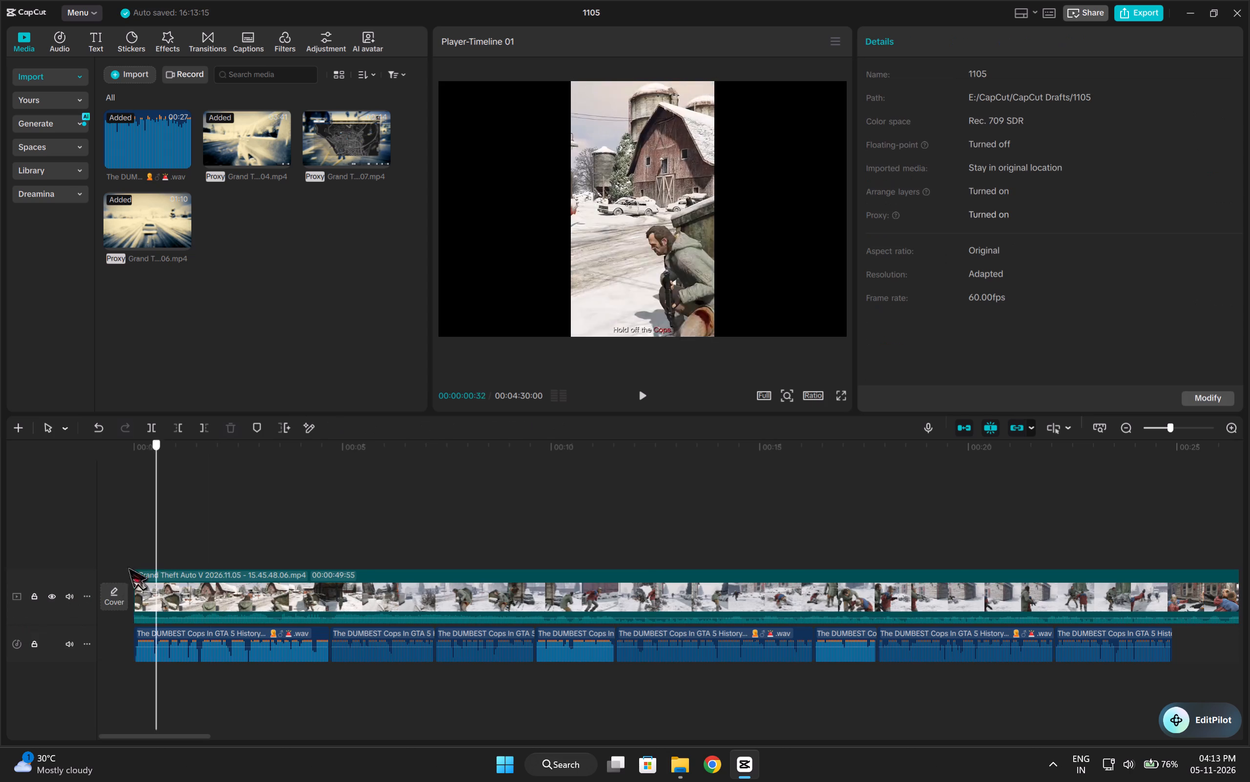
drag(128, 567, 118, 573)
key(space)
key(space)
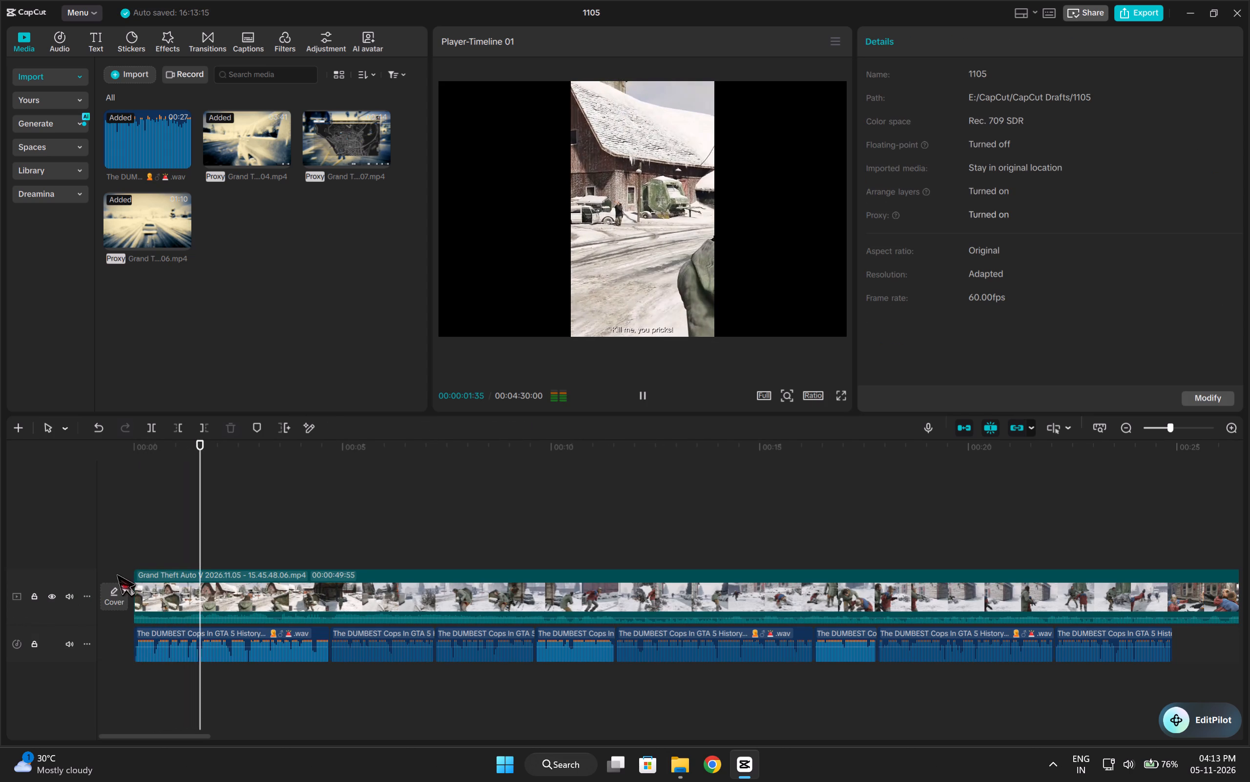
click(198, 550)
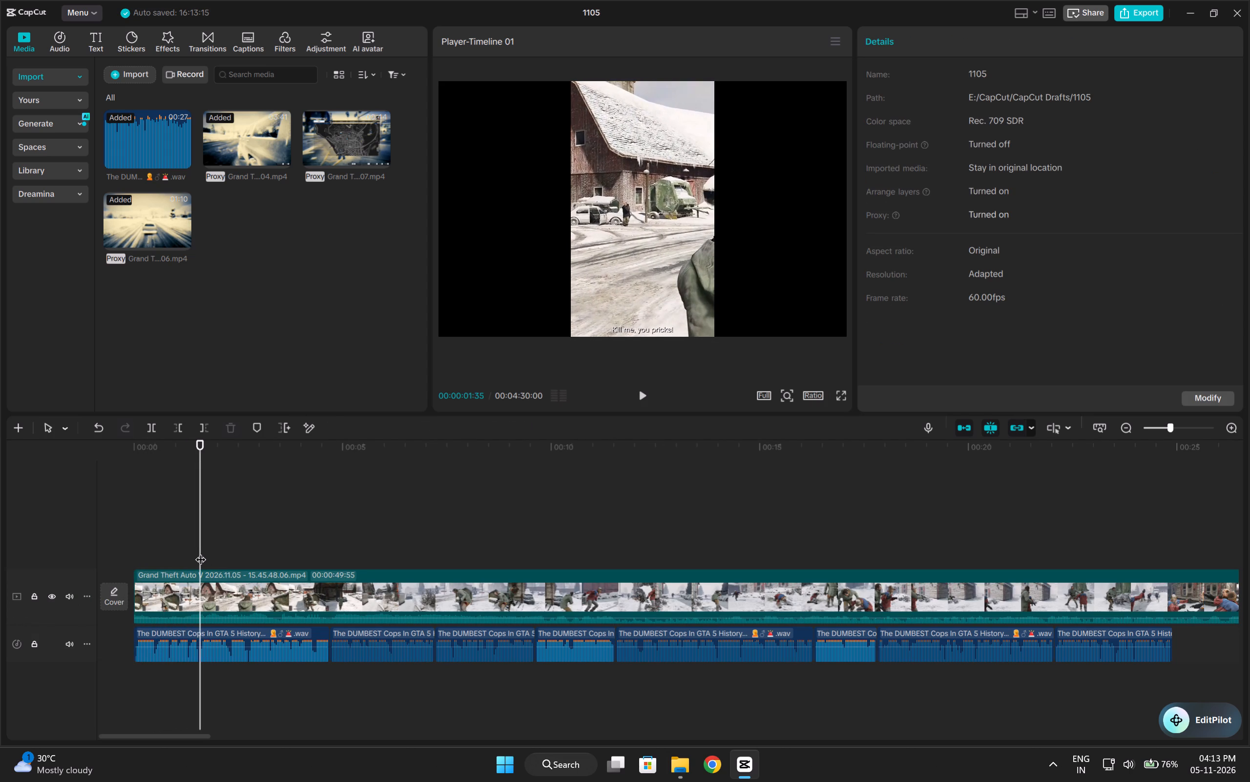
text(w)
Trim about 17 seconds off the start of the 15.34.07.04 clip, up to the white car approaching behind the wheel.
key(space)
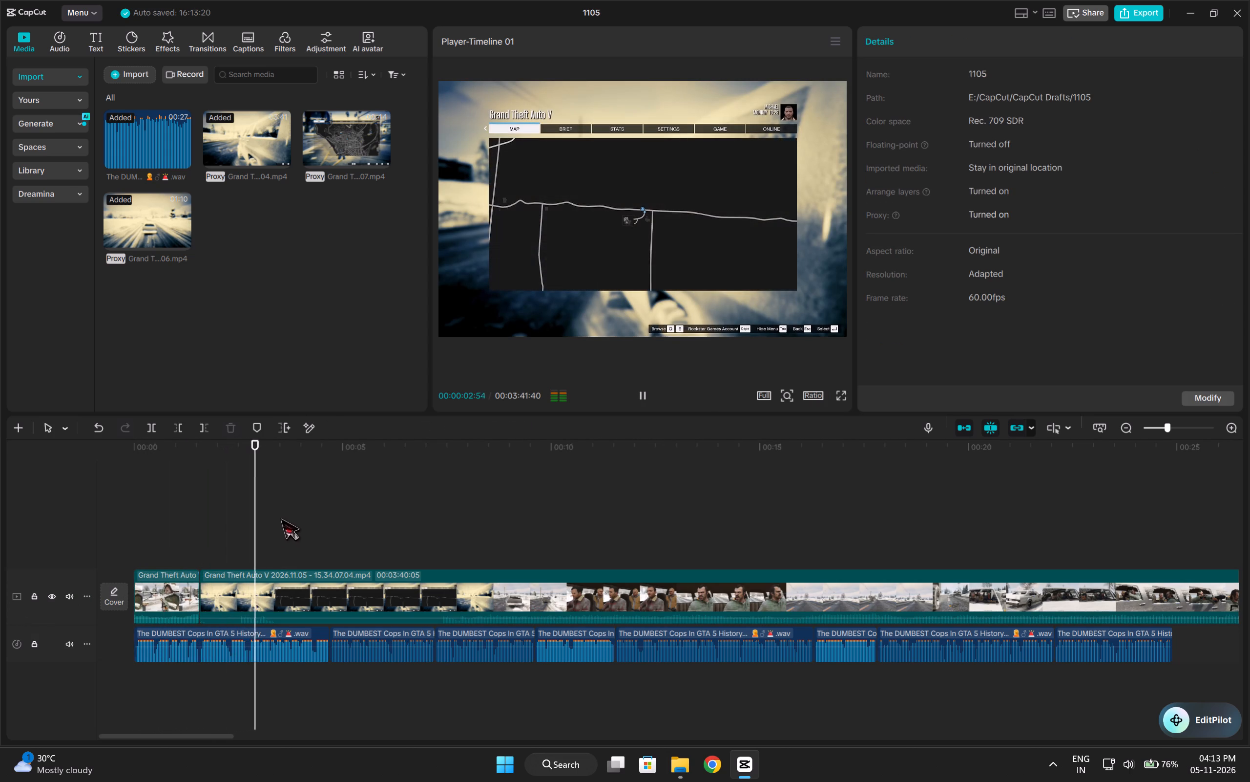
click(307, 514)
drag(308, 514, 988, 515)
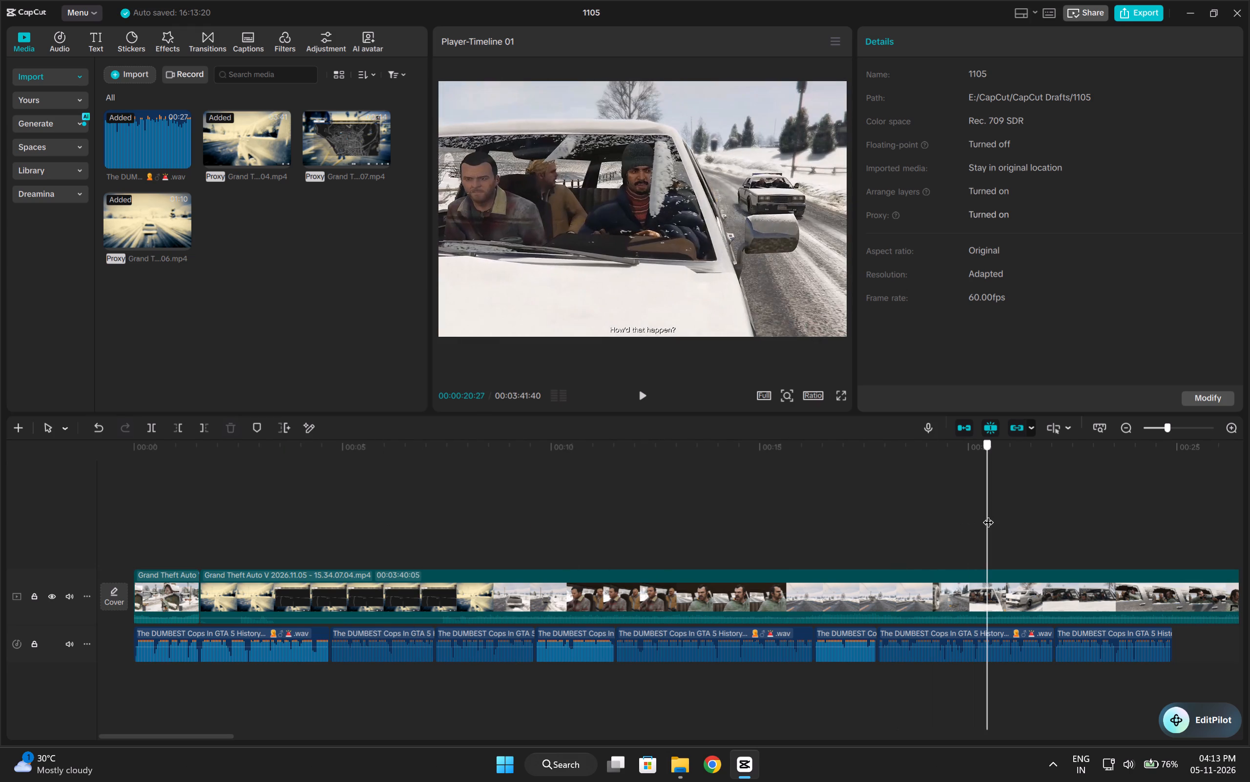
drag(988, 515, 914, 533)
key(q)
Crop the 15.34.07.04 clip to 9:16, shifting the frame over to the approaching white car and excluding the wheel.
click(292, 590)
click(283, 430)
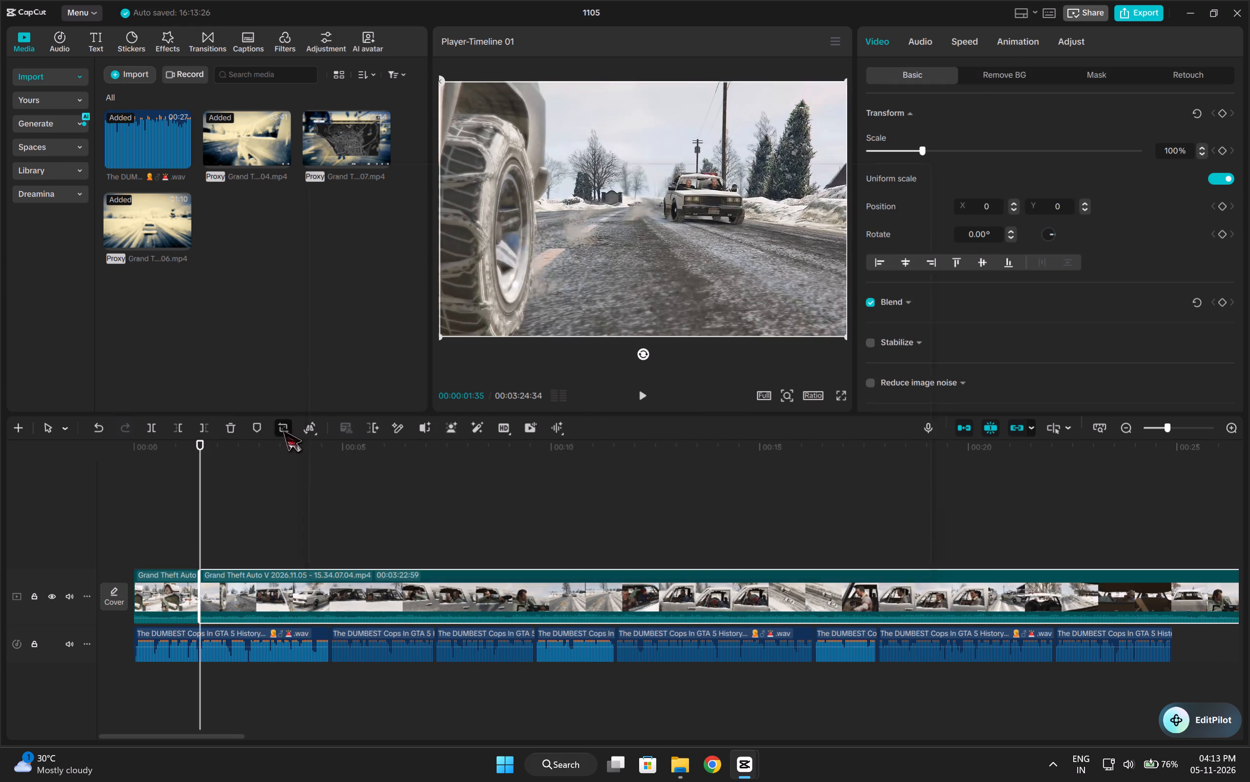
click(607, 591)
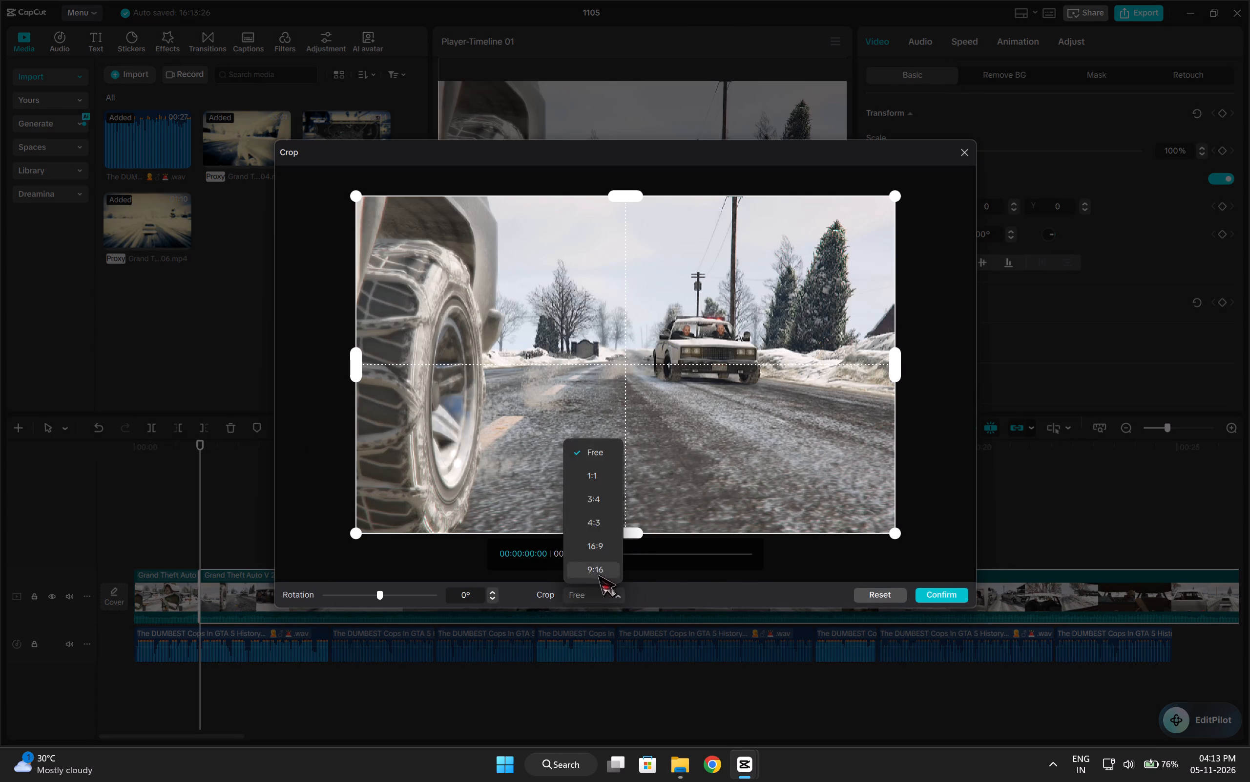
click(597, 574)
drag(624, 489, 699, 489)
click(922, 595)
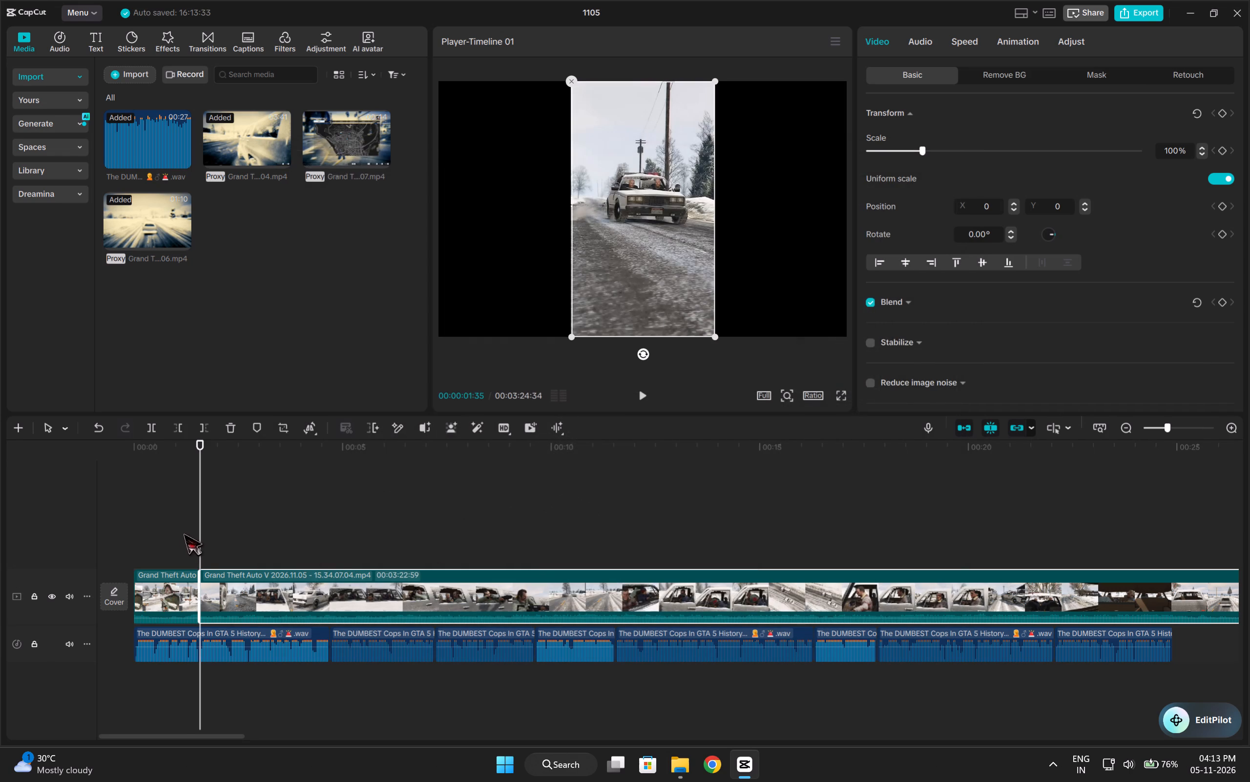
Play from the opening clip into the cropped 15.34.07.04 clip and split it at 00:00:02:20.
click(183, 533)
drag(187, 532, 153, 545)
key(space)
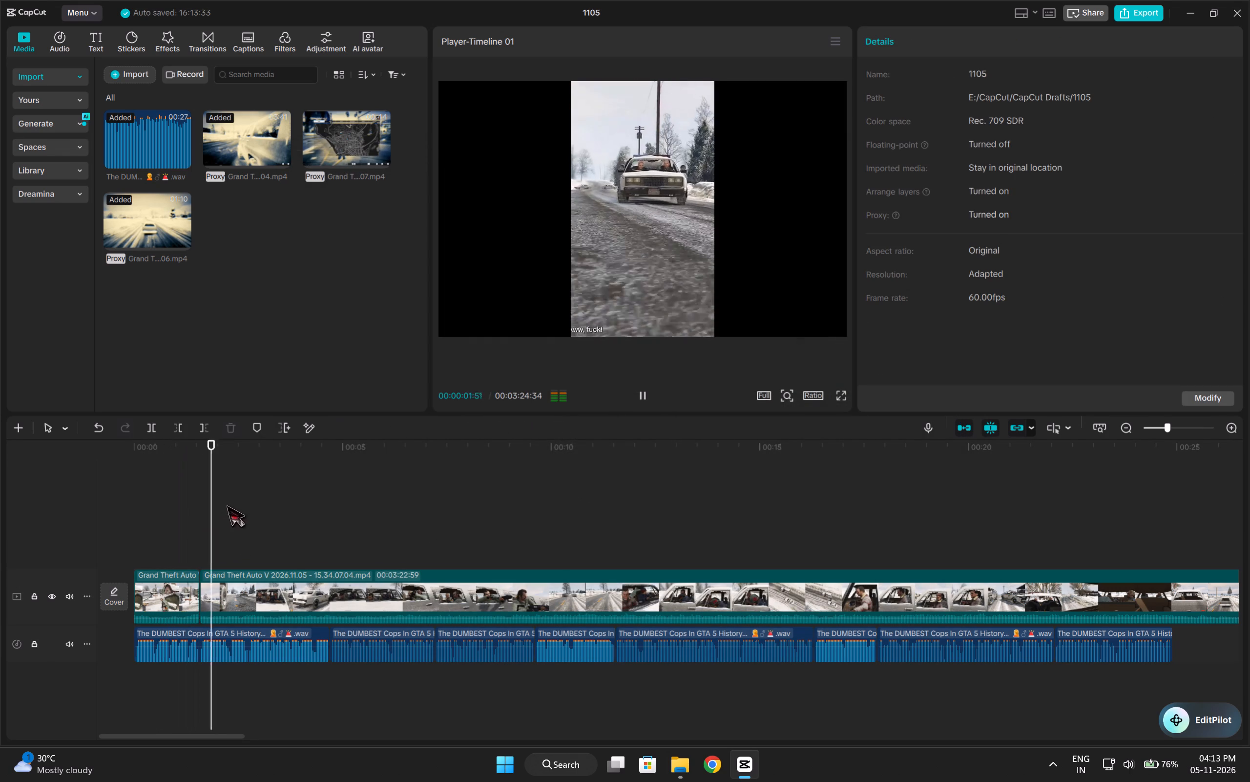
key(space)
drag(250, 511, 231, 544)
key(ctrl+b)
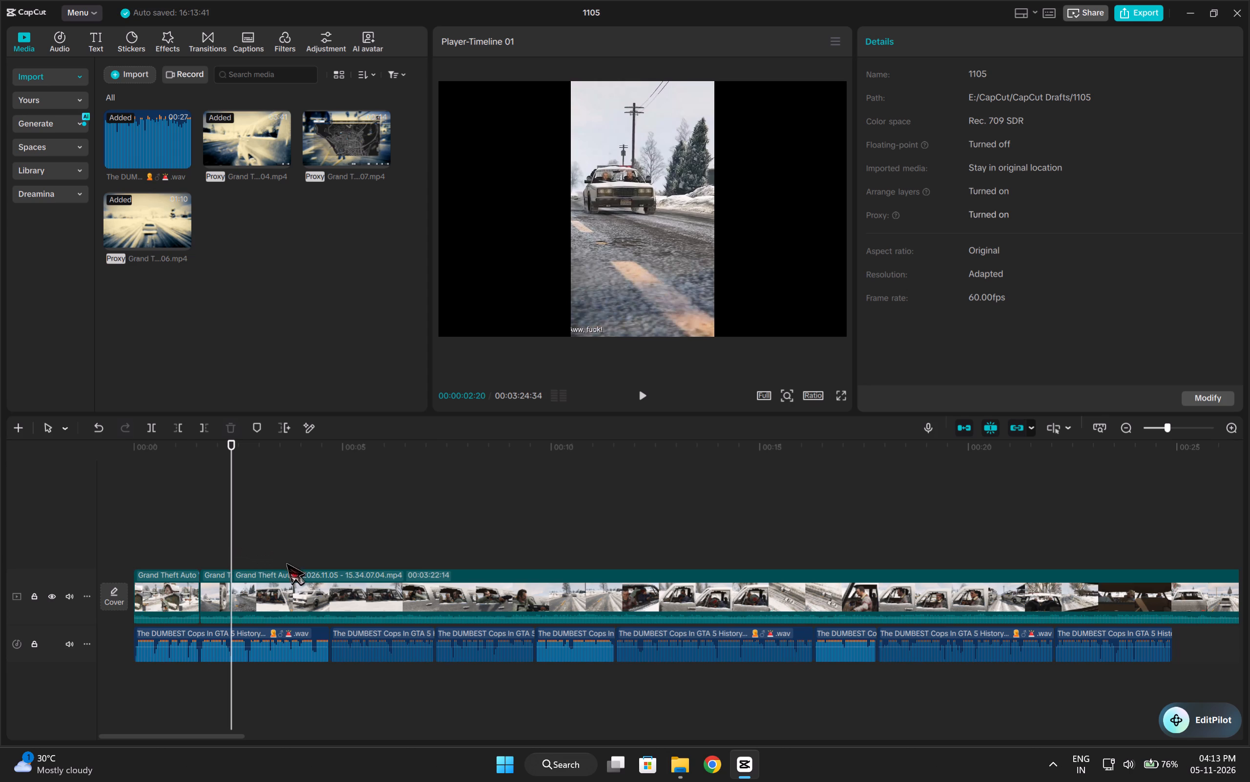
Reset the crop on the section after 00:00:02:20 and recrop it to a centred 9:16 frame.
click(286, 579)
click(280, 432)
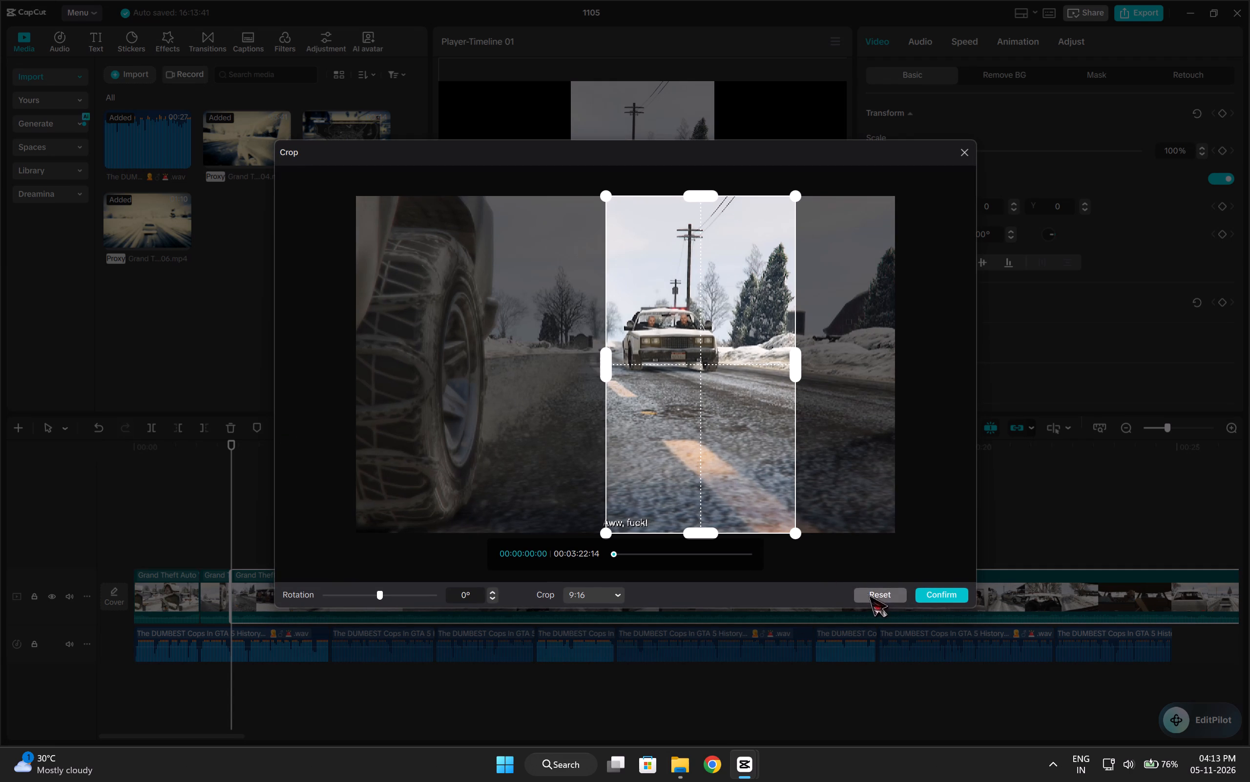
click(884, 593)
click(607, 593)
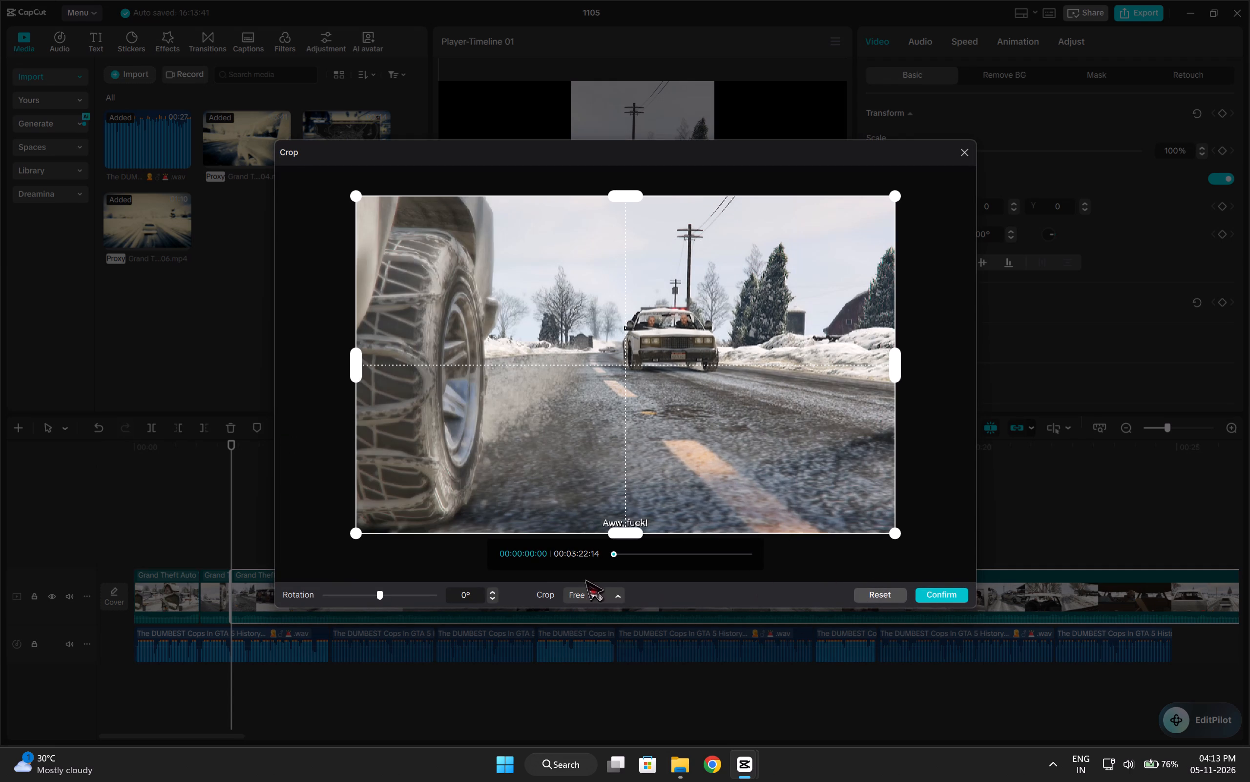
click(587, 566)
click(917, 592)
Trim about 7 seconds off the start of the last clip, up to the two distant cars side by side on the road.
key(space)
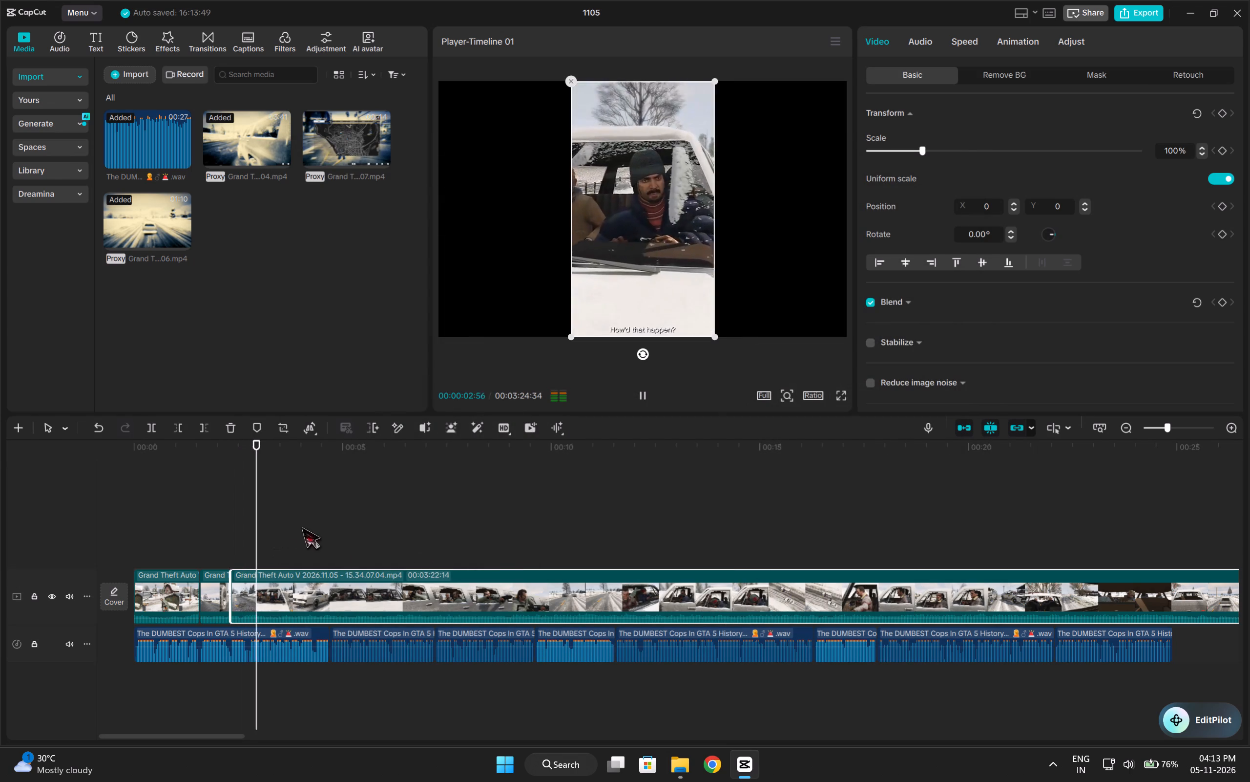
click(301, 527)
drag(302, 527, 509, 516)
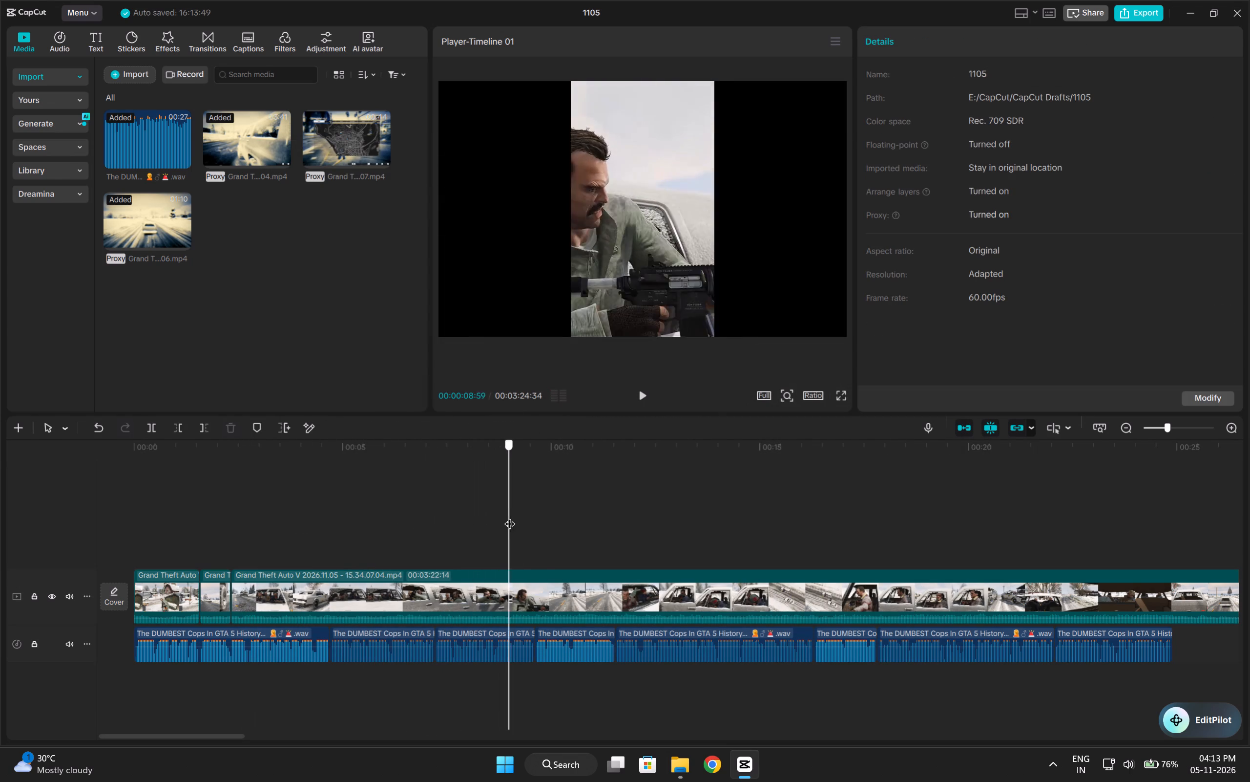
drag(509, 516, 542, 531)
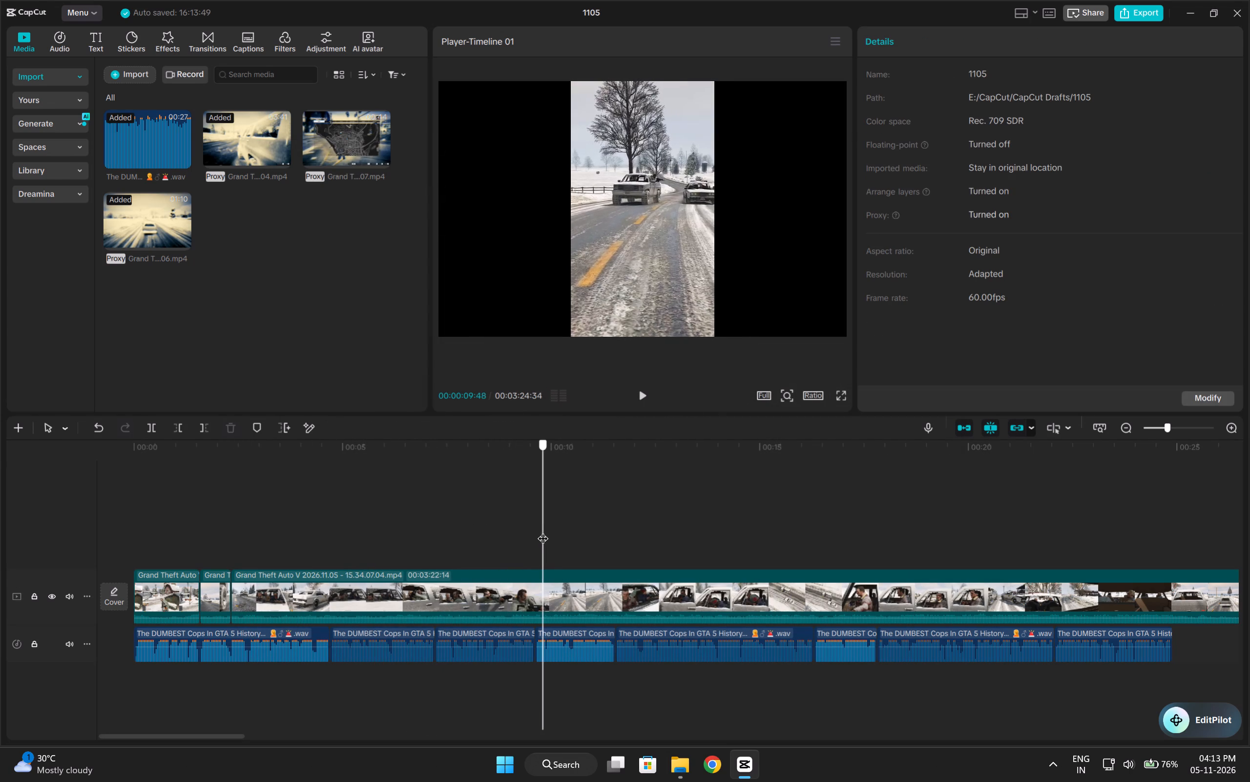
drag(542, 531, 538, 540)
key(Left)
key(Left)
key(Left)
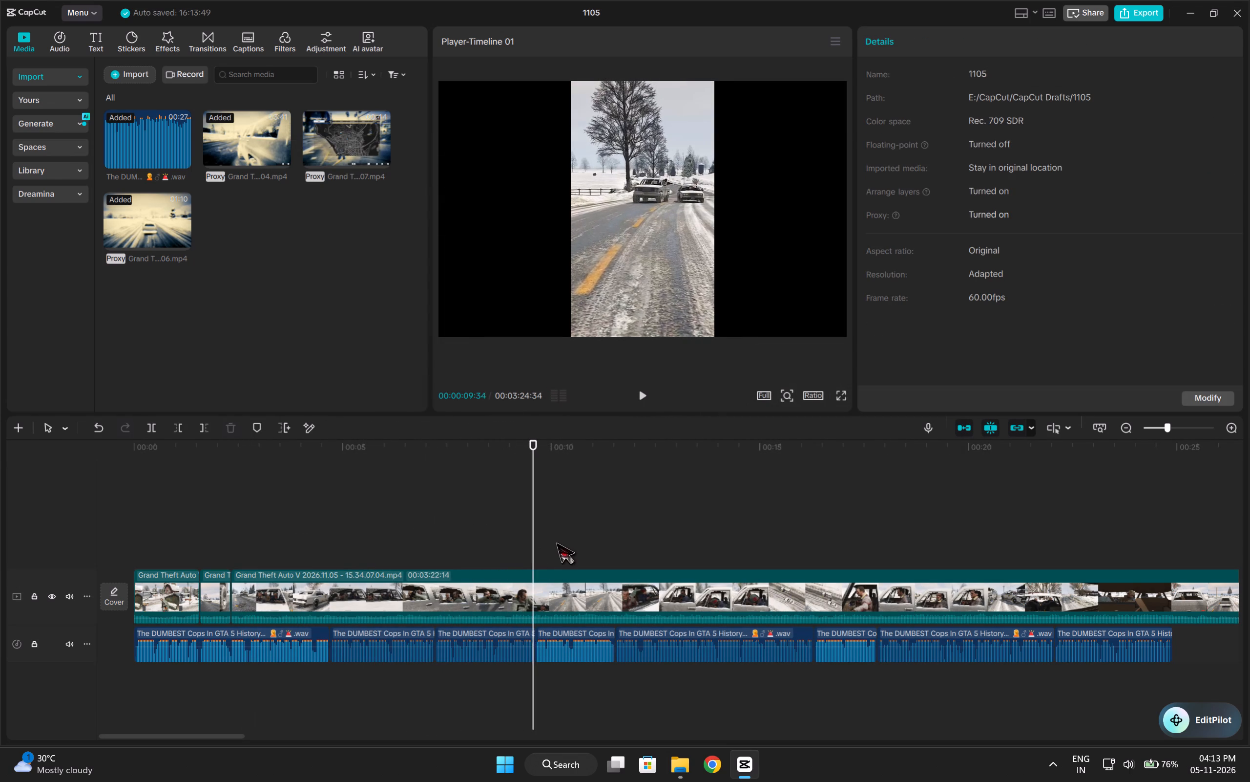
key(Left)
key(Left)
key(Left)
key(Left)
key(Left)
key(Left)
key(Left)
key(Right)
key(Right)
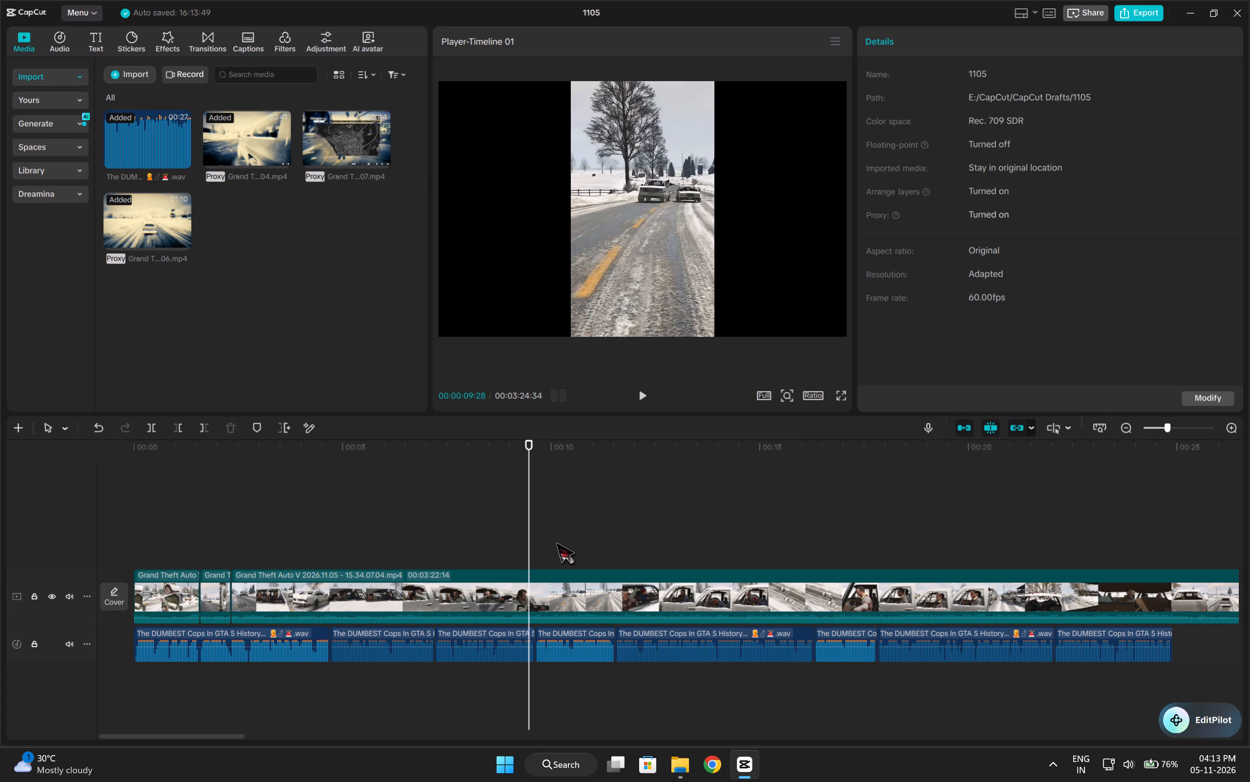
key(q)
Shift the last clip's 9:16 crop slightly right so both distant cars sit in the frame.
click(444, 597)
click(277, 431)
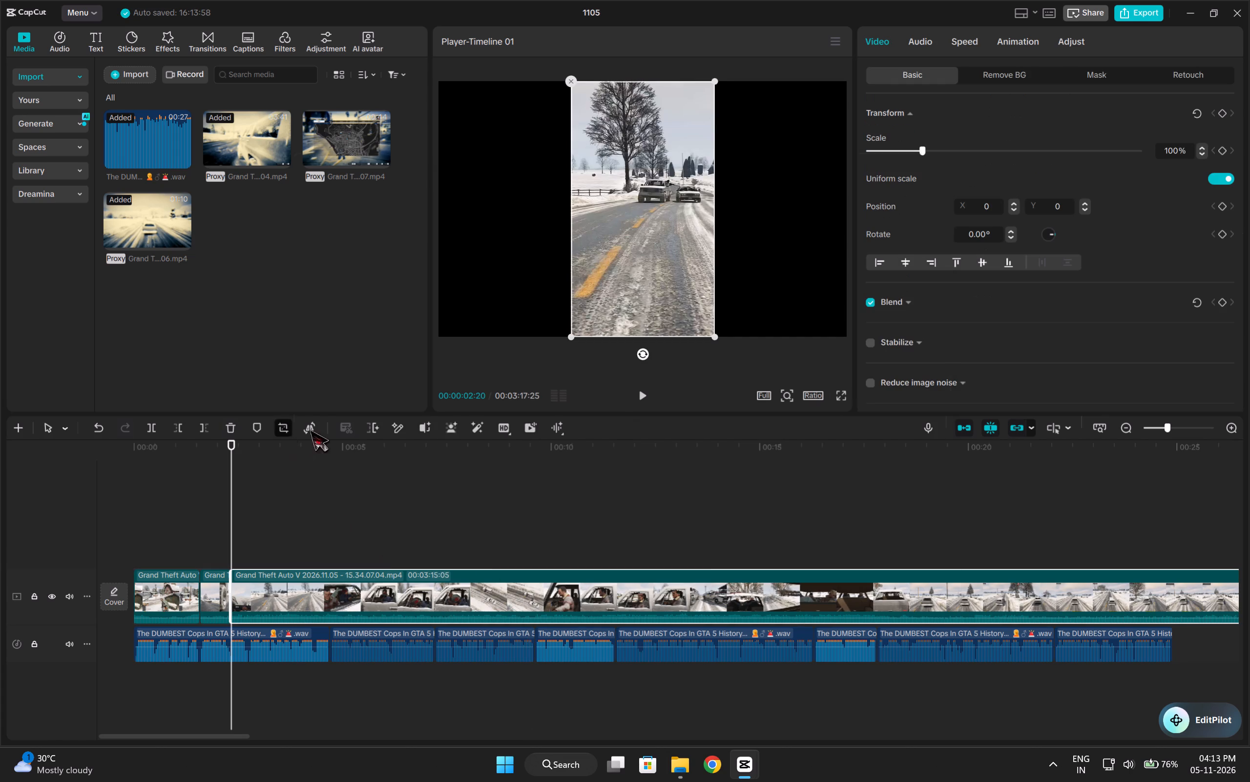
drag(630, 386, 658, 405)
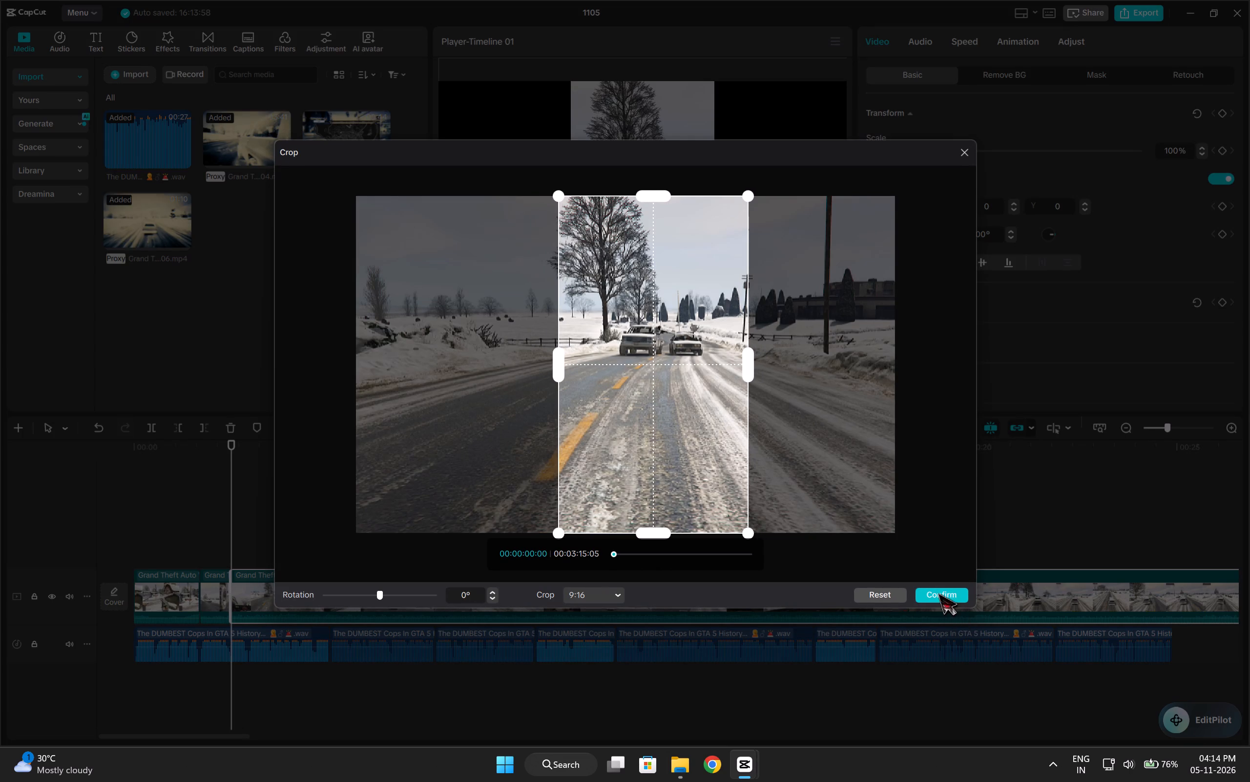
click(938, 593)
Play the two-car shot and split it at 00:00:03:16, once both cars have passed out of frame.
key(space)
key(space)
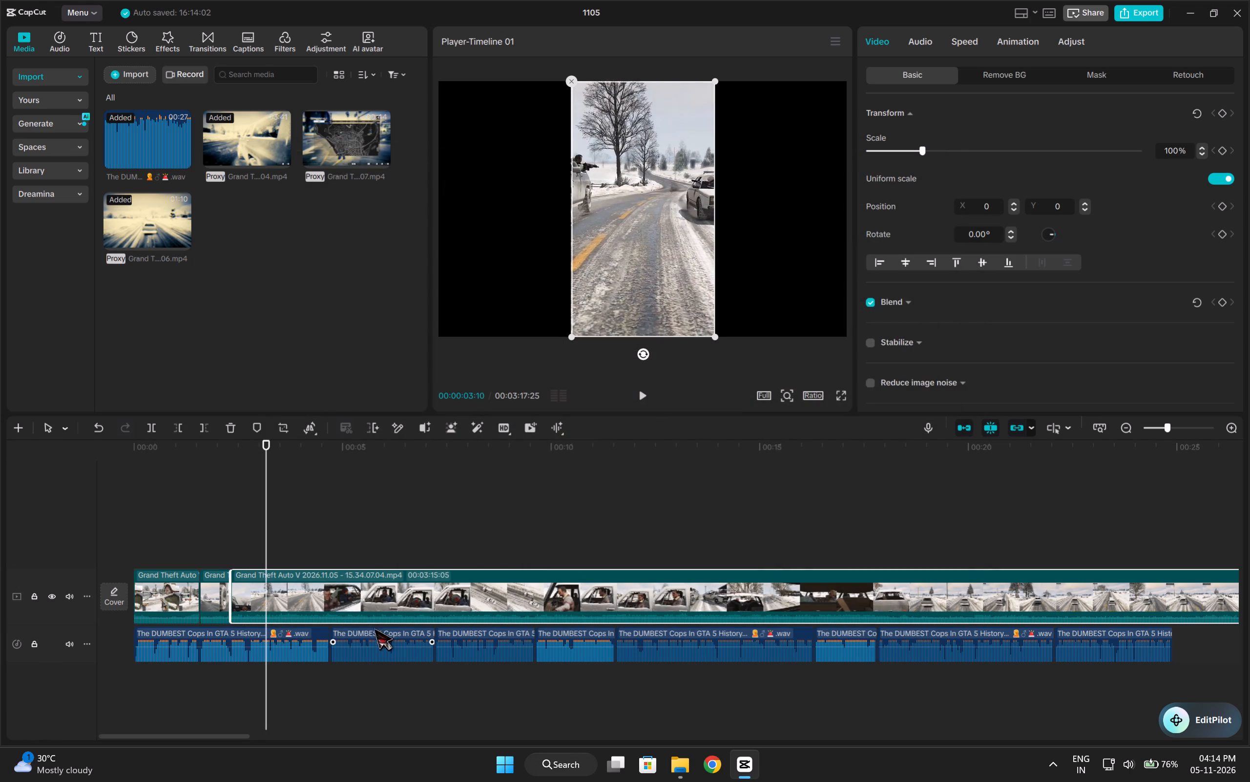
key(space)
key(space)
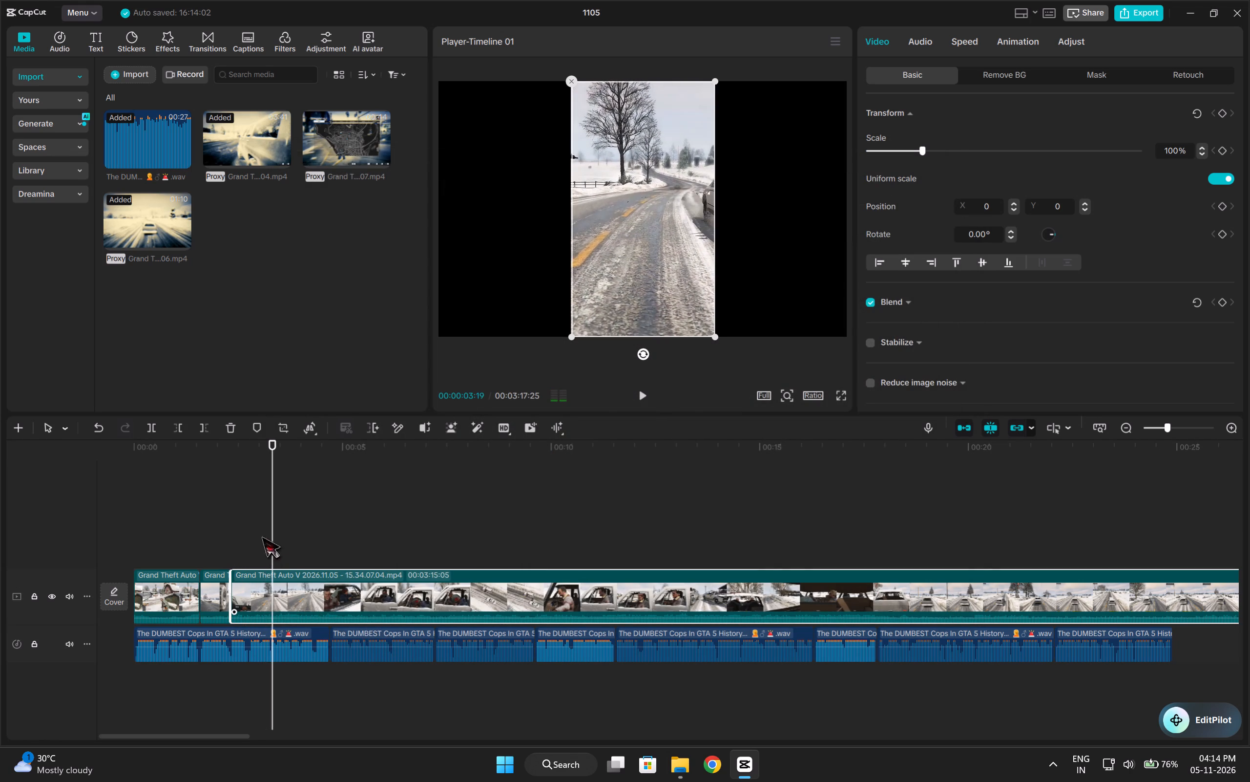
key(Left)
key(Left)
key(Left)
key(ctrl+b)
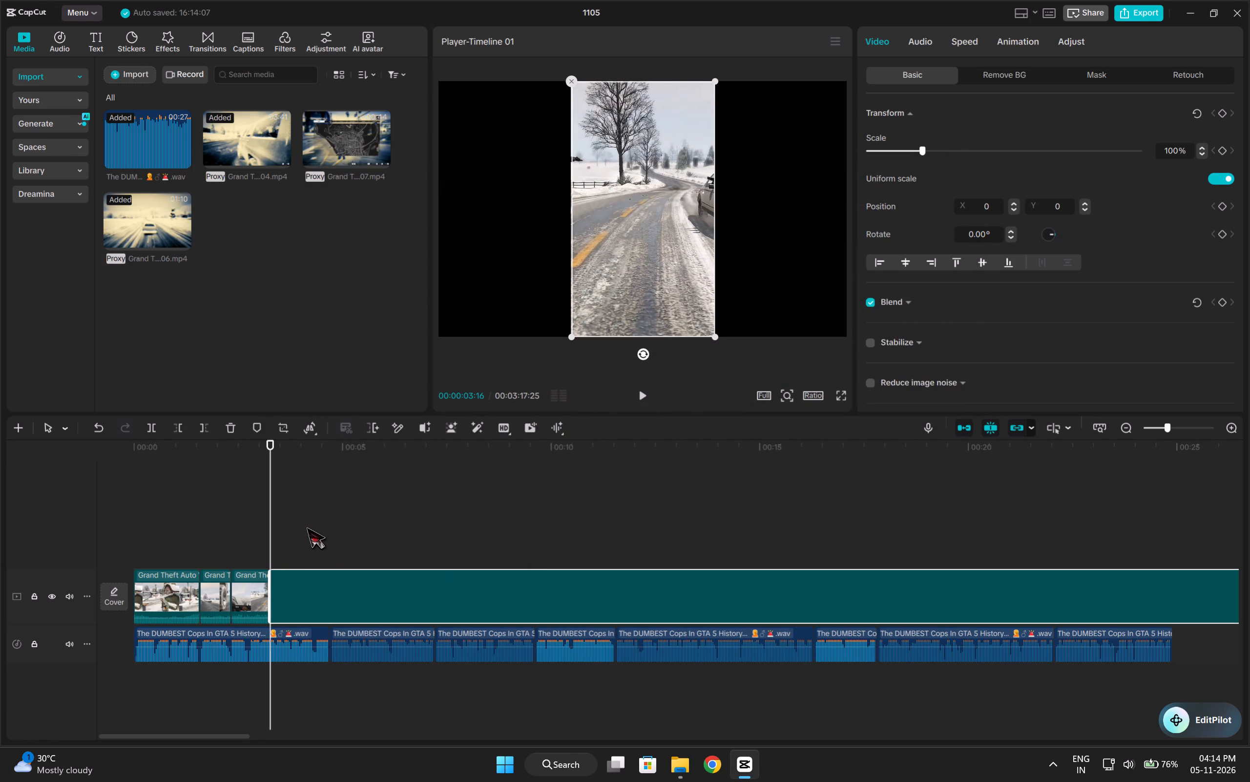
Reset the crop on the section after 00:00:03:16 and recrop it to a centred 9:16 frame.
click(283, 422)
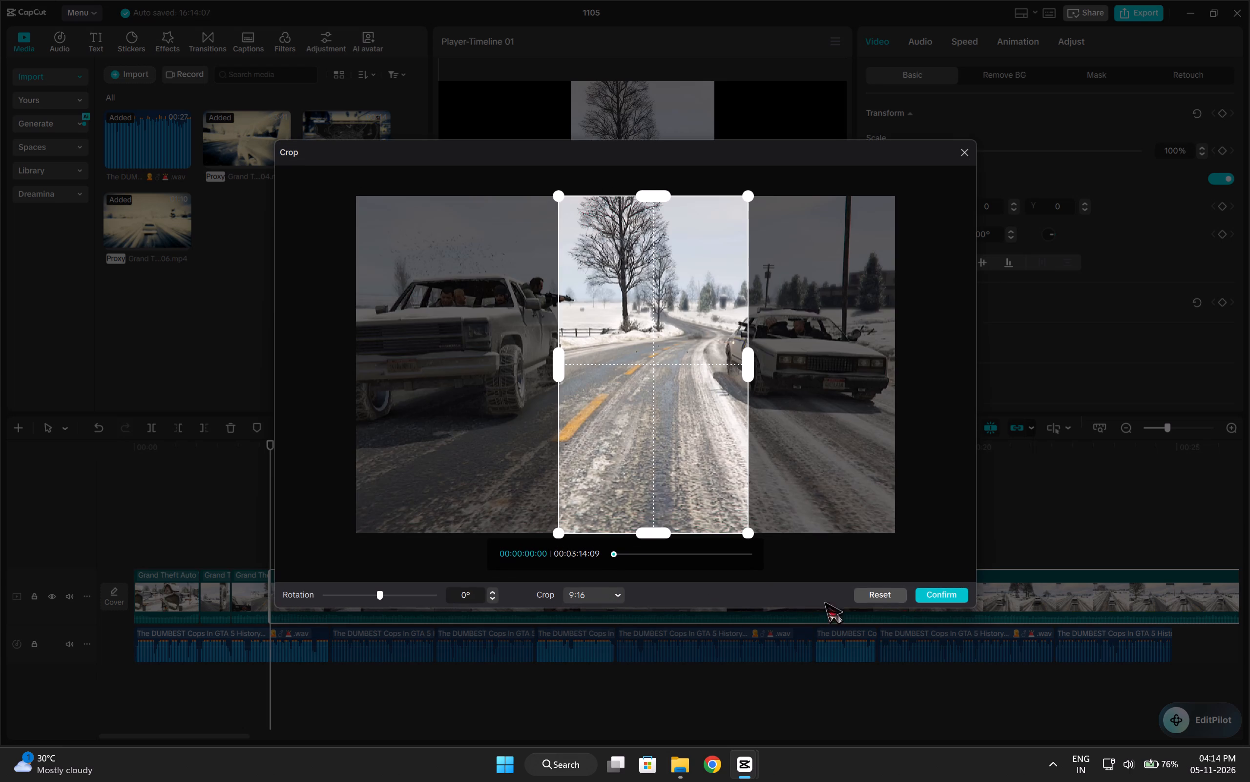
click(834, 606)
click(881, 595)
click(616, 597)
click(595, 573)
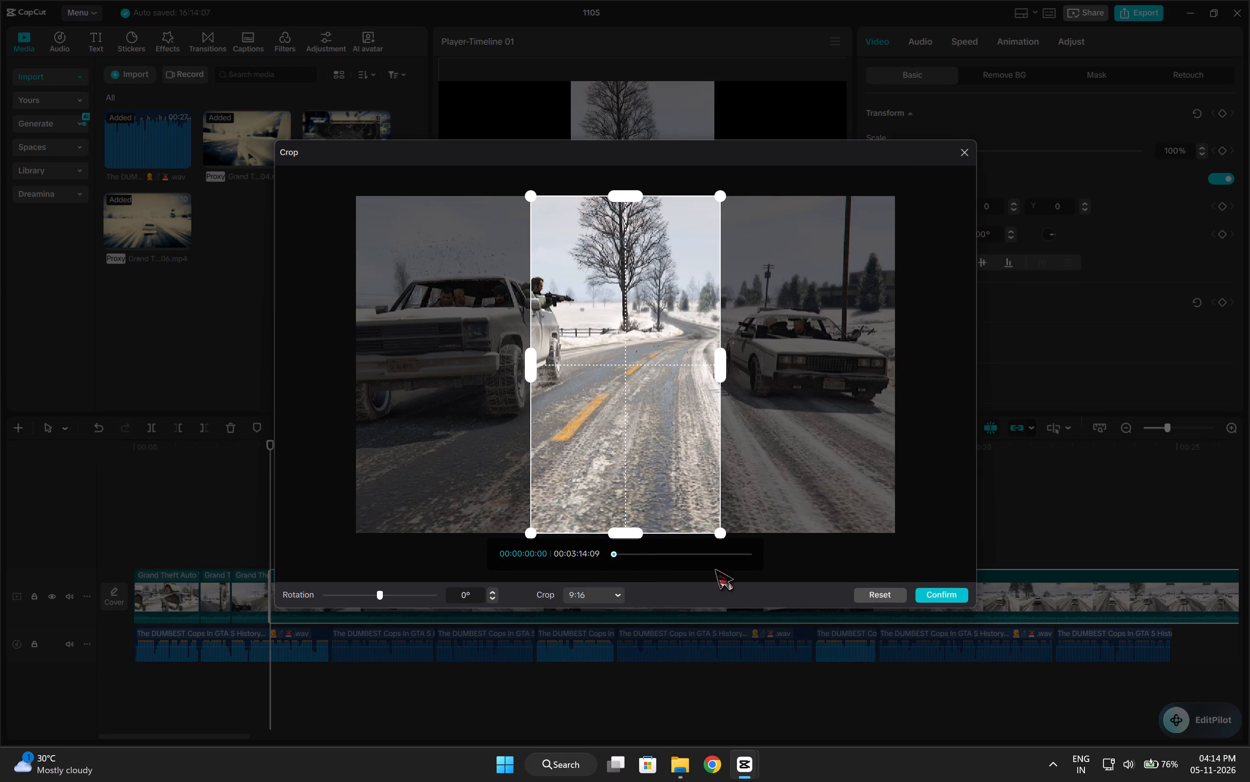
drag(925, 584, 927, 588)
click(929, 589)
Trim about 9.5 seconds off the start of the last clip, up to the close shot of the two vehicles on the road.
key(space)
click(325, 542)
drag(325, 542, 348, 538)
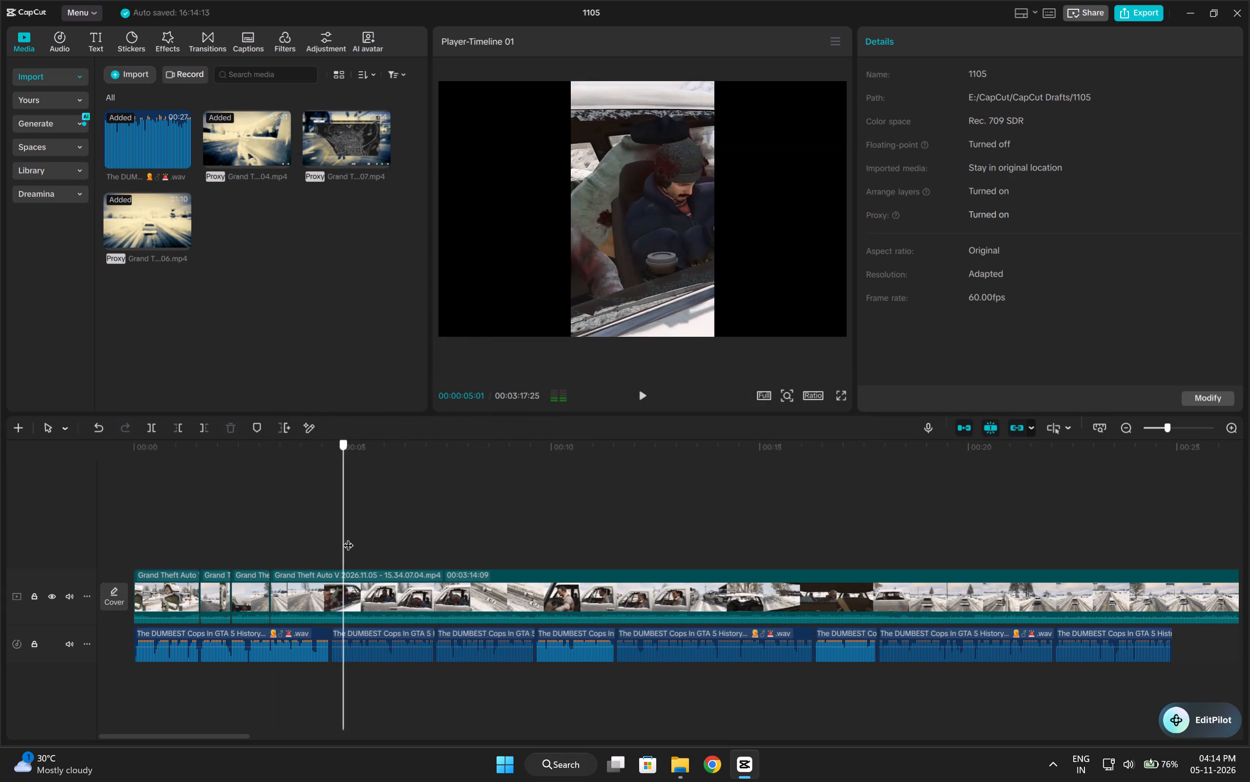
drag(348, 538, 440, 583)
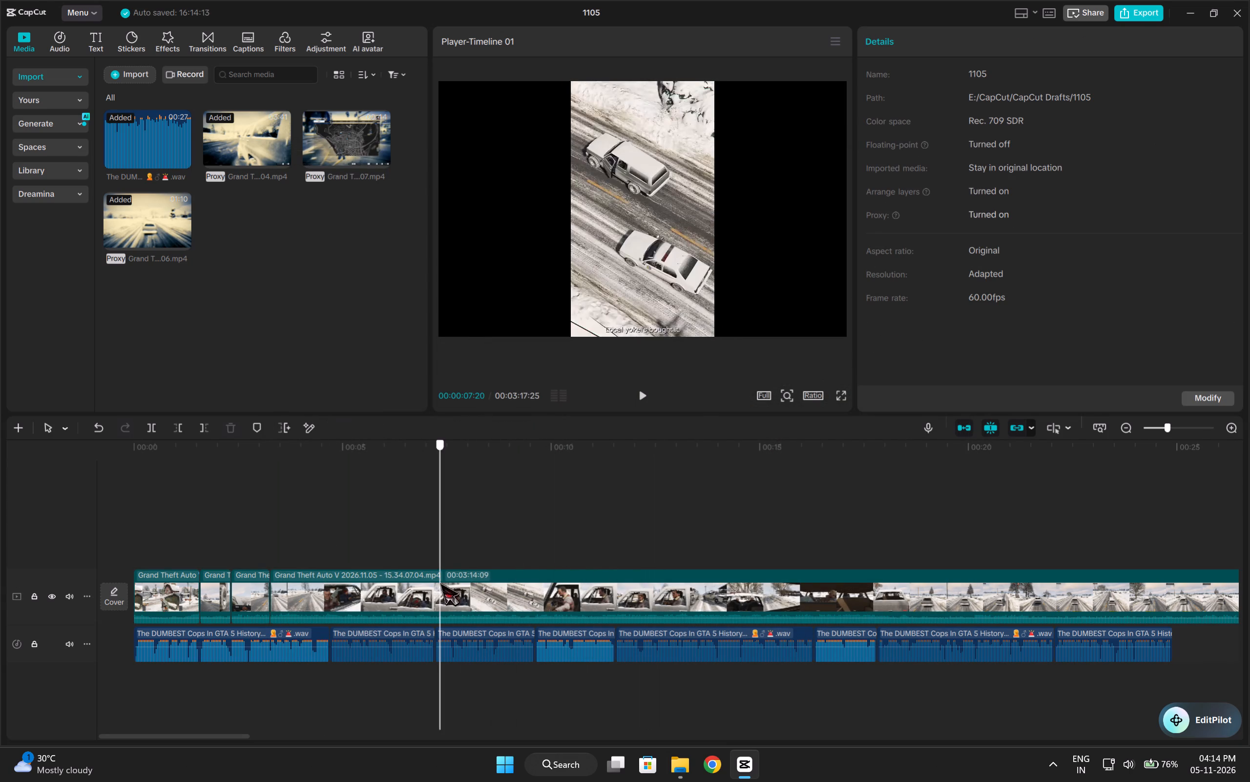
drag(440, 583, 818, 632)
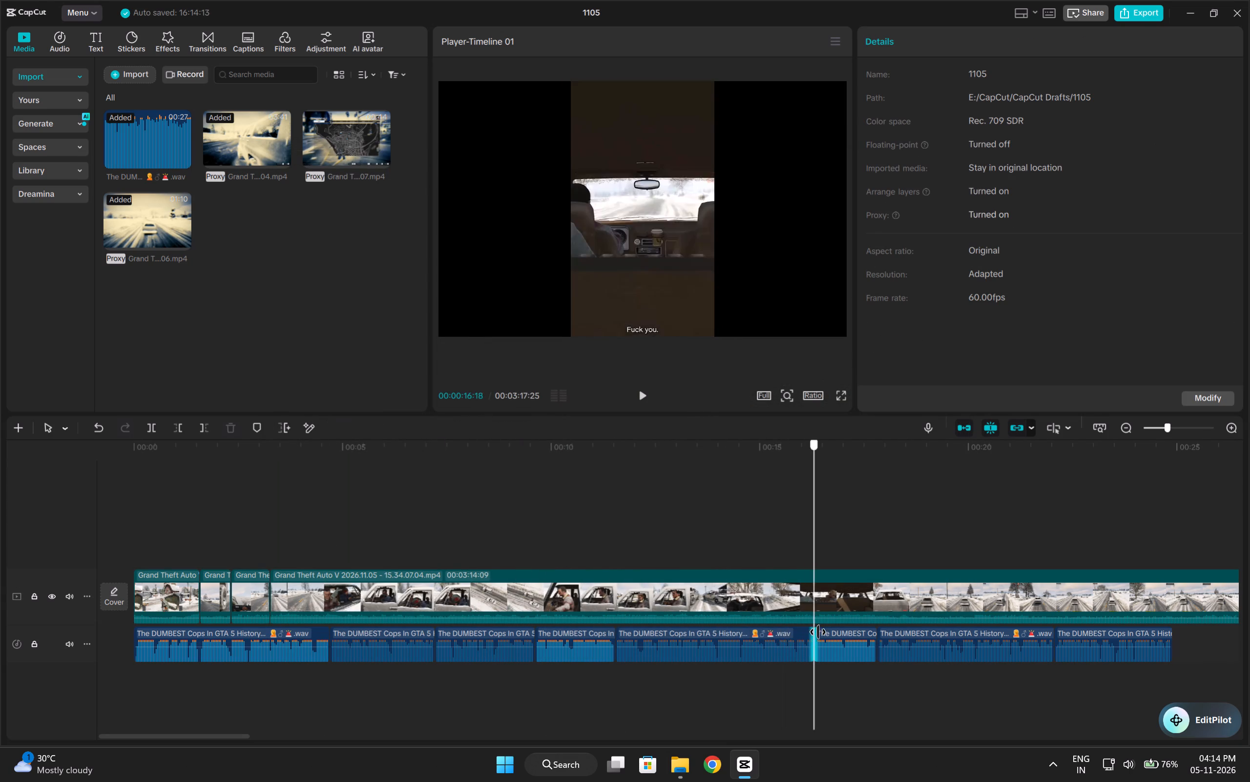
drag(818, 632, 667, 651)
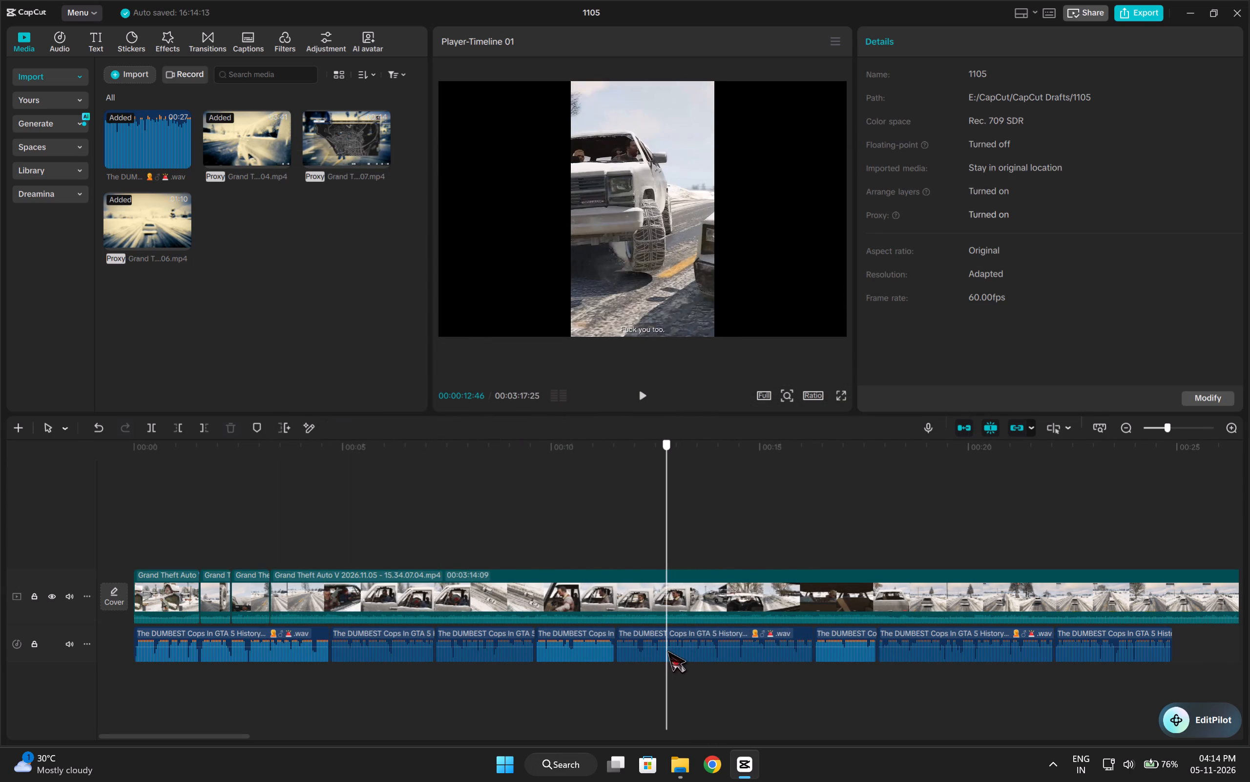
drag(667, 651, 666, 652)
key(q)
Move the last clip's 9:16 crop to the right side of the picture, framing the white car and its driver.
click(417, 593)
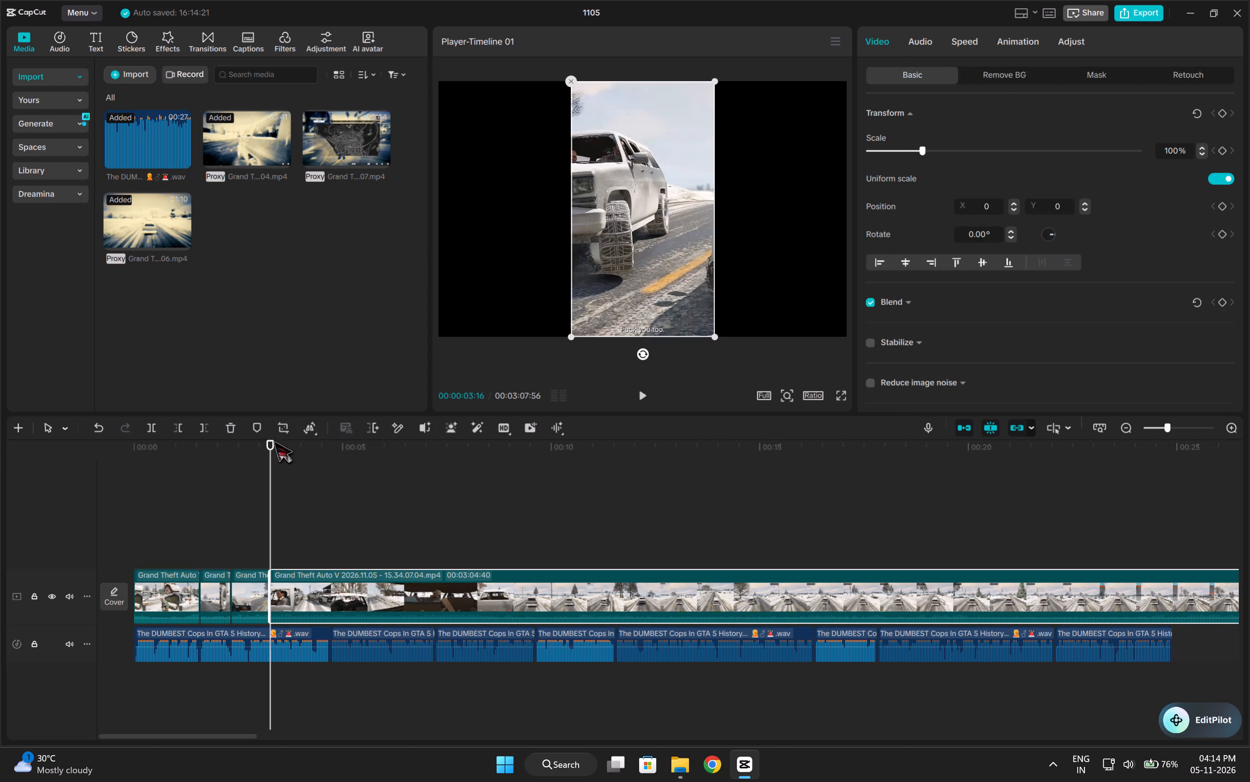
click(287, 433)
drag(587, 411, 740, 447)
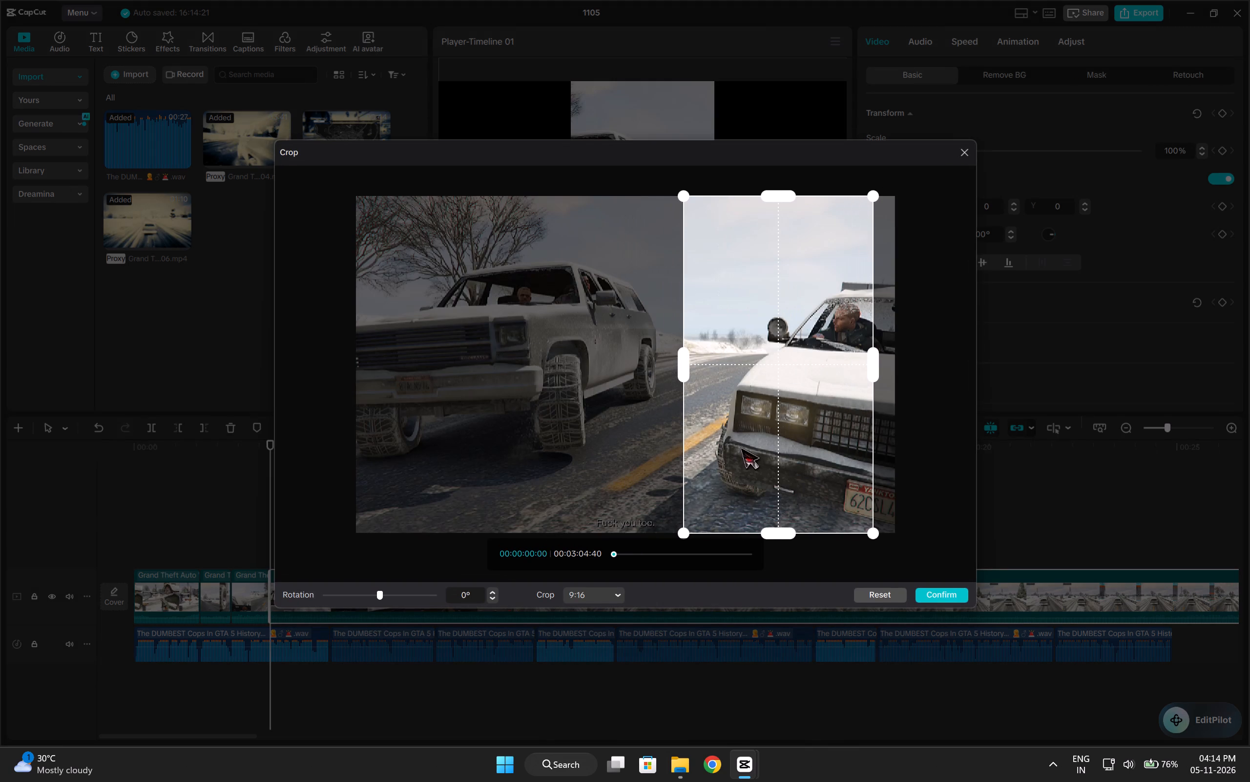
drag(740, 447, 740, 448)
click(945, 602)
Play the last clip and split it at 00:00:04:42, in line with the end of the first long voice-over segment.
key(space)
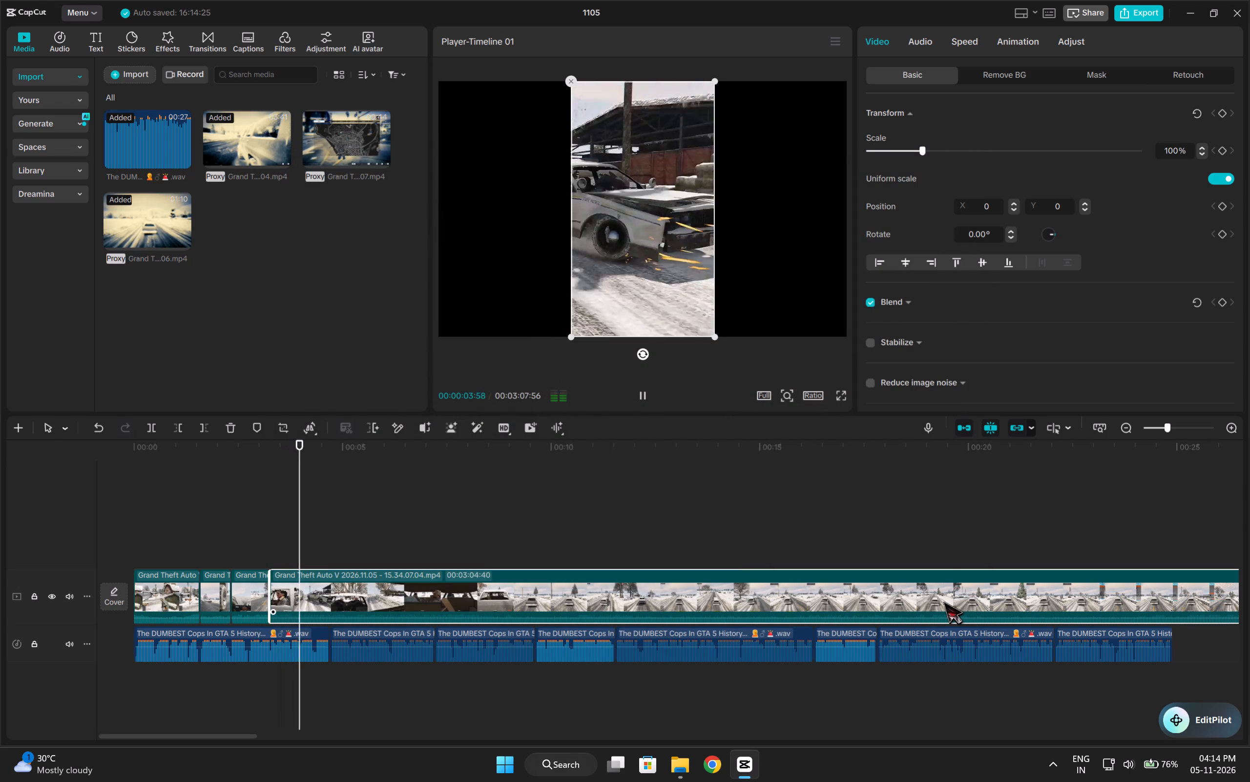
key(space)
key(space)
key(space)
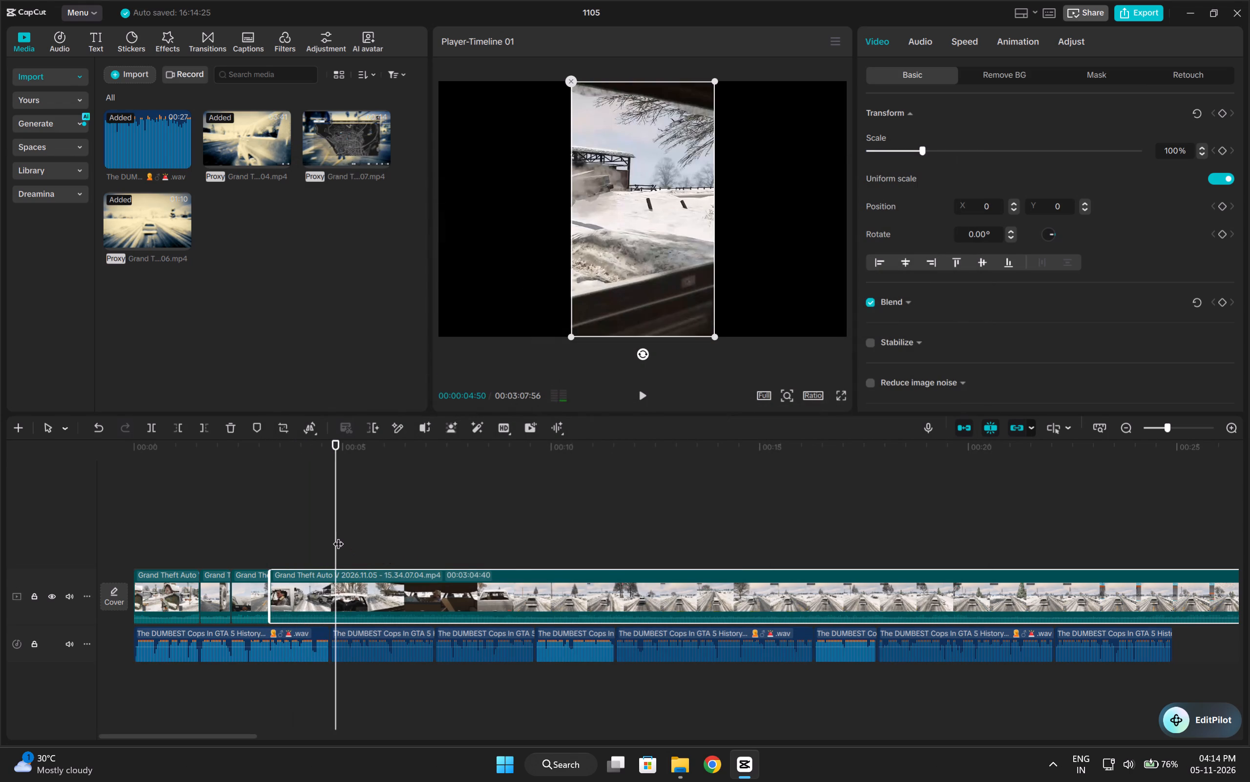
drag(338, 536, 329, 543)
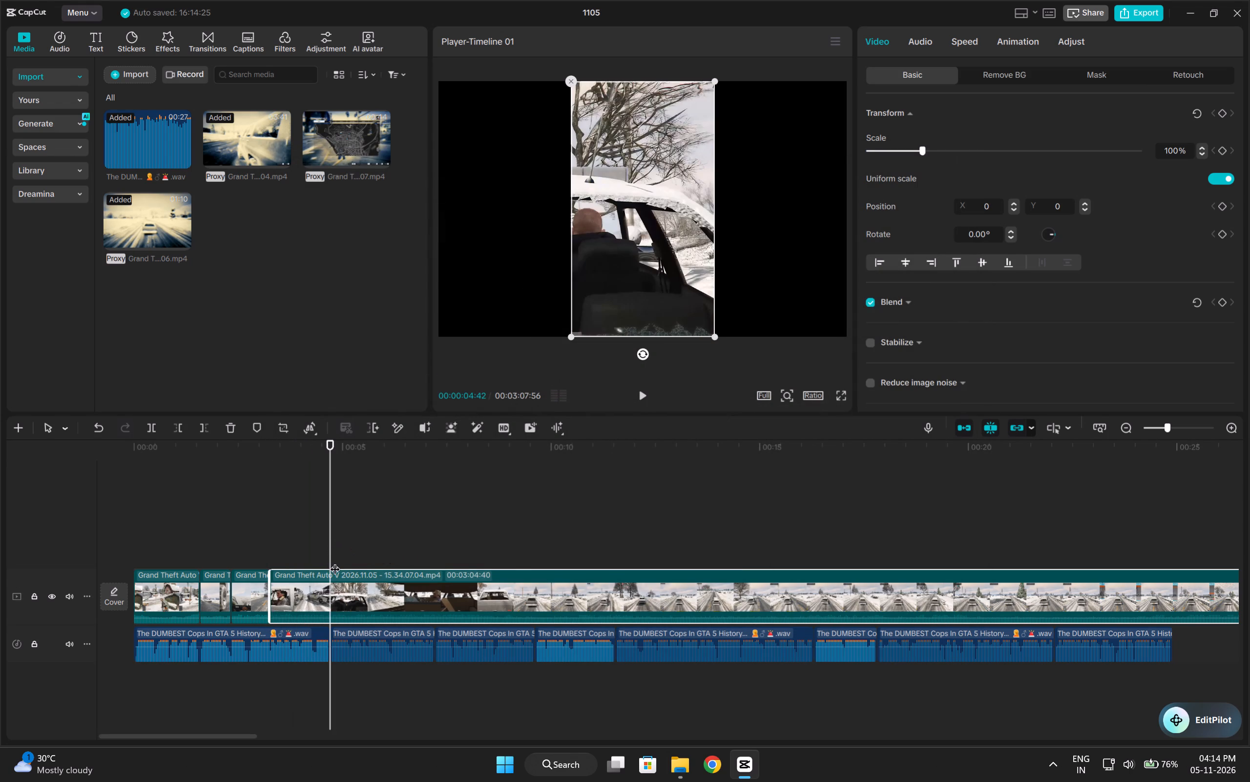
key(ctrl+b)
Reset the crop on the section after 00:00:04:42 and recrop it to a centred 9:16 frame around the crashing car.
click(293, 580)
click(378, 583)
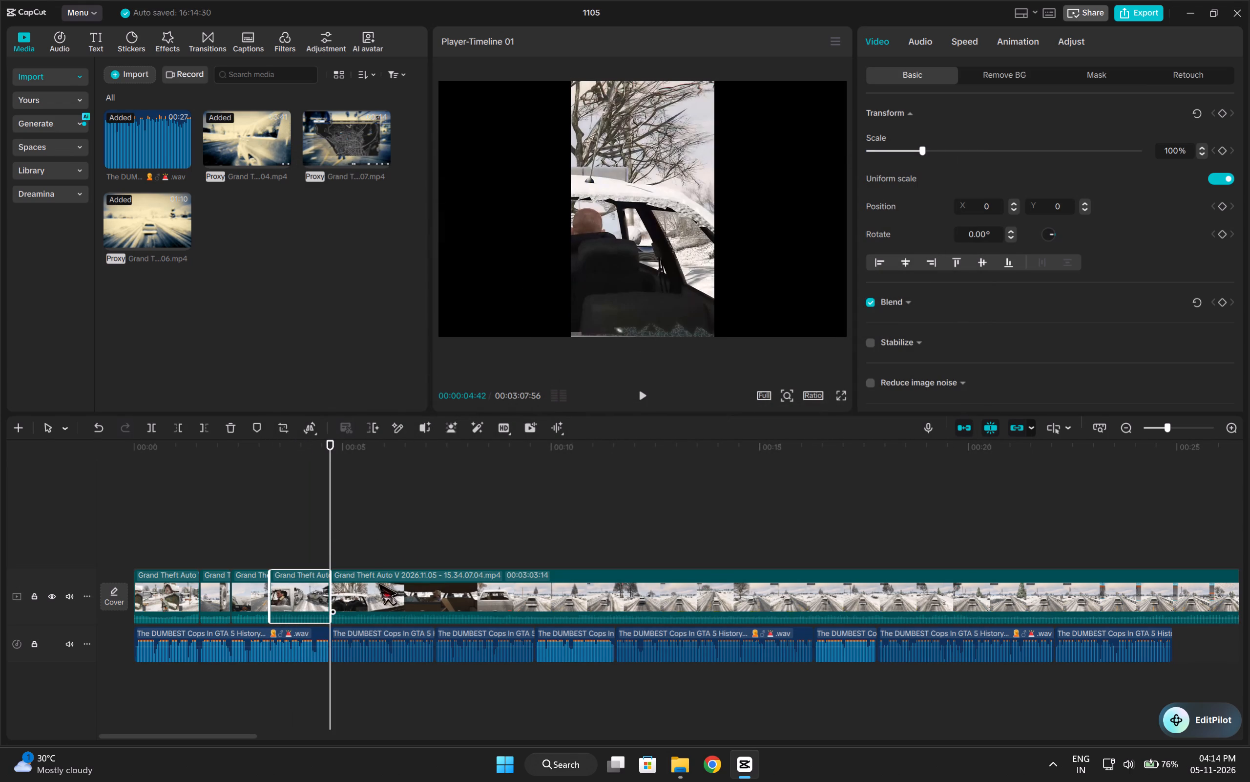
key(space)
key(space)
click(288, 429)
click(892, 587)
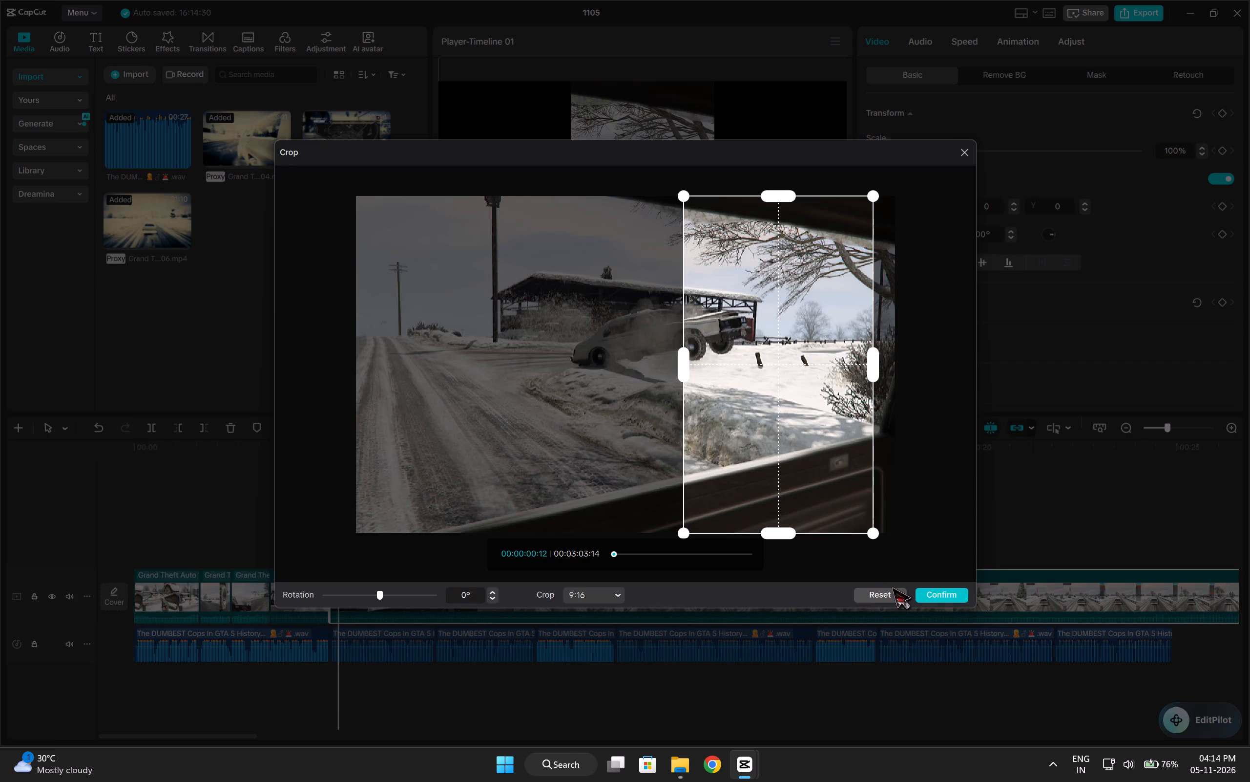
click(861, 592)
click(609, 606)
click(607, 601)
click(601, 587)
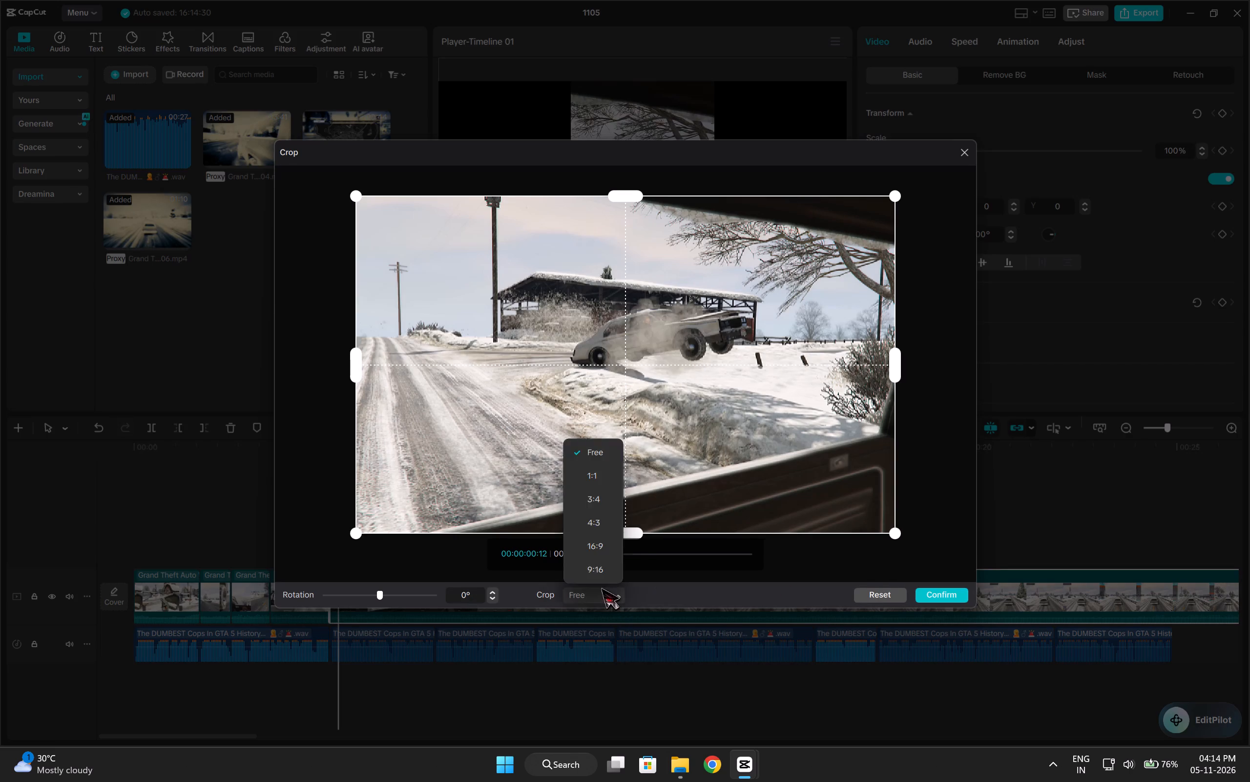
click(600, 596)
click(603, 577)
click(937, 588)
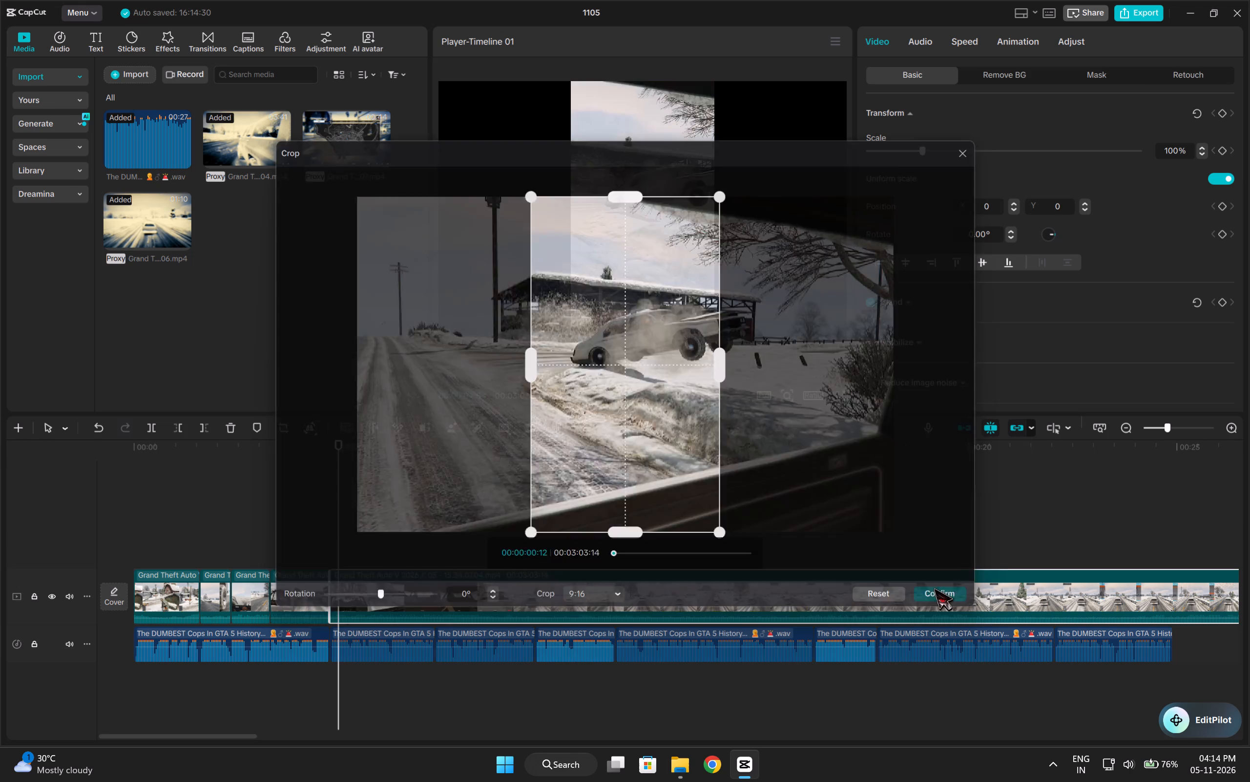
Review the remaining footage and trim about 20 seconds off the last clip's start, up to the "Cops. Coming our way." shot.
key(space)
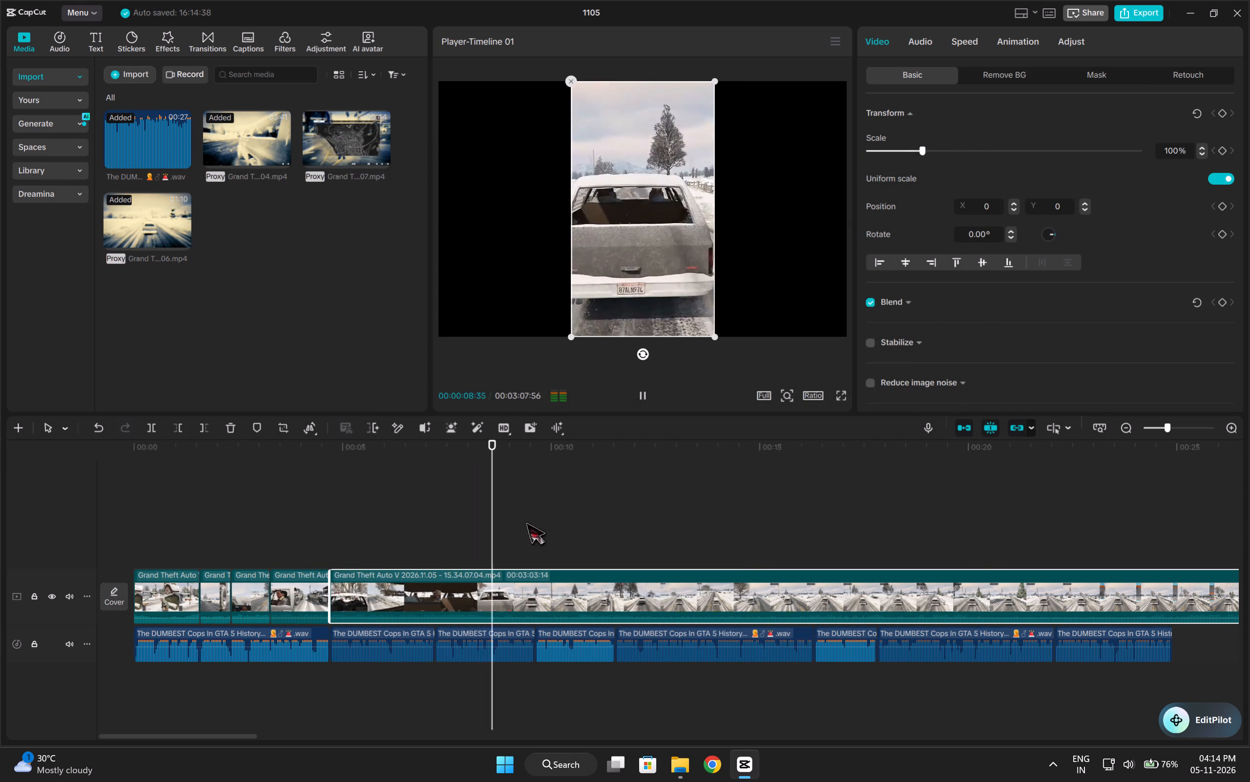
click(552, 527)
drag(552, 528, 864, 535)
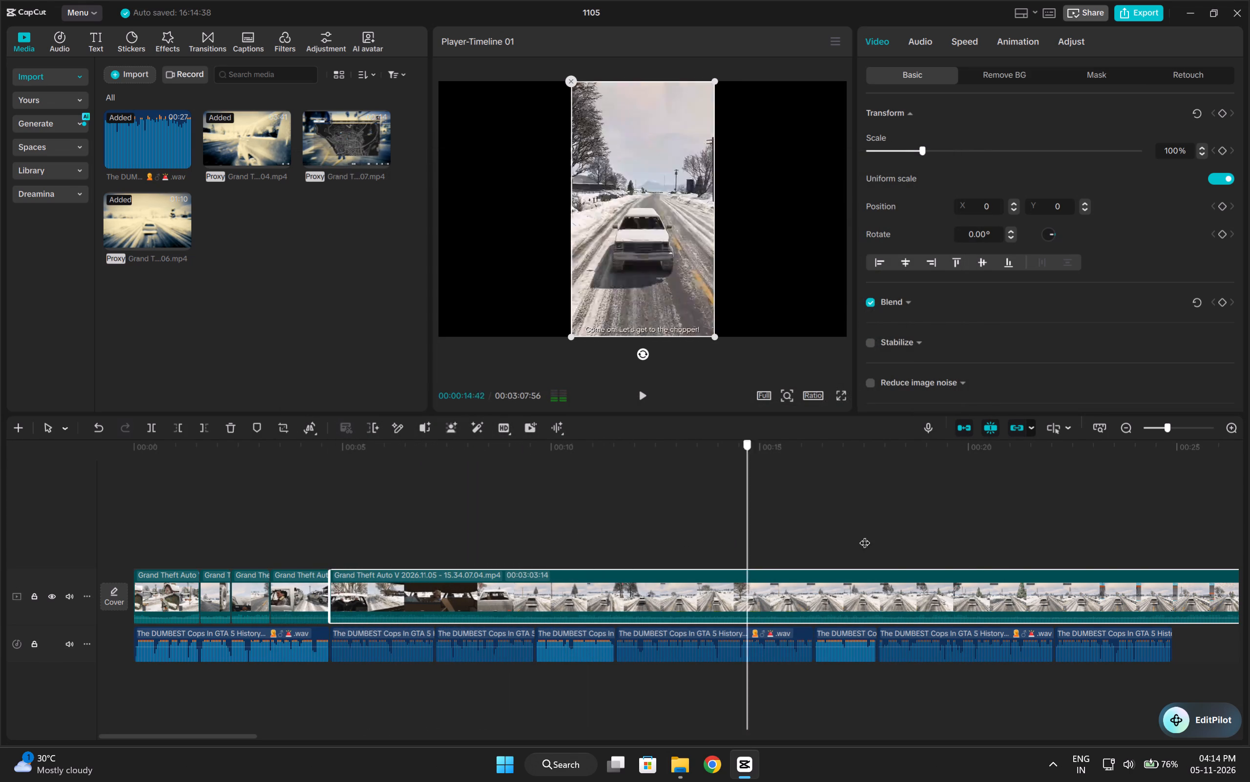
drag(864, 535, 1158, 566)
key(q)
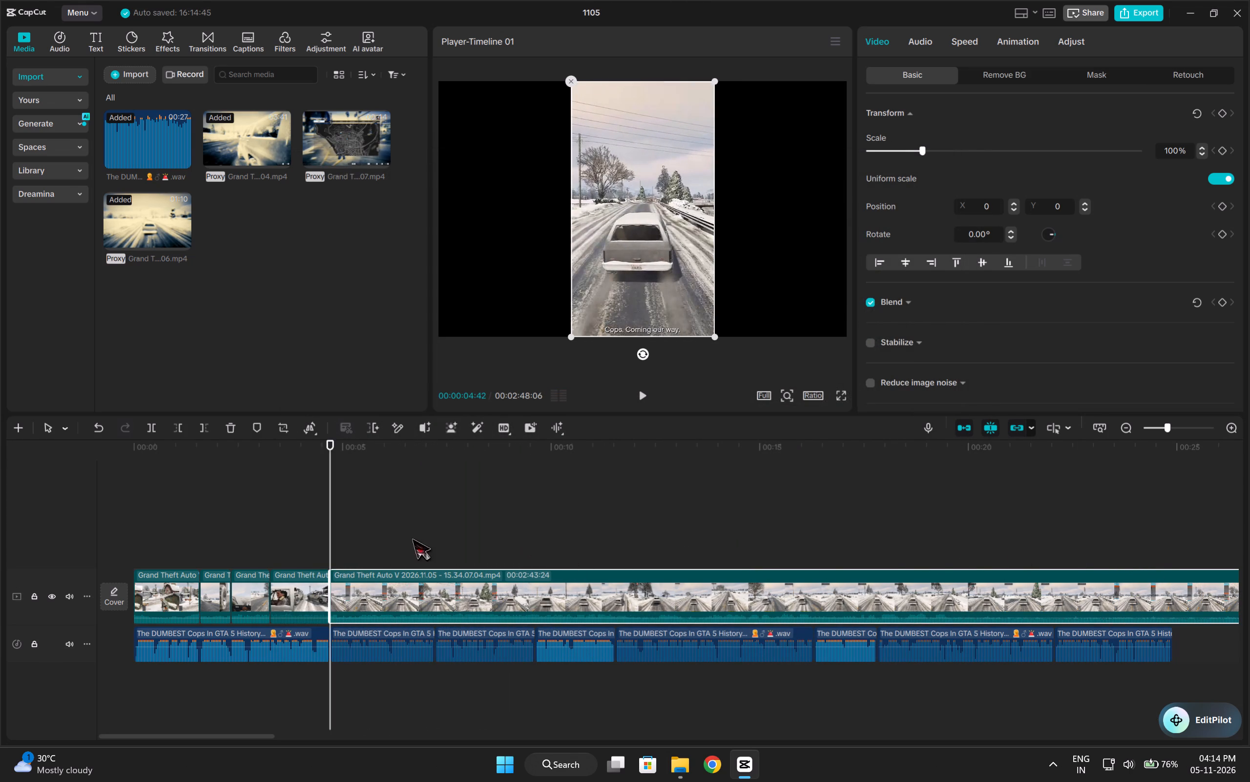
Skim the last clip and trim about 37 seconds off its start in two cuts, past the Mission Failed screen.
click(412, 538)
drag(412, 538, 832, 579)
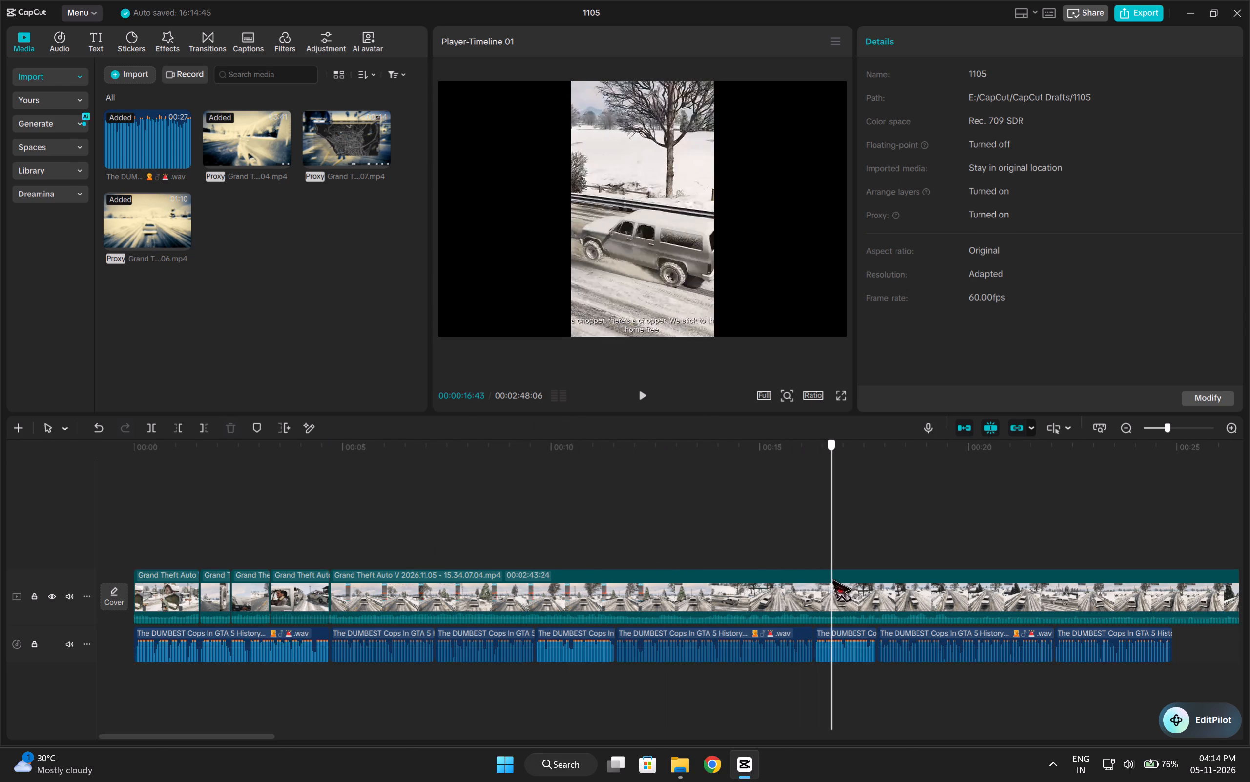
drag(832, 579, 1091, 594)
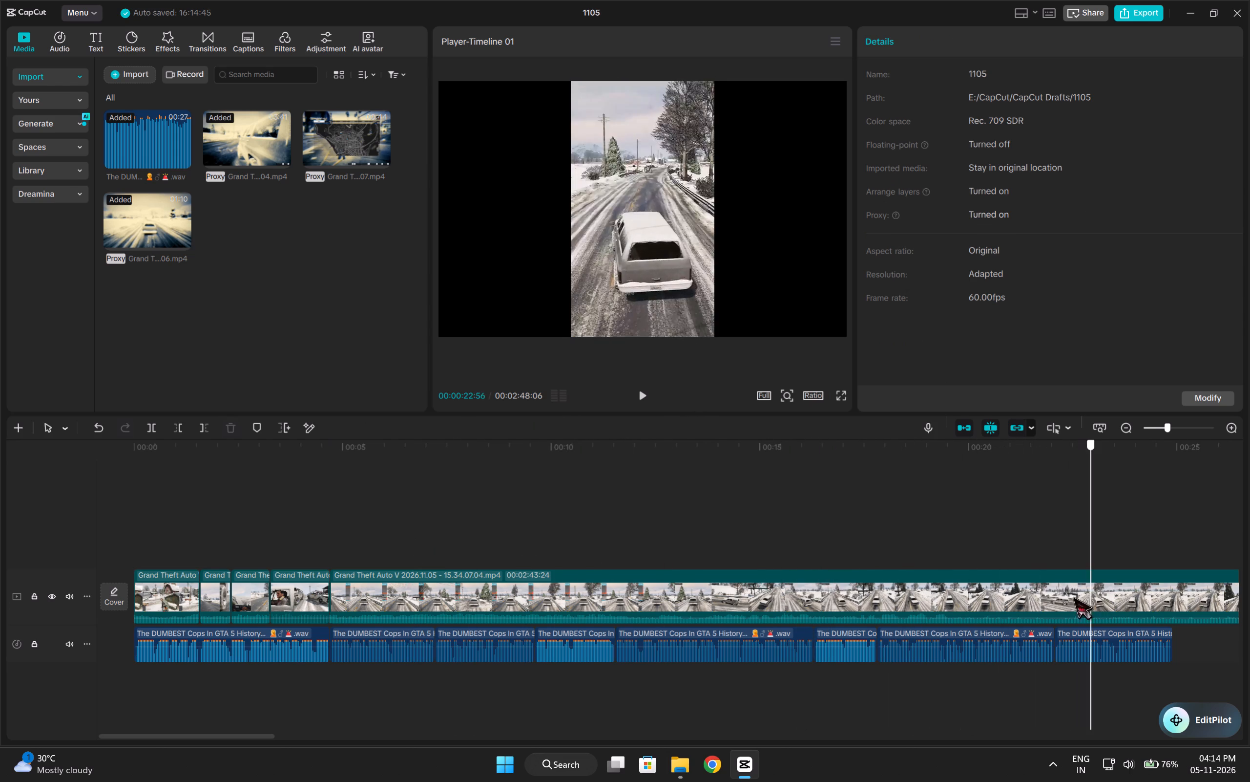
key(q)
click(376, 521)
drag(376, 521, 957, 569)
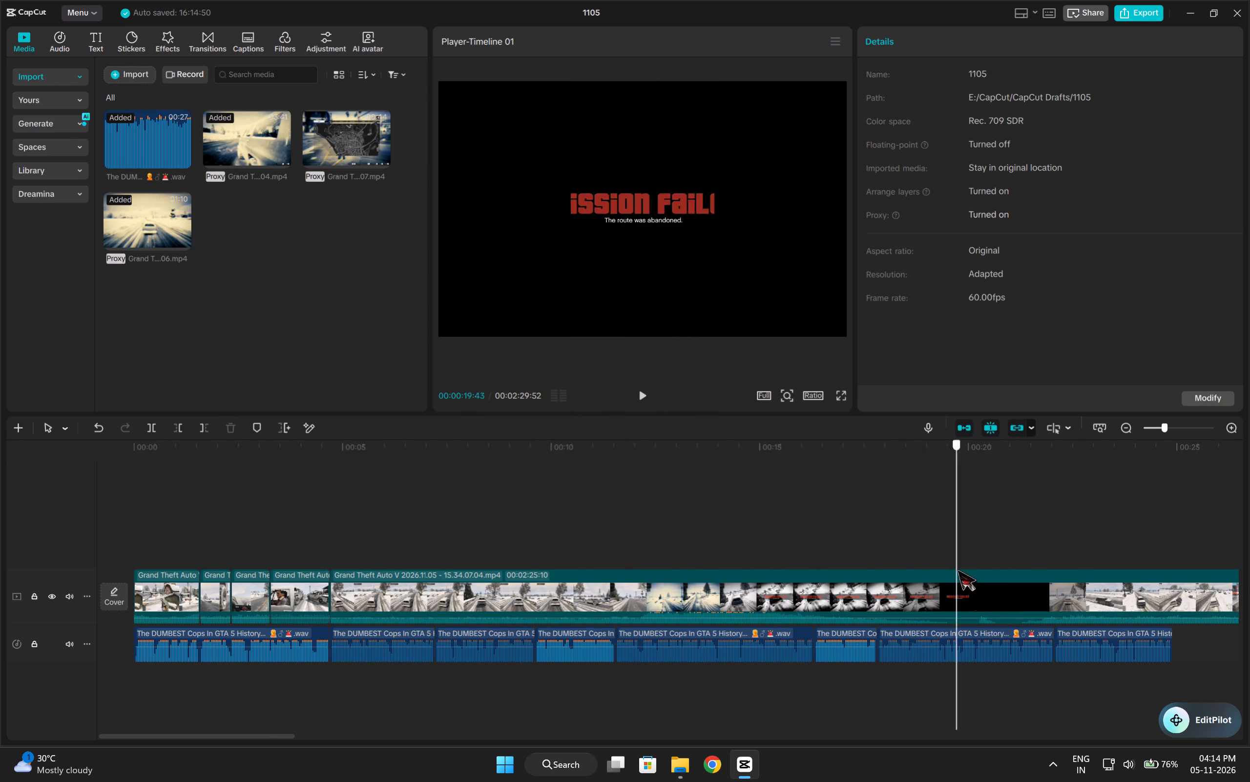
drag(957, 569, 1131, 587)
key(q)
Skim further and trim about 30 more seconds off the last clip's start, up to the shot of the stopped SUV.
click(362, 534)
drag(362, 533, 547, 530)
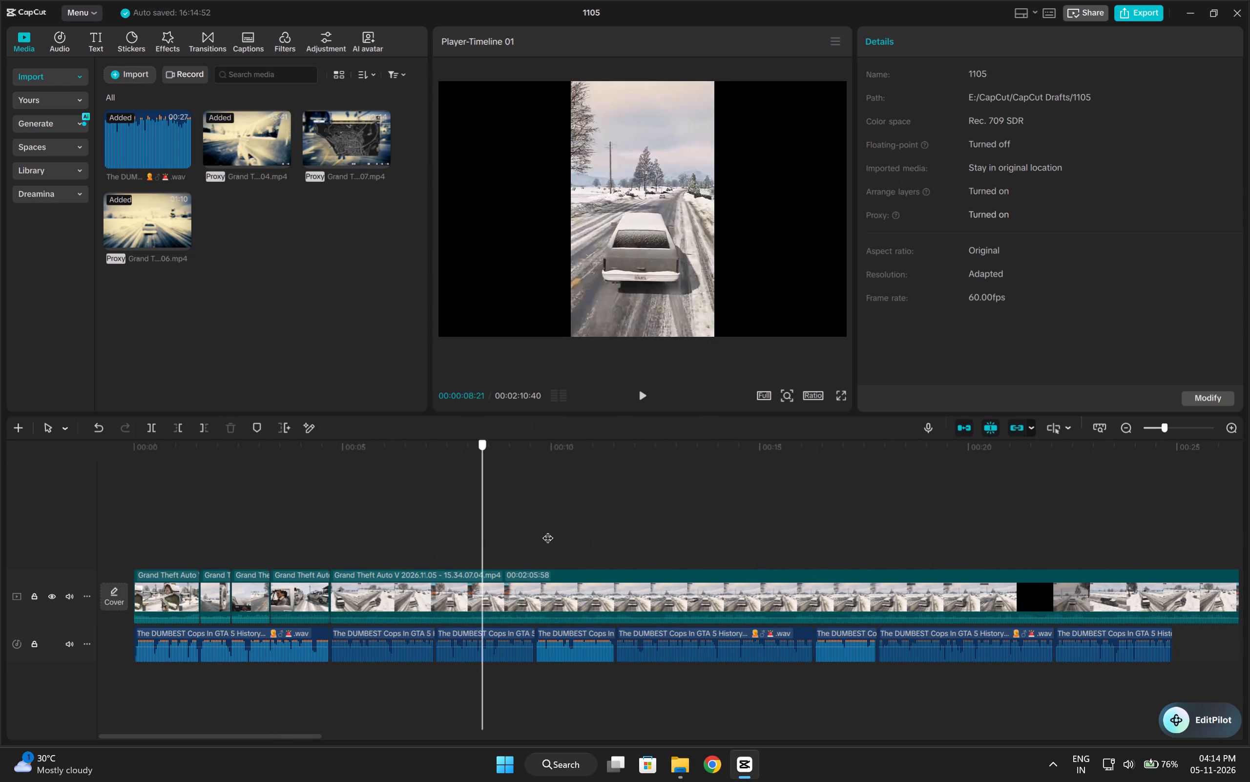
drag(547, 530, 1078, 590)
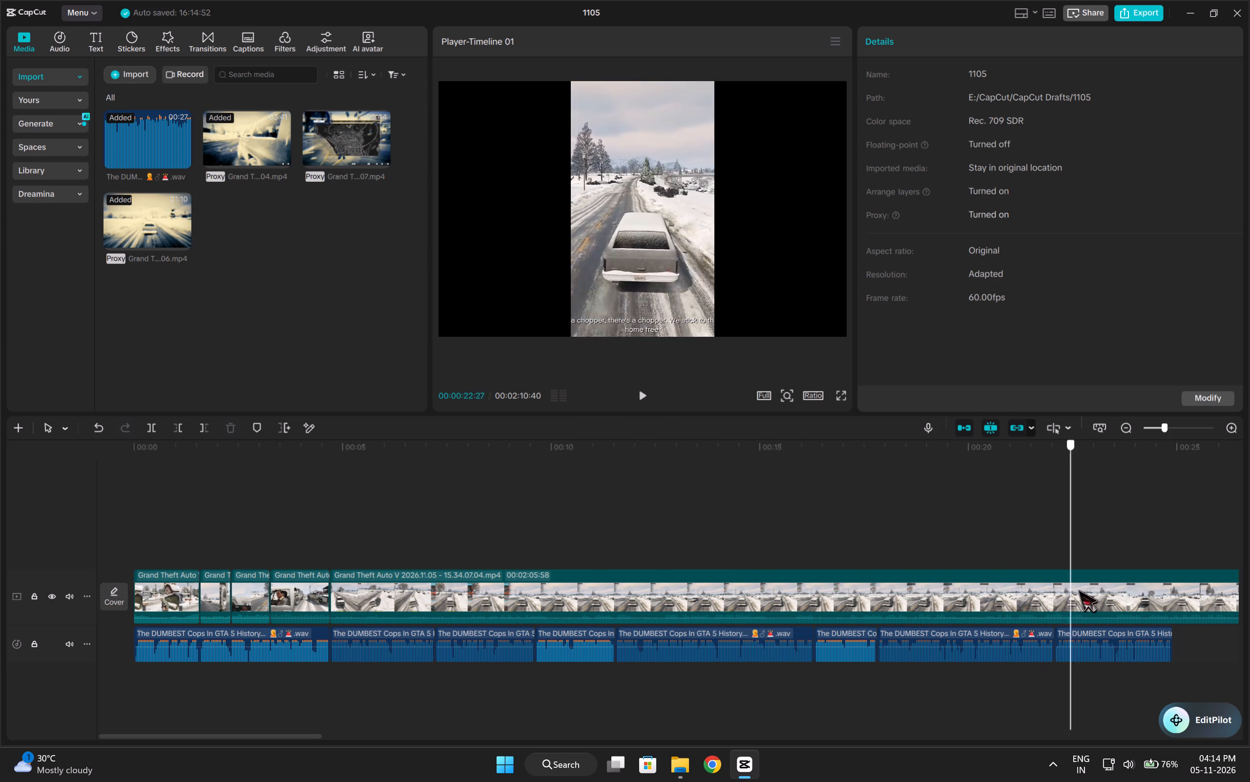
drag(1078, 590, 1099, 591)
key(q)
click(370, 535)
drag(370, 535, 916, 546)
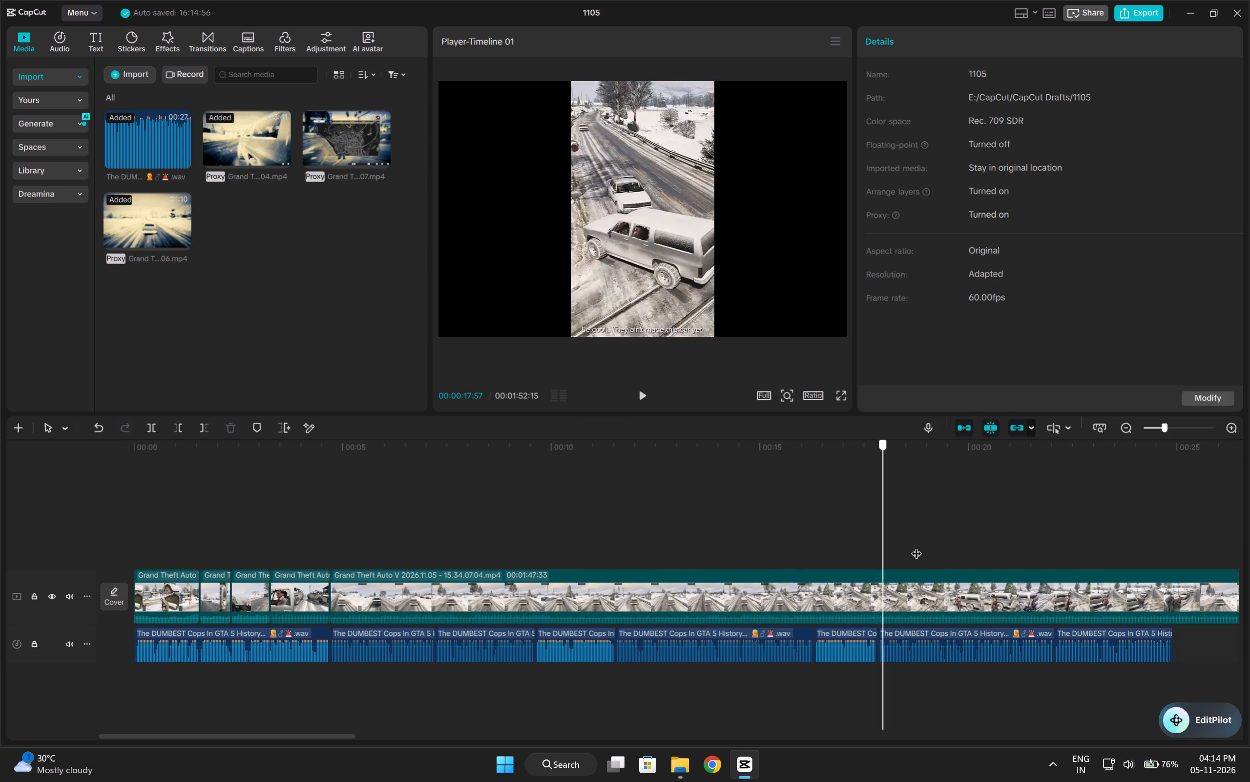
drag(916, 546, 809, 566)
key(q)
Play the trimmed clip and split it at 00:00:07:12, in line with the end of the voice-over segment.
key(space)
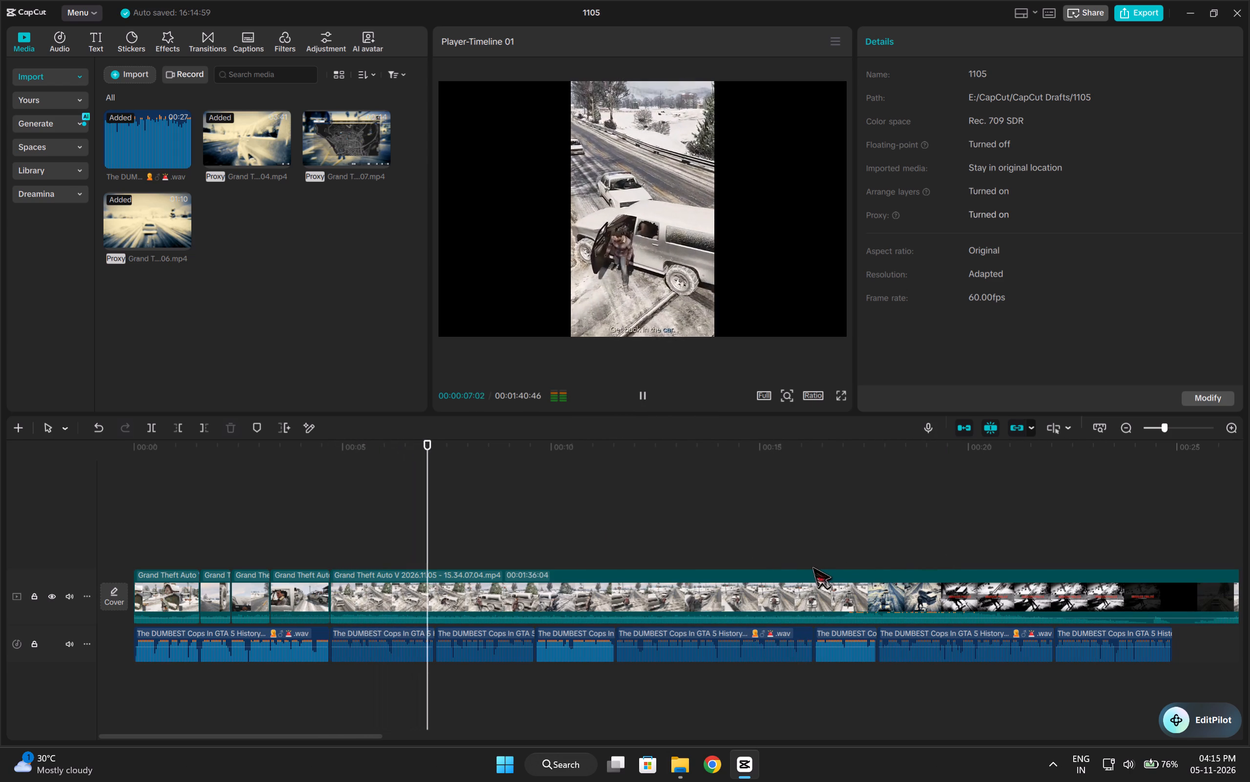
key(space)
key(ctrl+b)
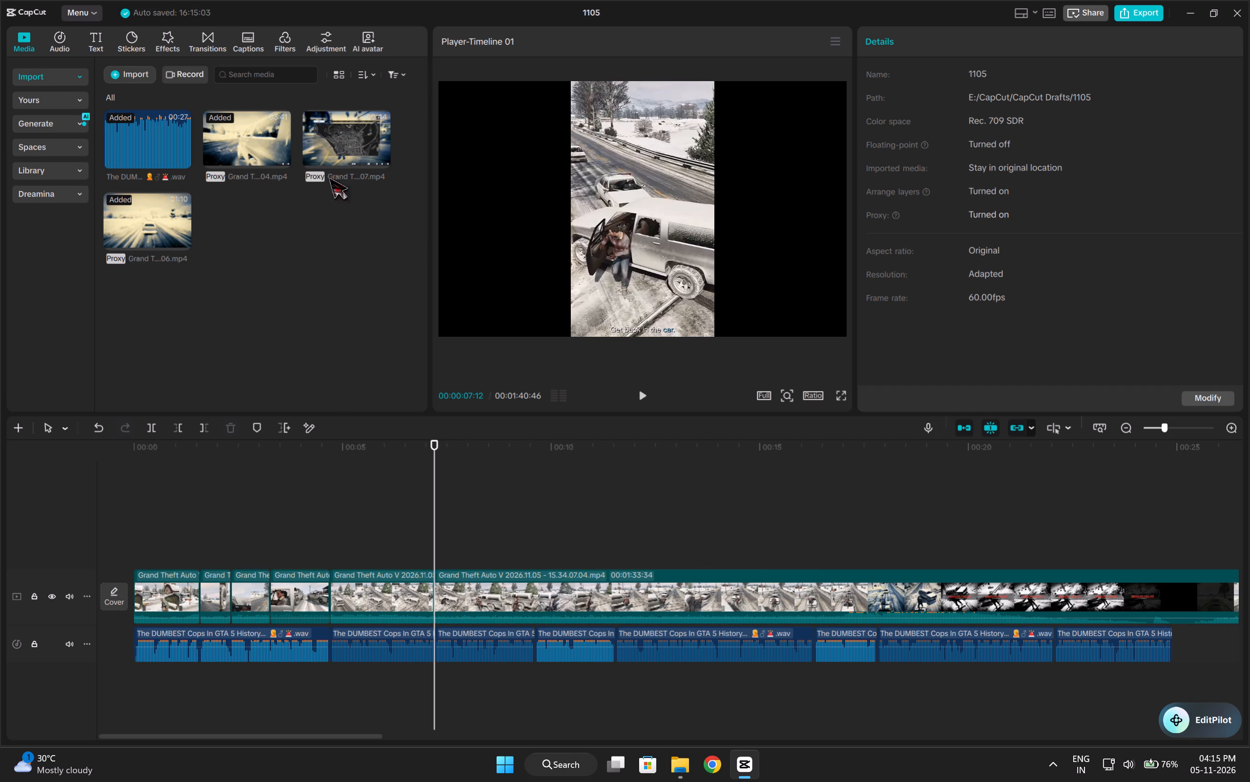
Insert the city gameplay clip ending in 07.mp4 at 00:00:07:12 and crop it to a centred 9:16 frame.
click(380, 156)
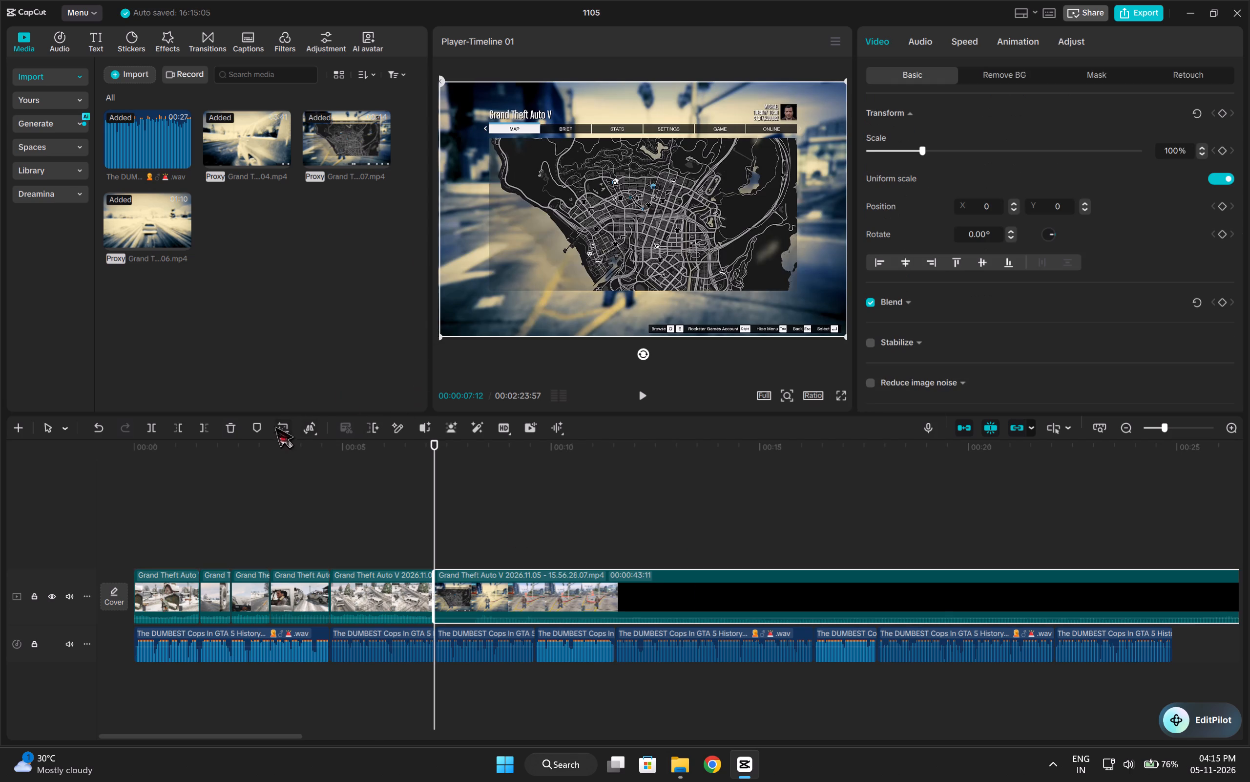
click(274, 426)
click(287, 427)
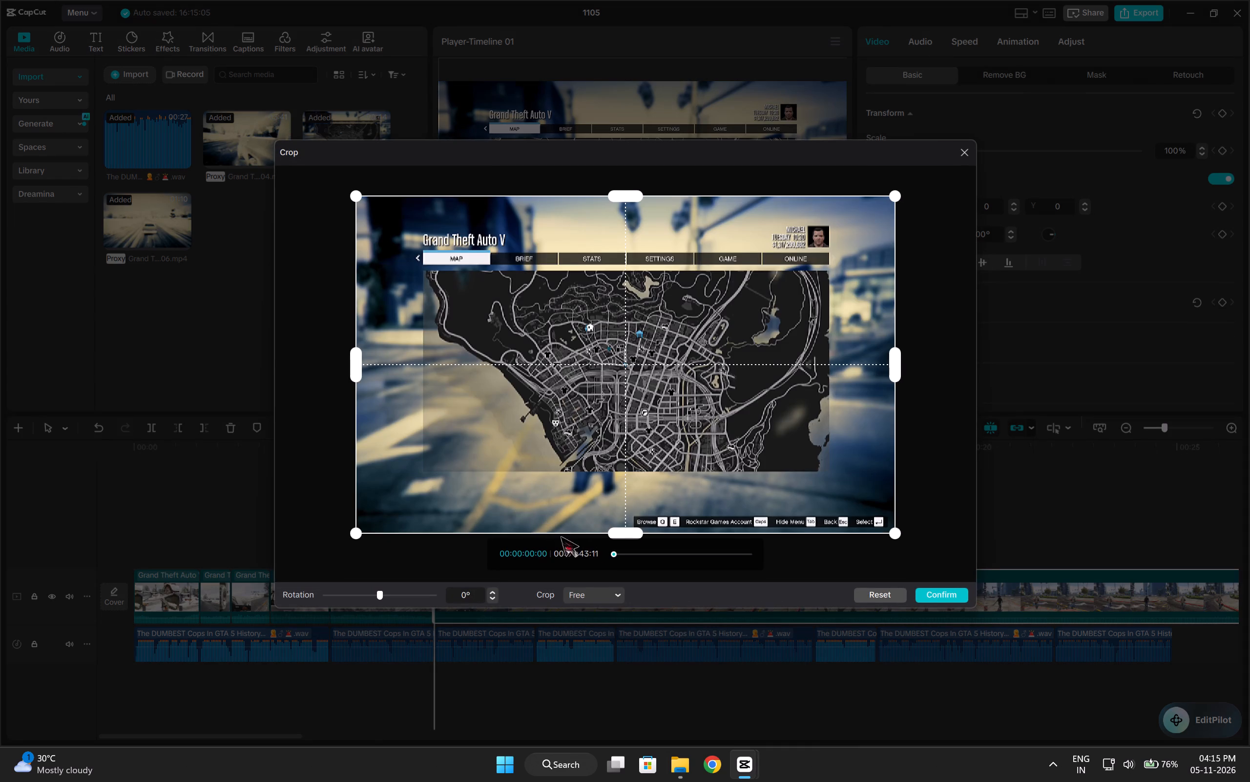
click(612, 592)
click(601, 572)
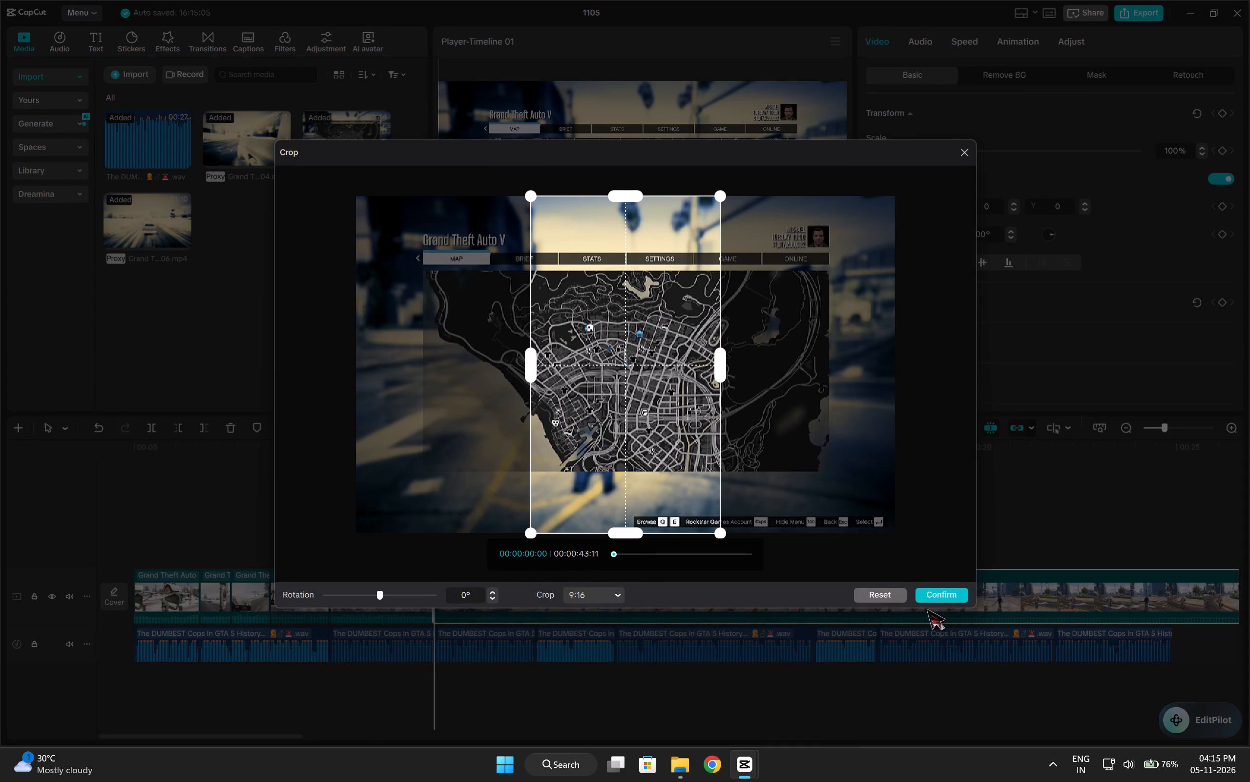
click(927, 595)
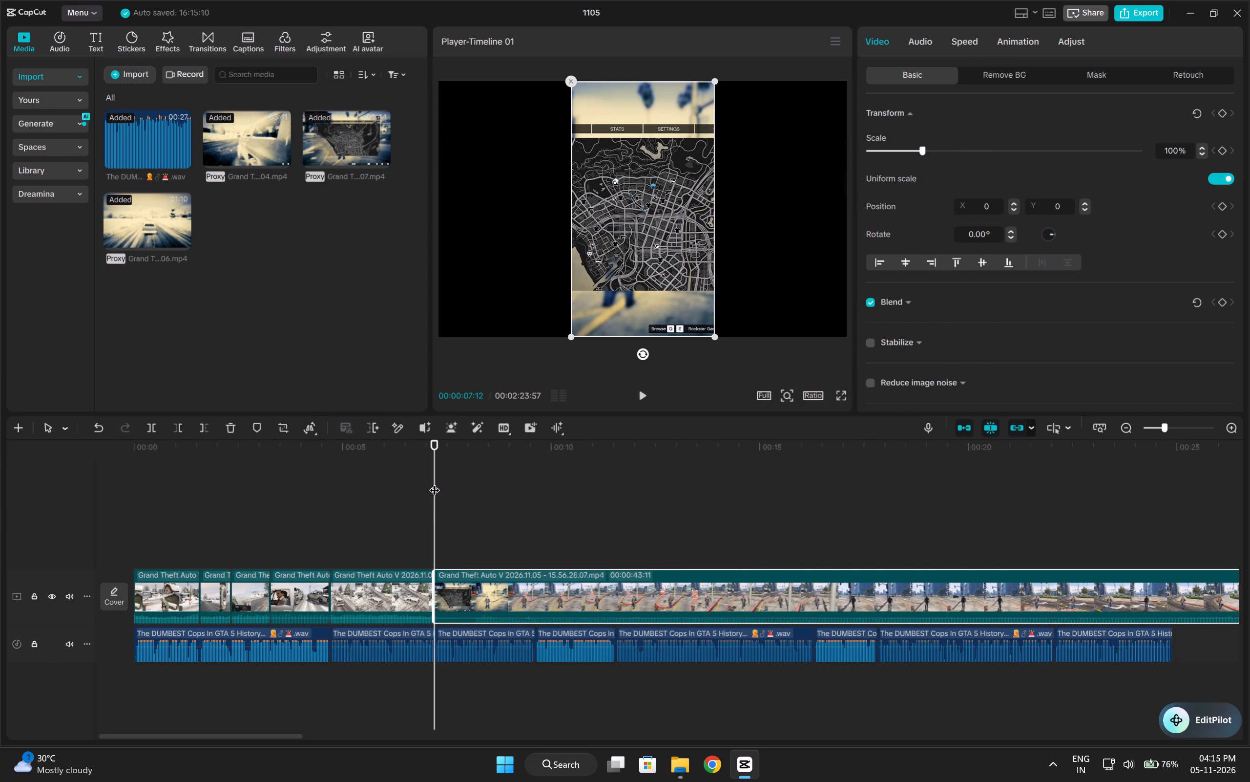
Skim the city clip and trim about 23 seconds off its start in two cuts, up to the police car facing the character.
key(space)
click(474, 510)
drag(474, 510, 642, 529)
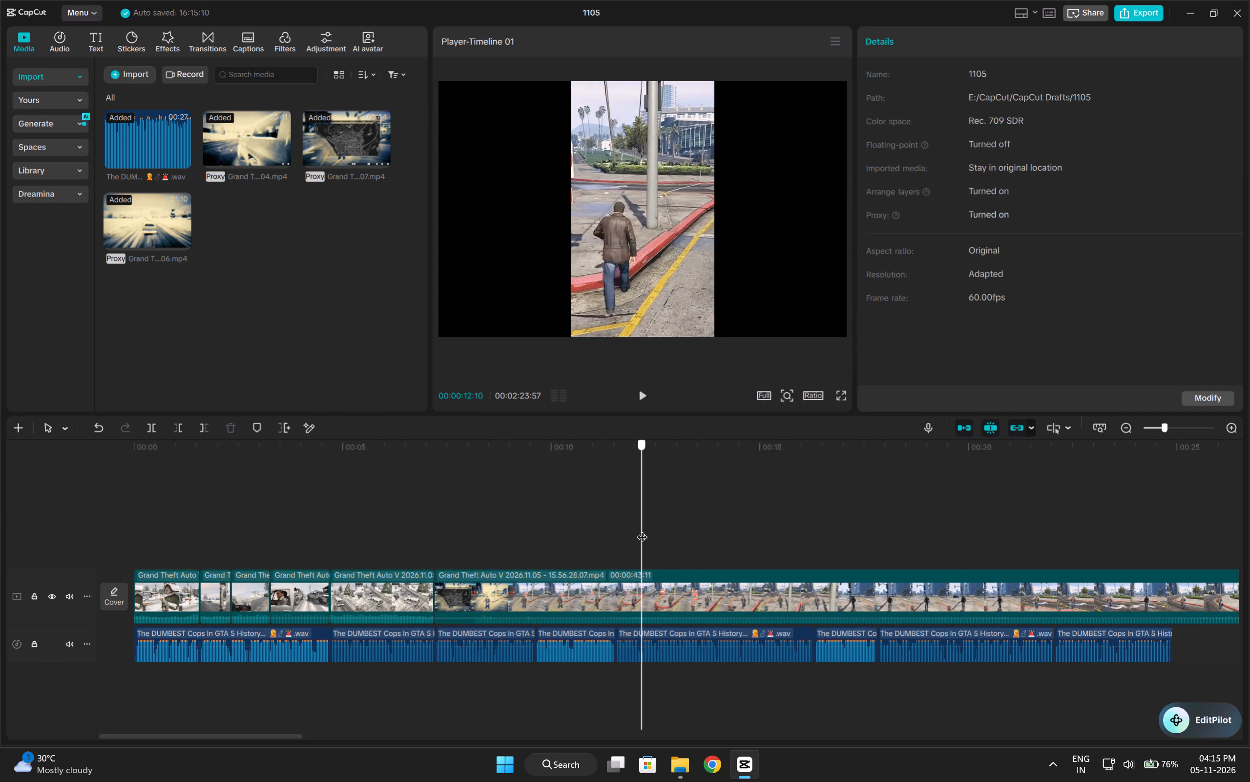
drag(642, 529, 657, 532)
click(662, 537)
drag(662, 537, 877, 526)
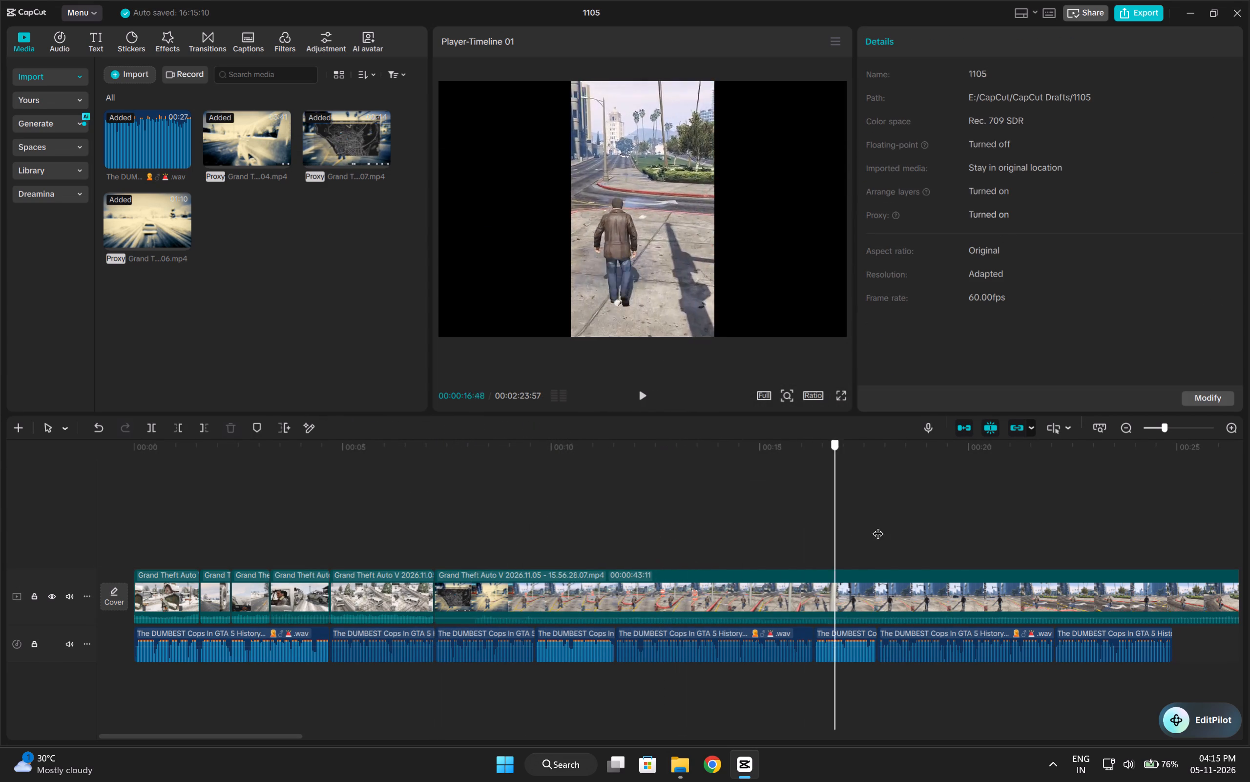
drag(877, 526, 1133, 532)
key(q)
click(533, 528)
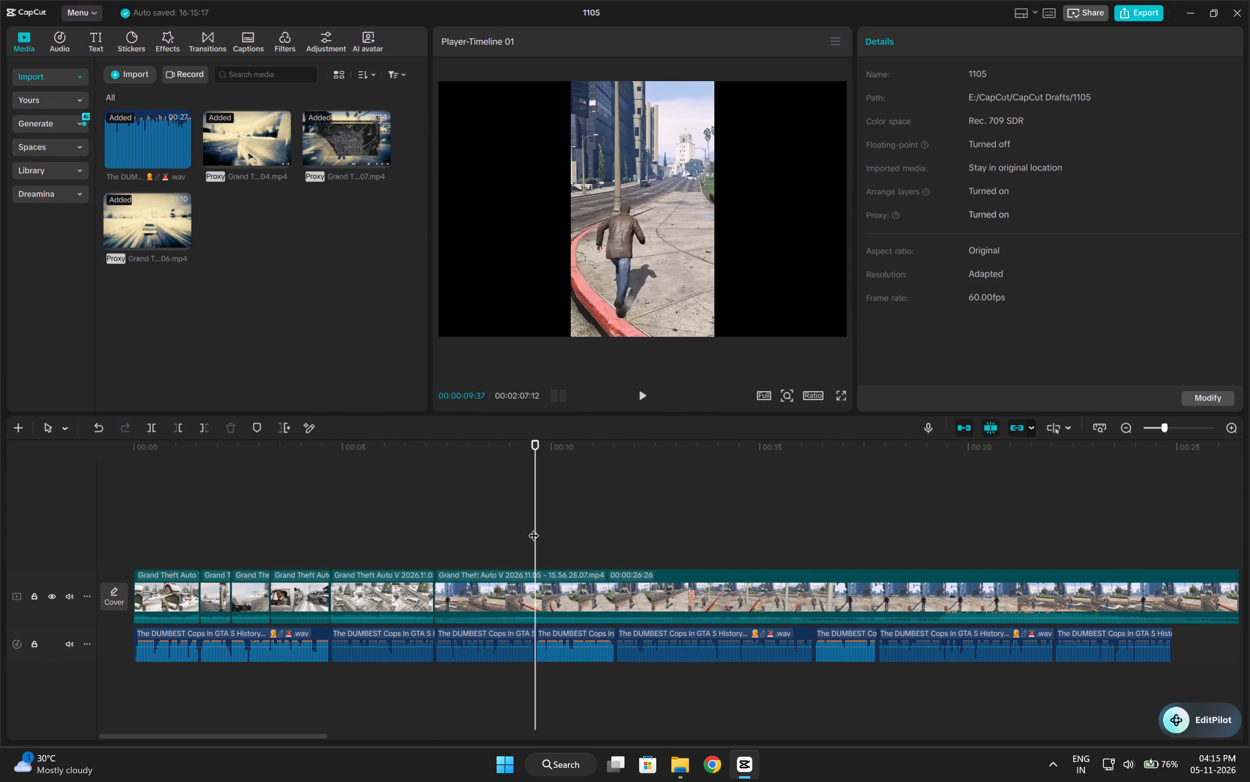
drag(533, 528, 729, 559)
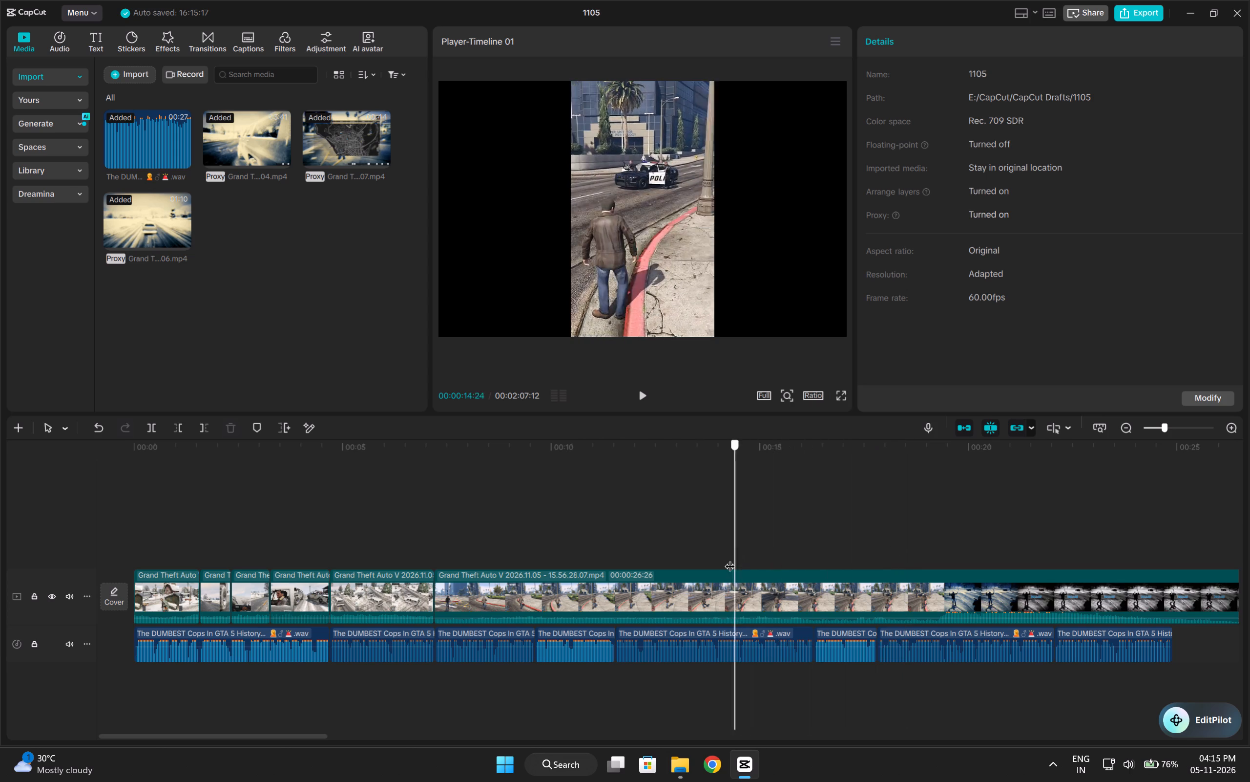
drag(729, 559, 706, 565)
key(q)
Shift the city clip's 9:16 crop slightly to the left of the picture, framing the character and the police car.
click(525, 588)
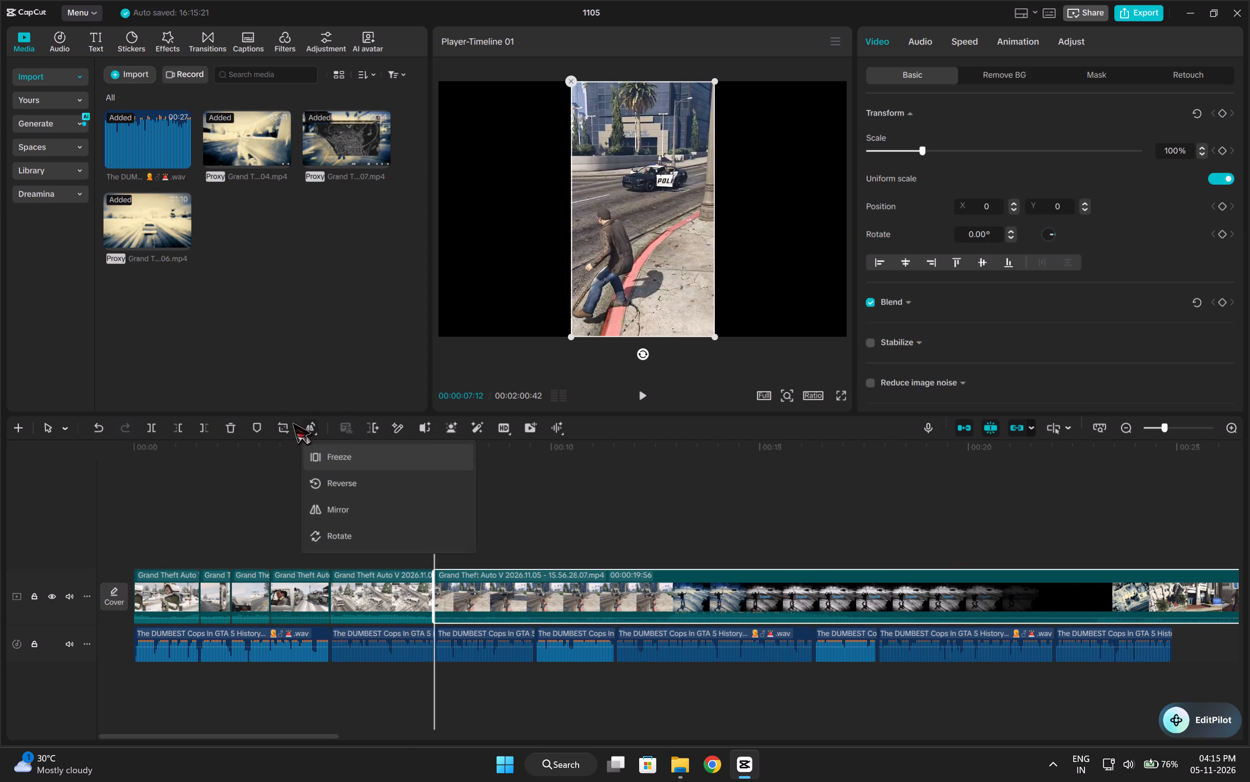
click(281, 424)
drag(636, 419, 616, 452)
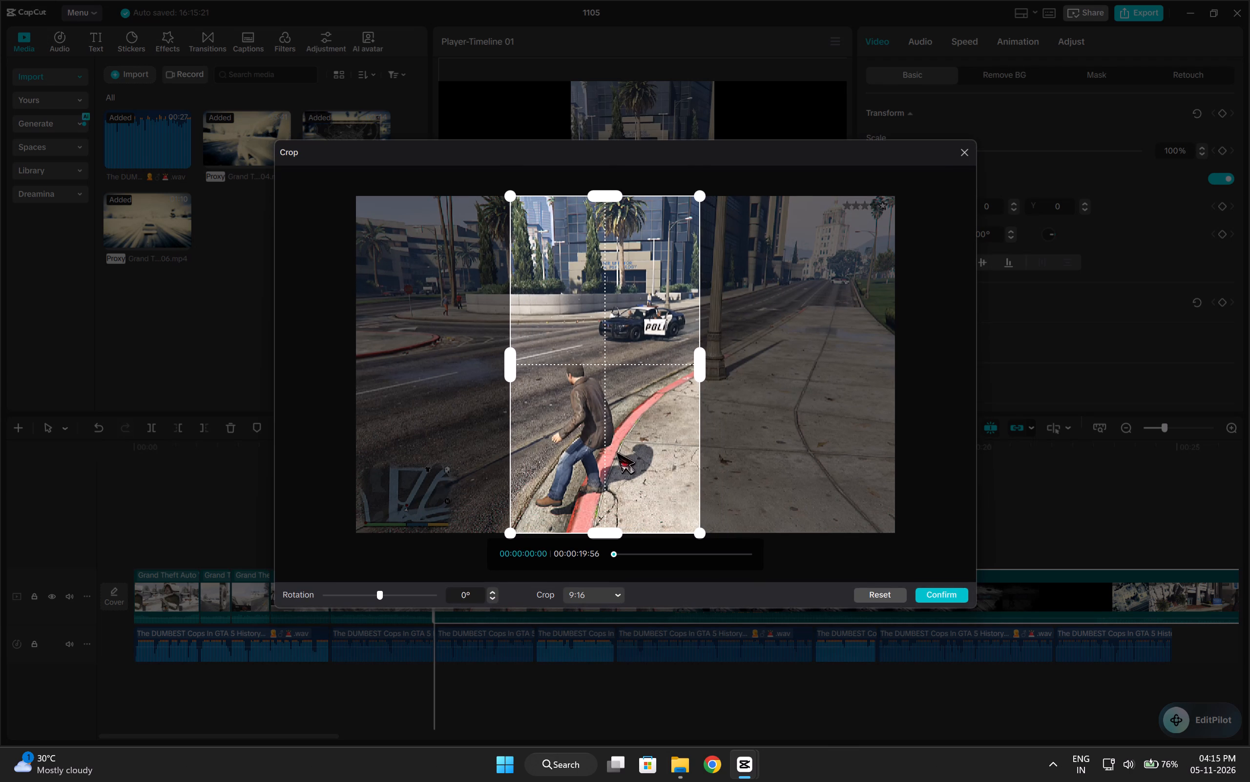
drag(616, 452, 615, 453)
click(943, 596)
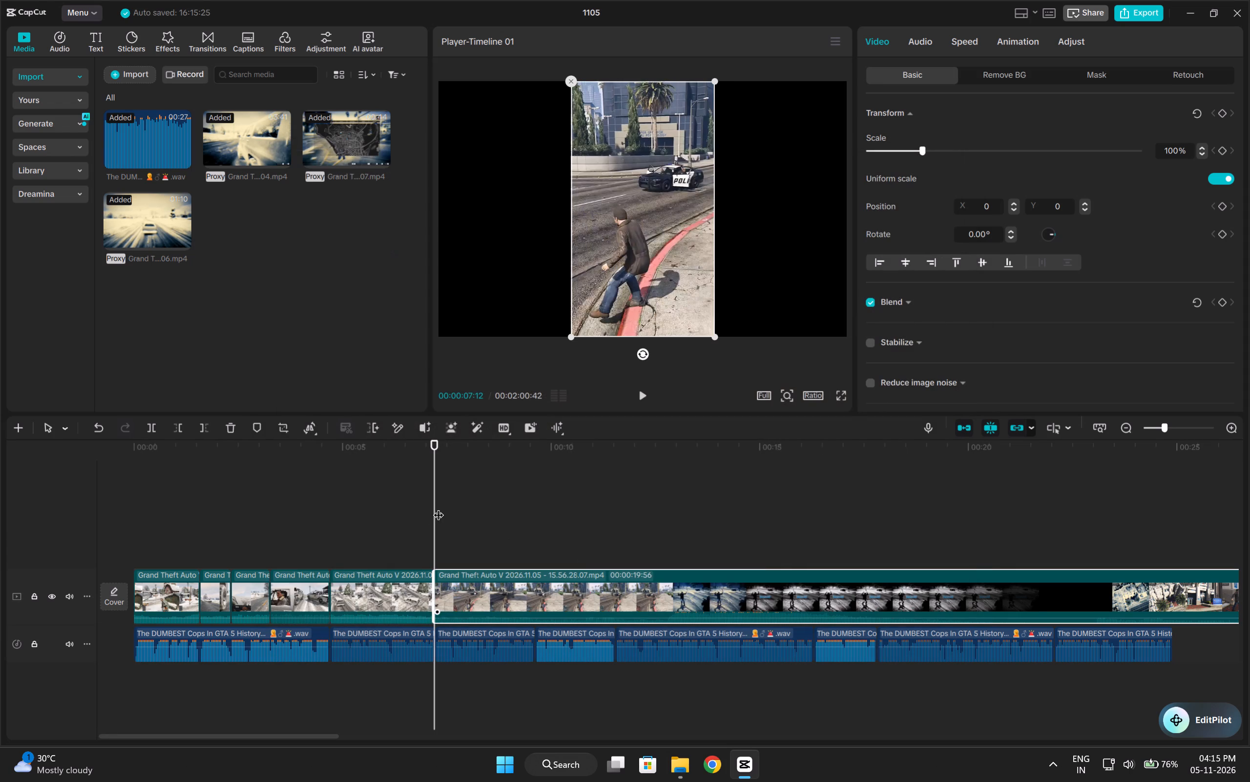
Play the city clip and trim about 4 more seconds off its start in two cuts, just before the character raises his hands.
key(space)
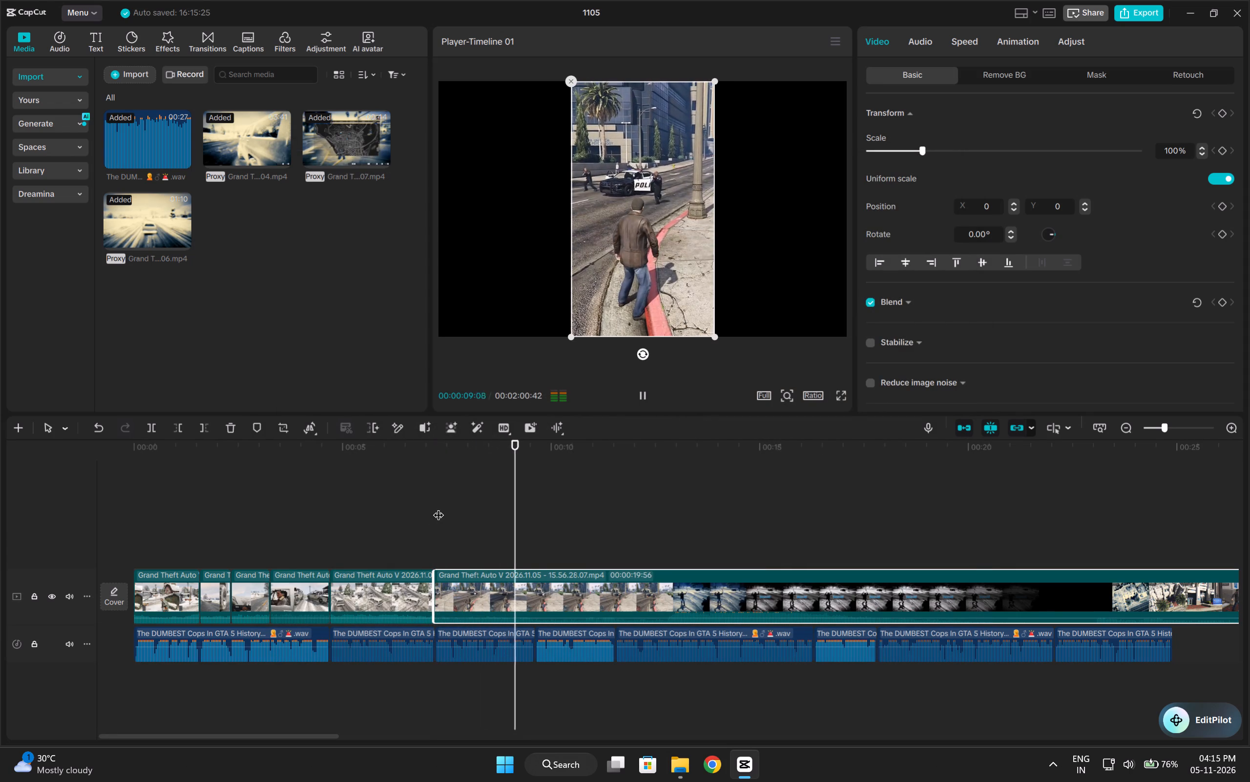
key(space)
text(q)
key(space)
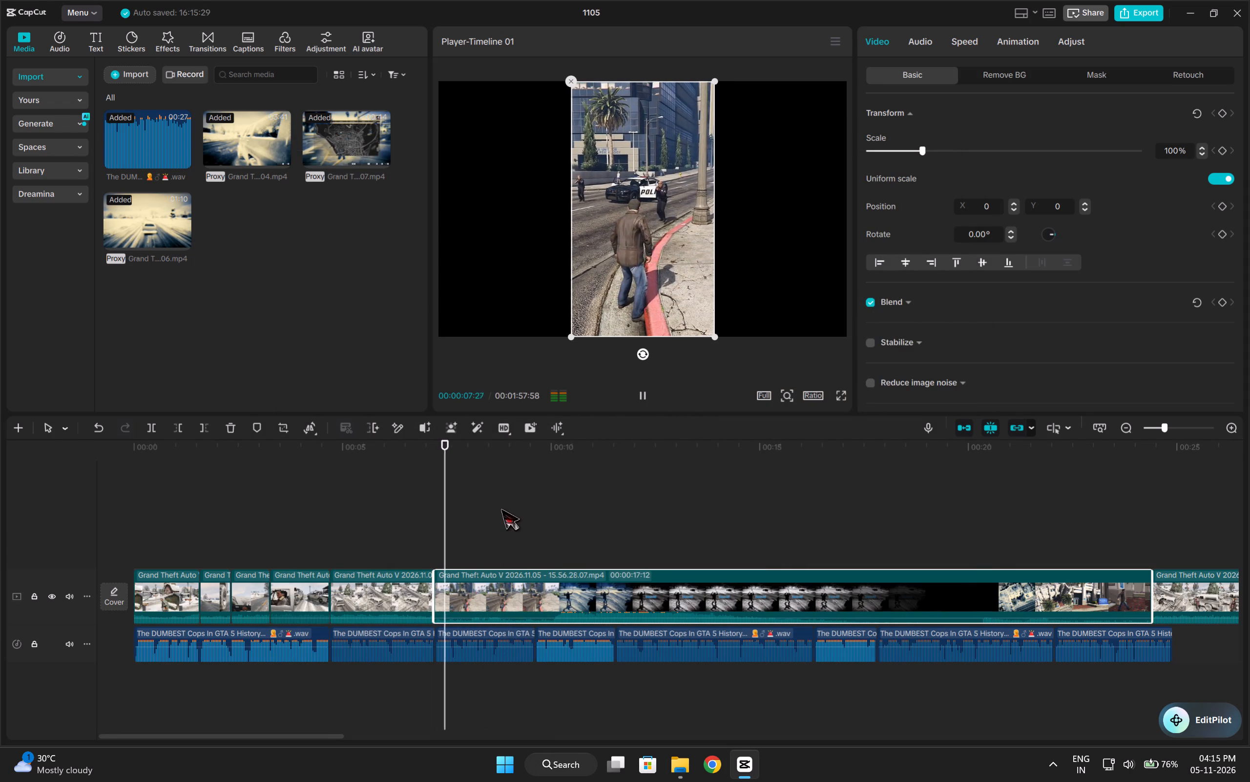
key(space)
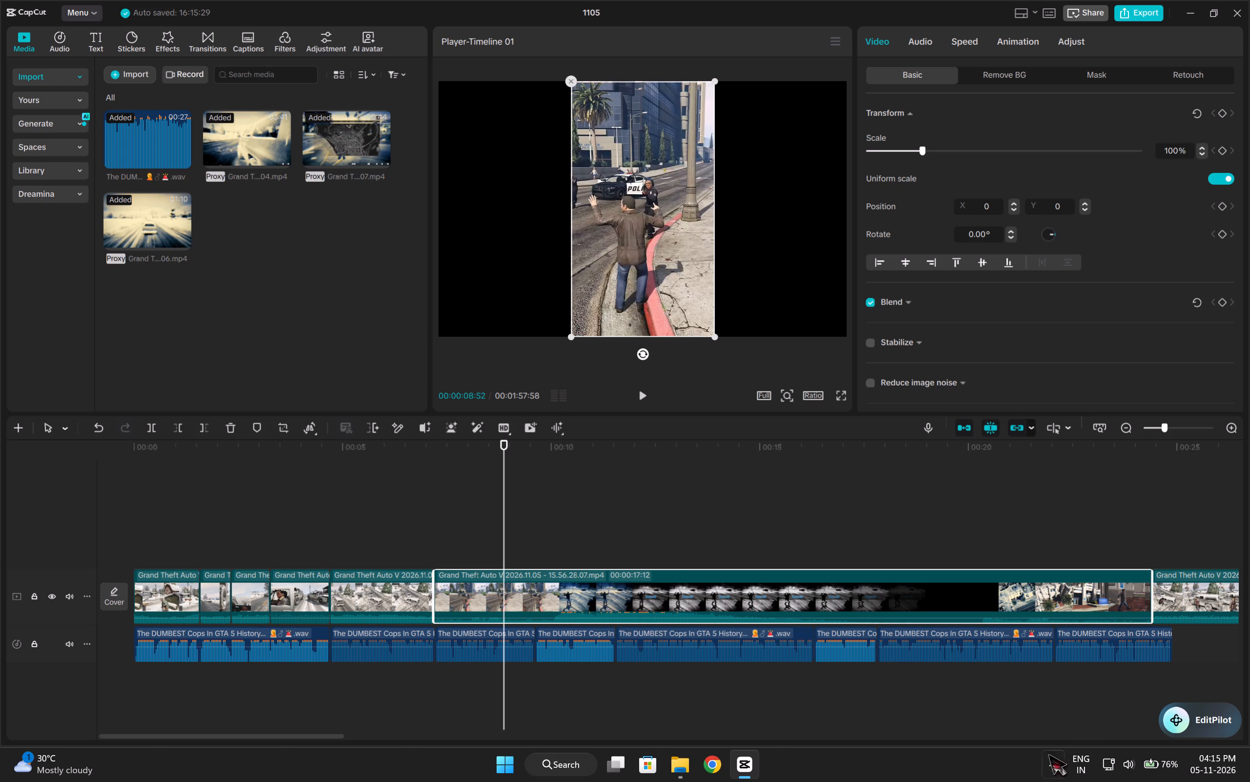
click(1049, 770)
click(1049, 770)
drag(508, 521, 487, 546)
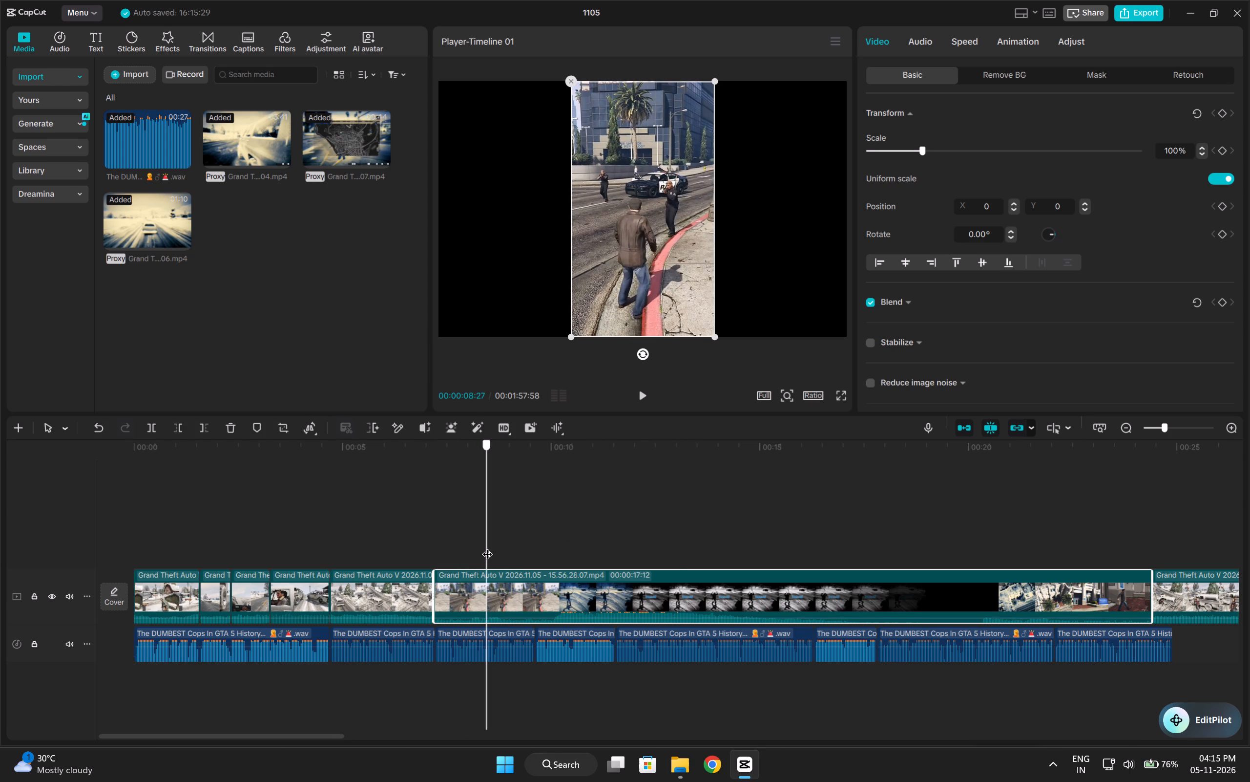
drag(487, 546, 480, 570)
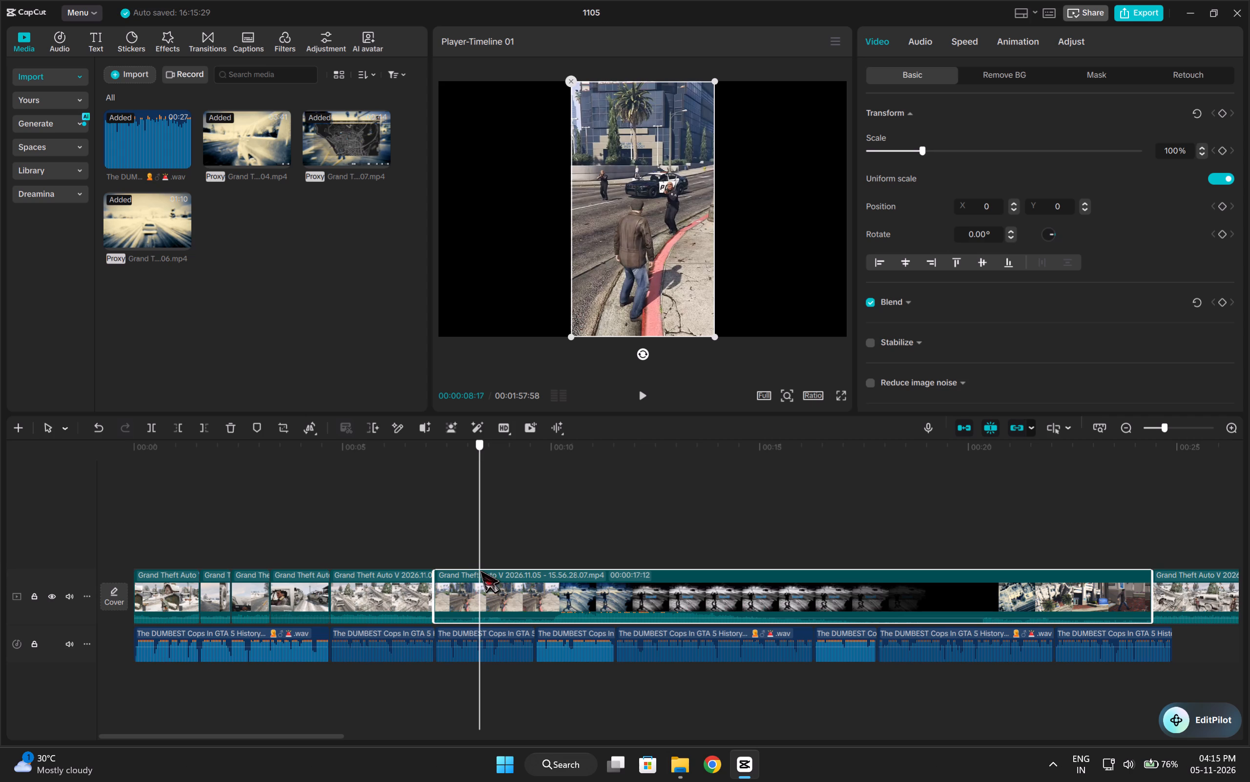
drag(480, 570, 480, 569)
key(q)
Play the trimmed city clip and extend its start back by about 0.7 seconds.
key(space)
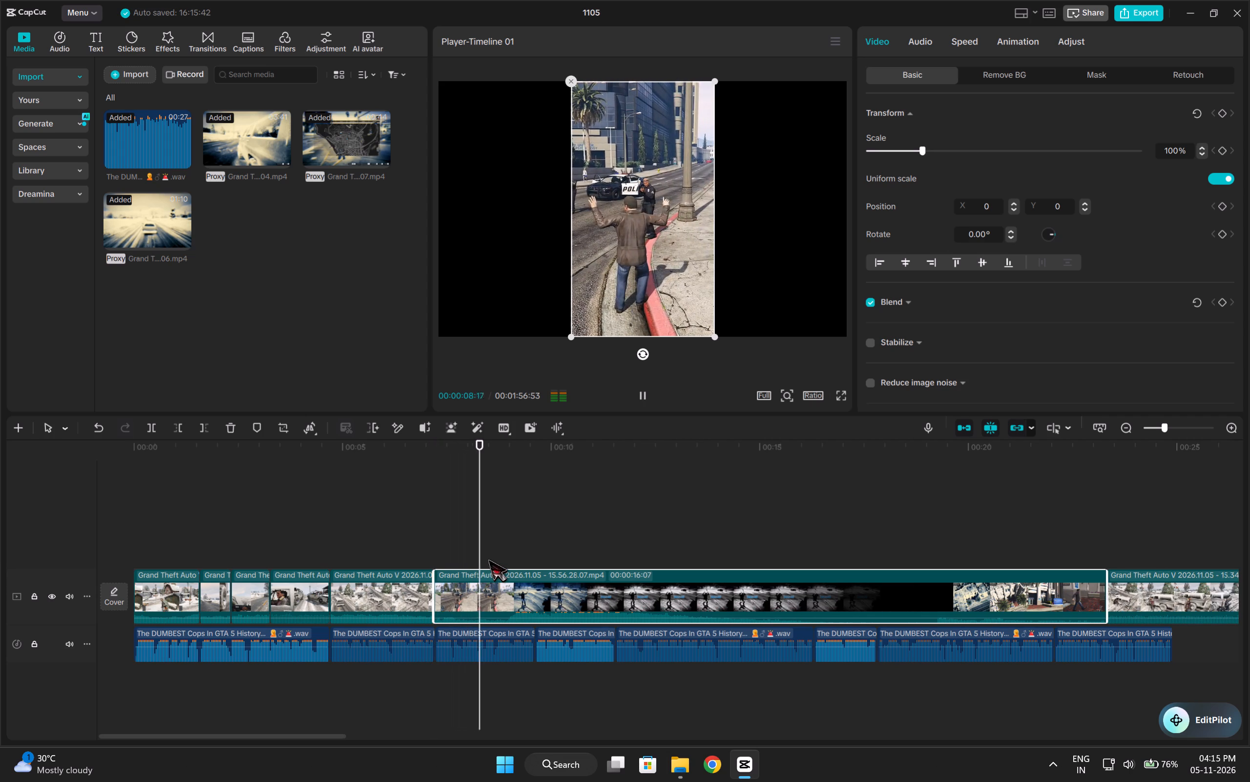
key(space)
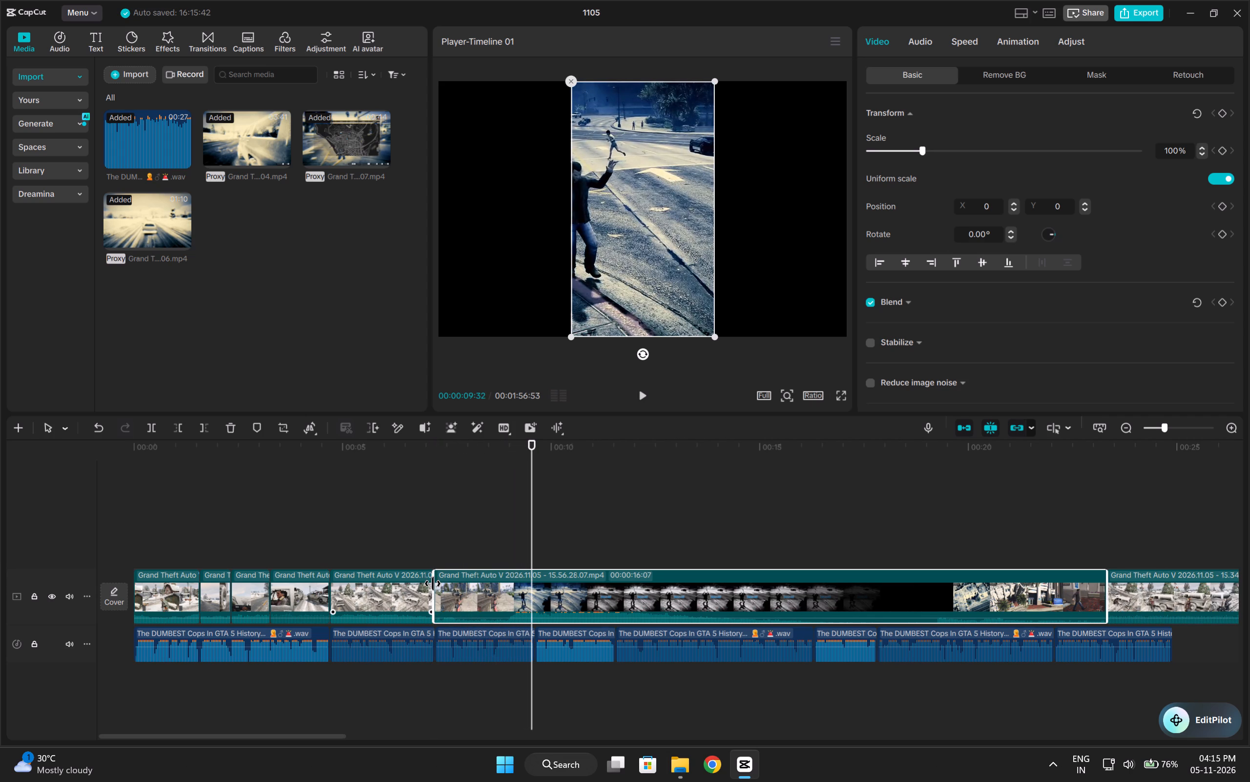
drag(433, 584, 404, 600)
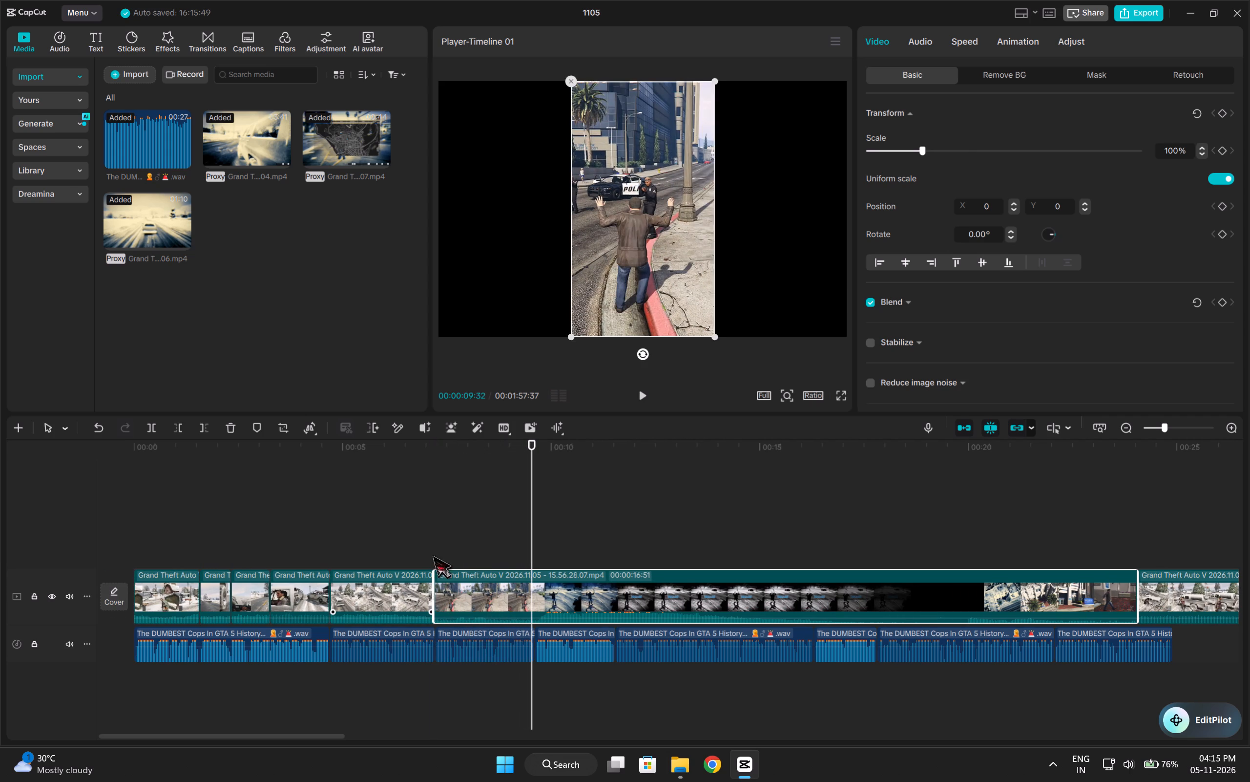
Replay the city clip from its start and split it at 00:00:09:38, in line with the end of the second voice-over segment after 00:00:05.
click(433, 552)
key(space)
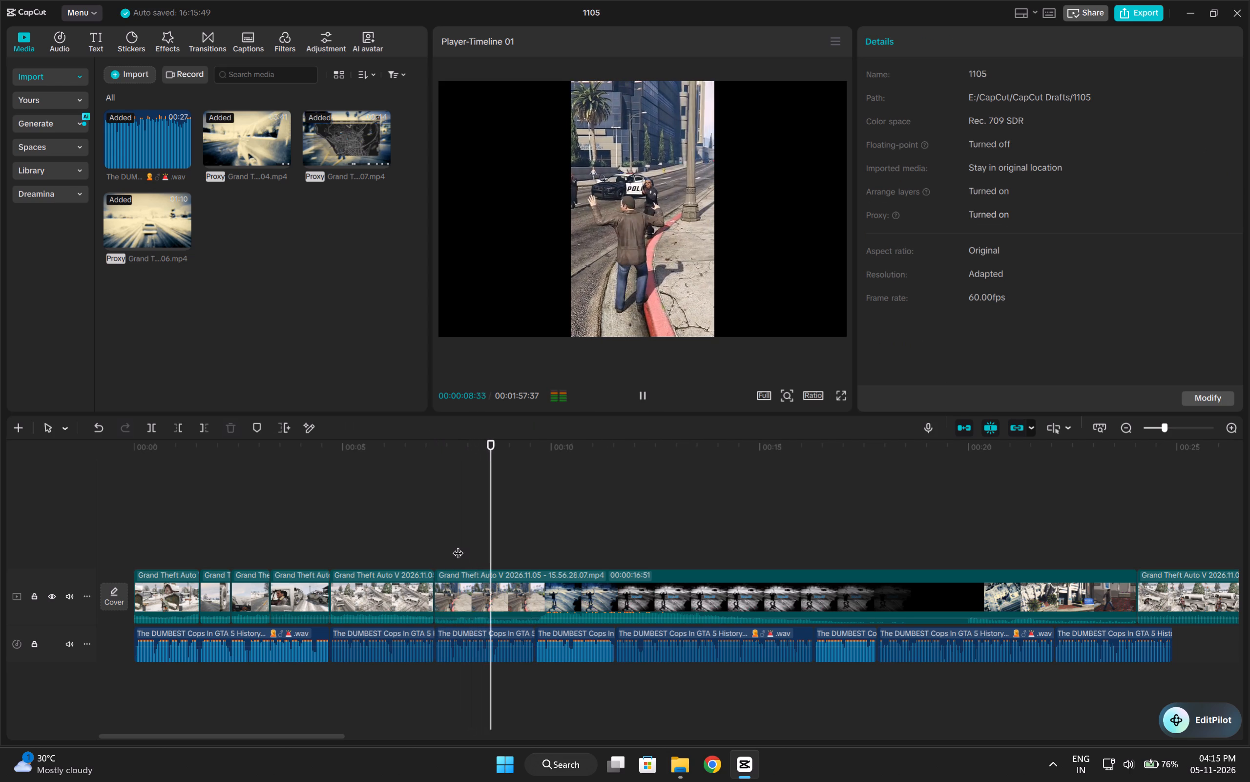
key(space)
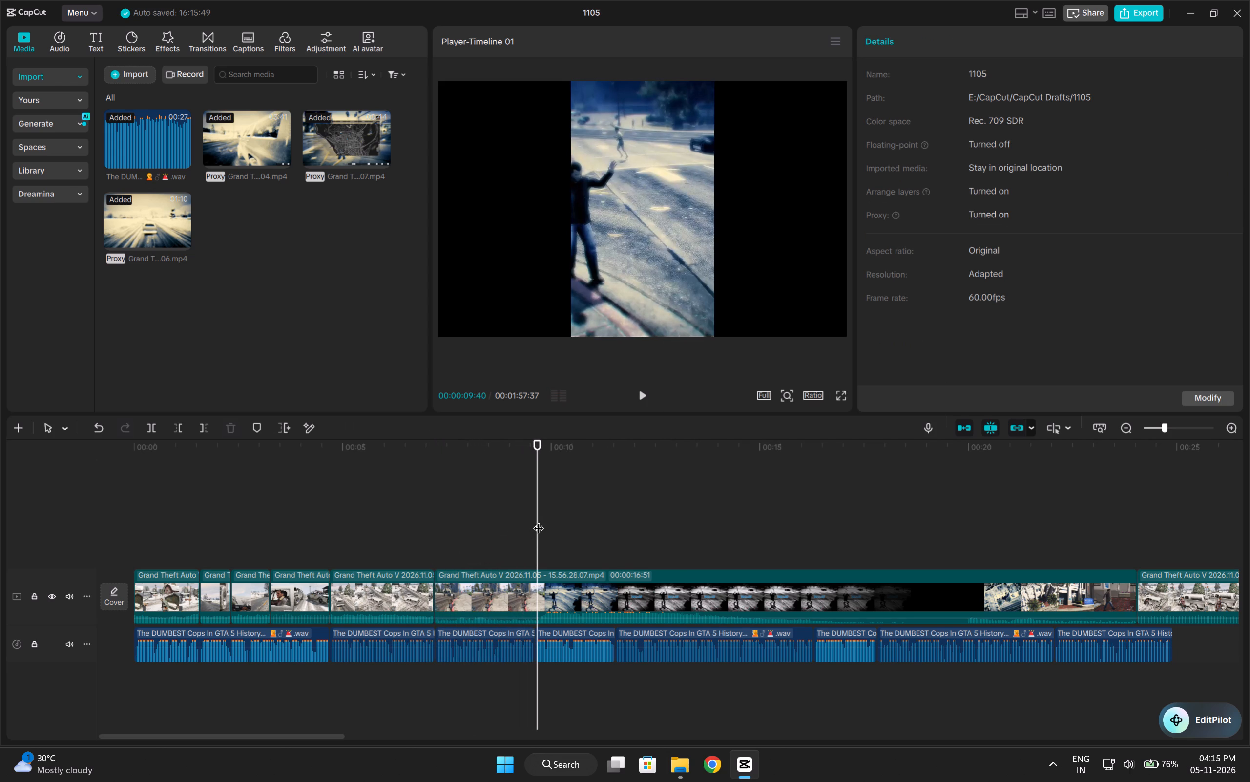
key(Left)
key(Left)
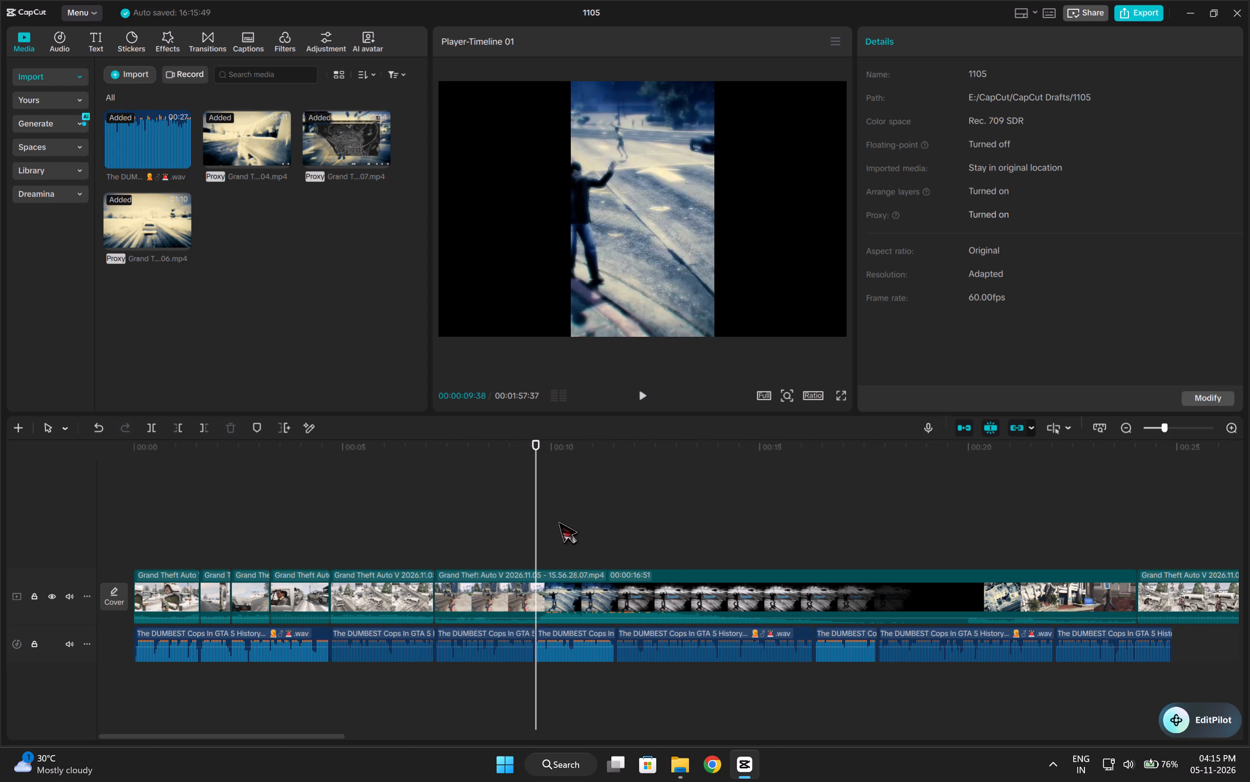
key(ctrl+b)
Preview the busted footage after the split, delete that section, and return the playhead to the end of the kept city clip.
key(space)
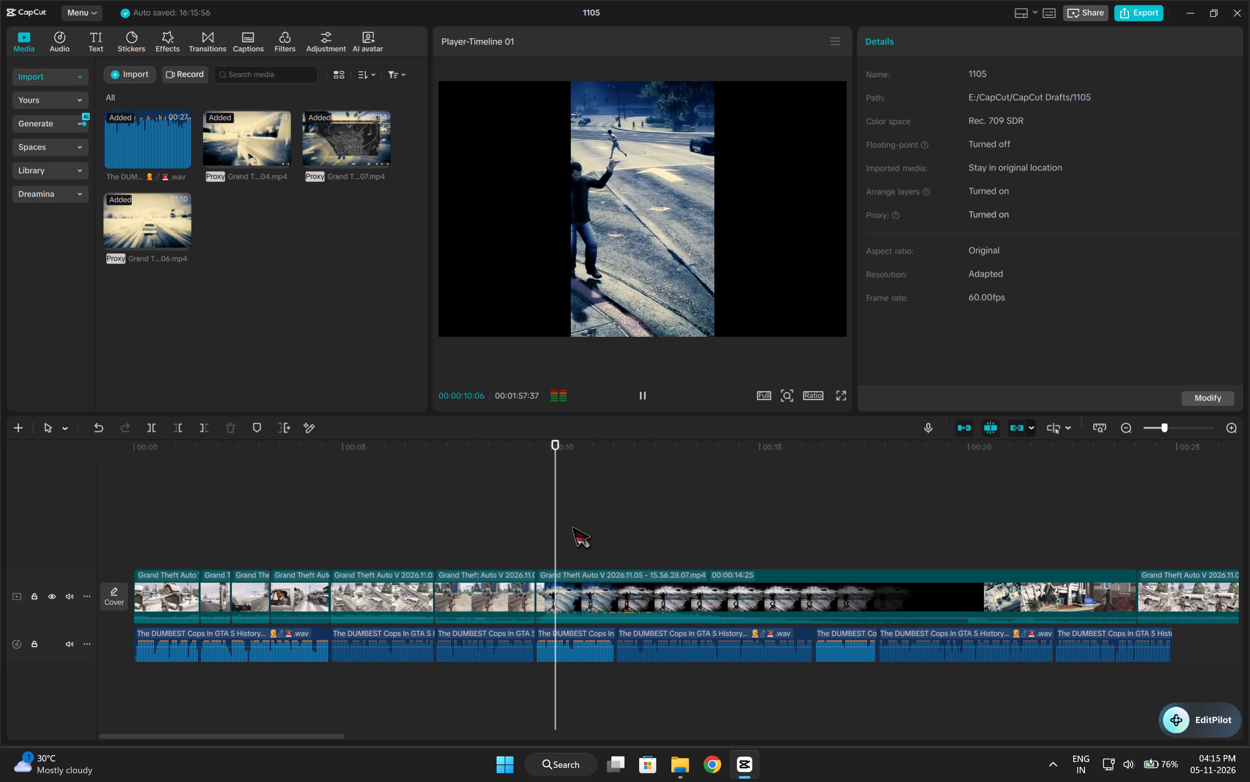
click(577, 509)
drag(577, 509, 782, 549)
click(781, 576)
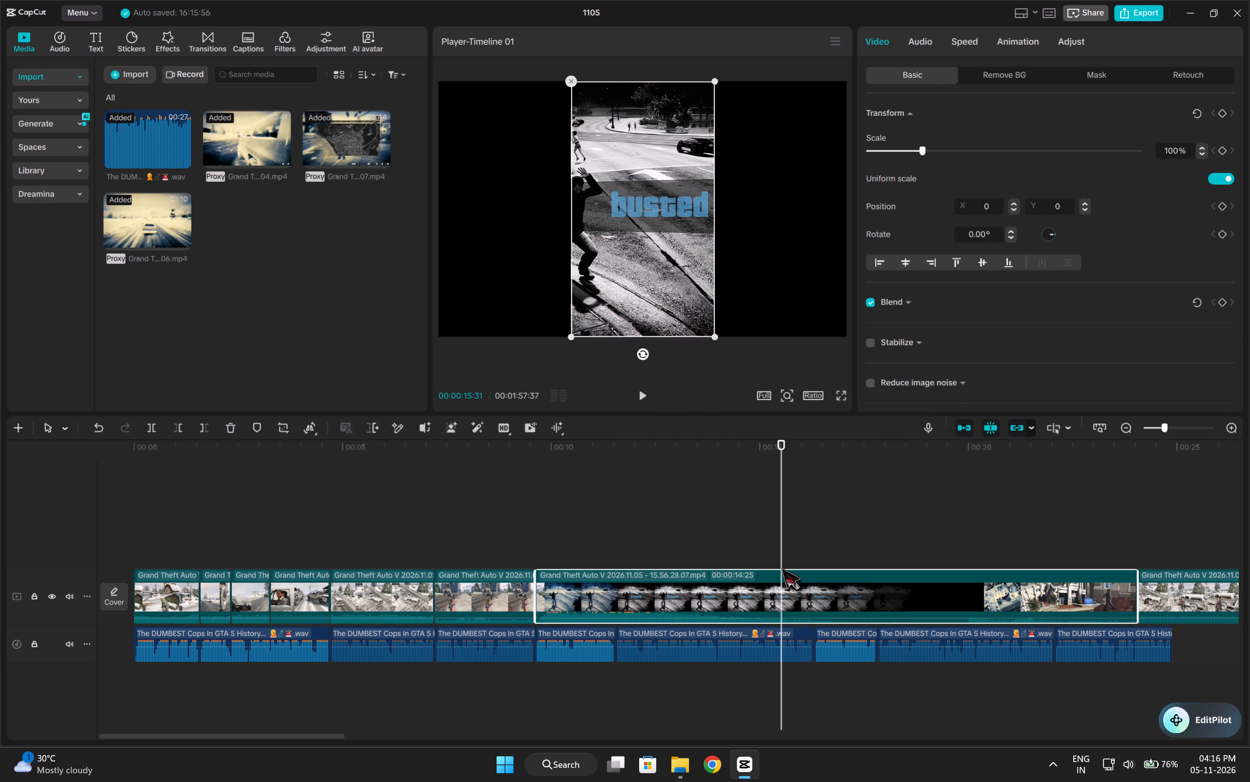
key(BackSpace)
click(562, 539)
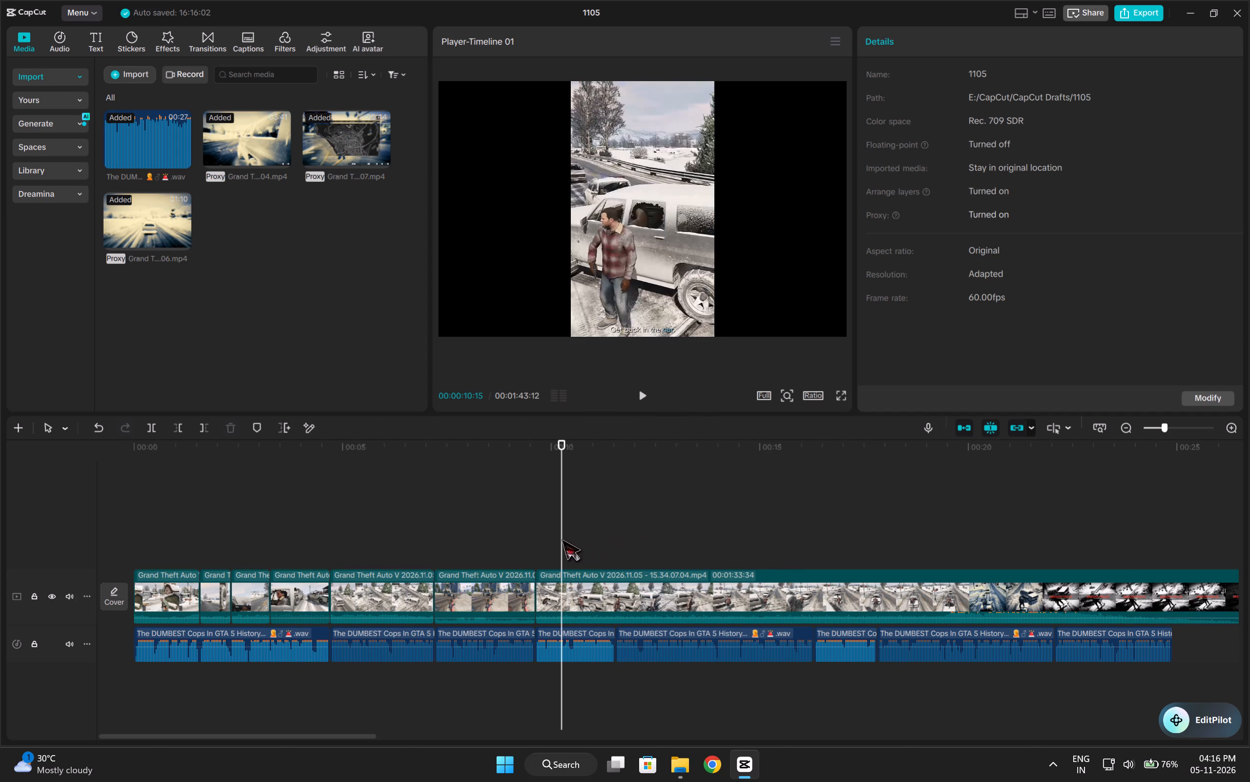
click(536, 541)
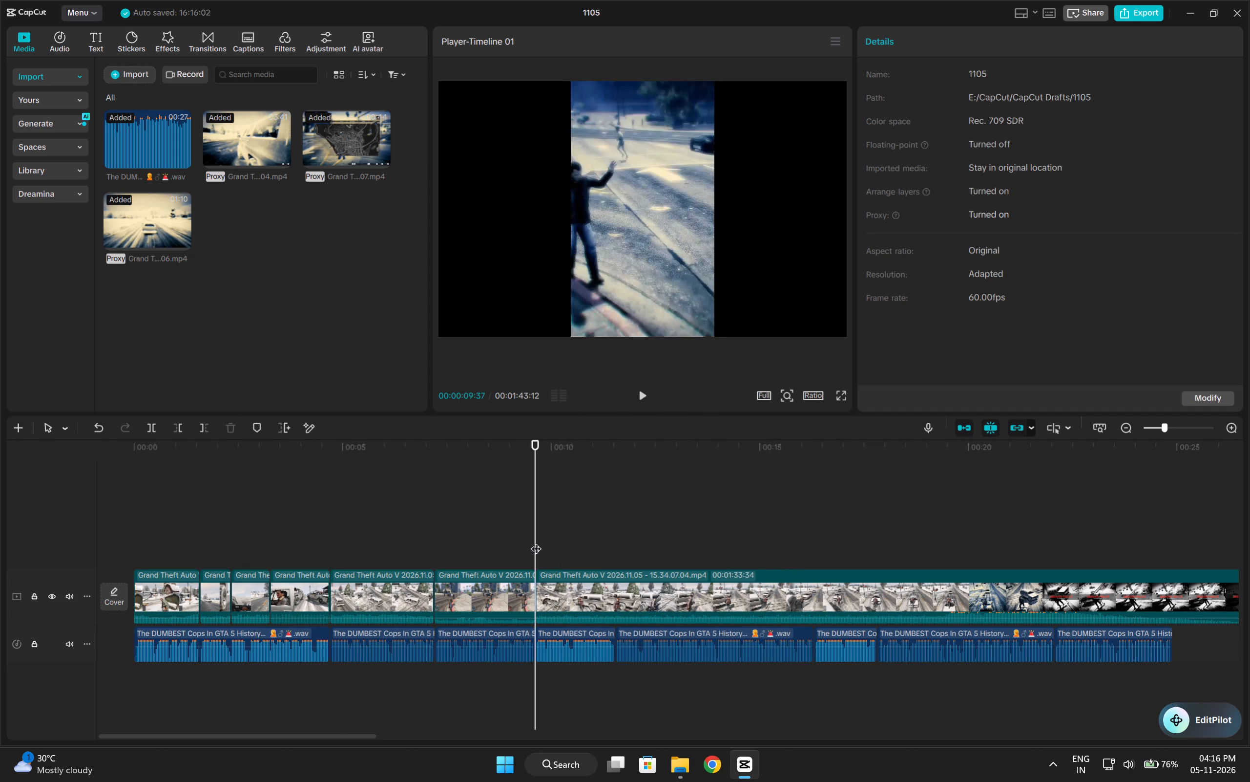
Scrub back and forth through the clip after 00:00:09:37, up to about 00:00:20, to examine the on-foot police car footage.
drag(536, 541, 729, 551)
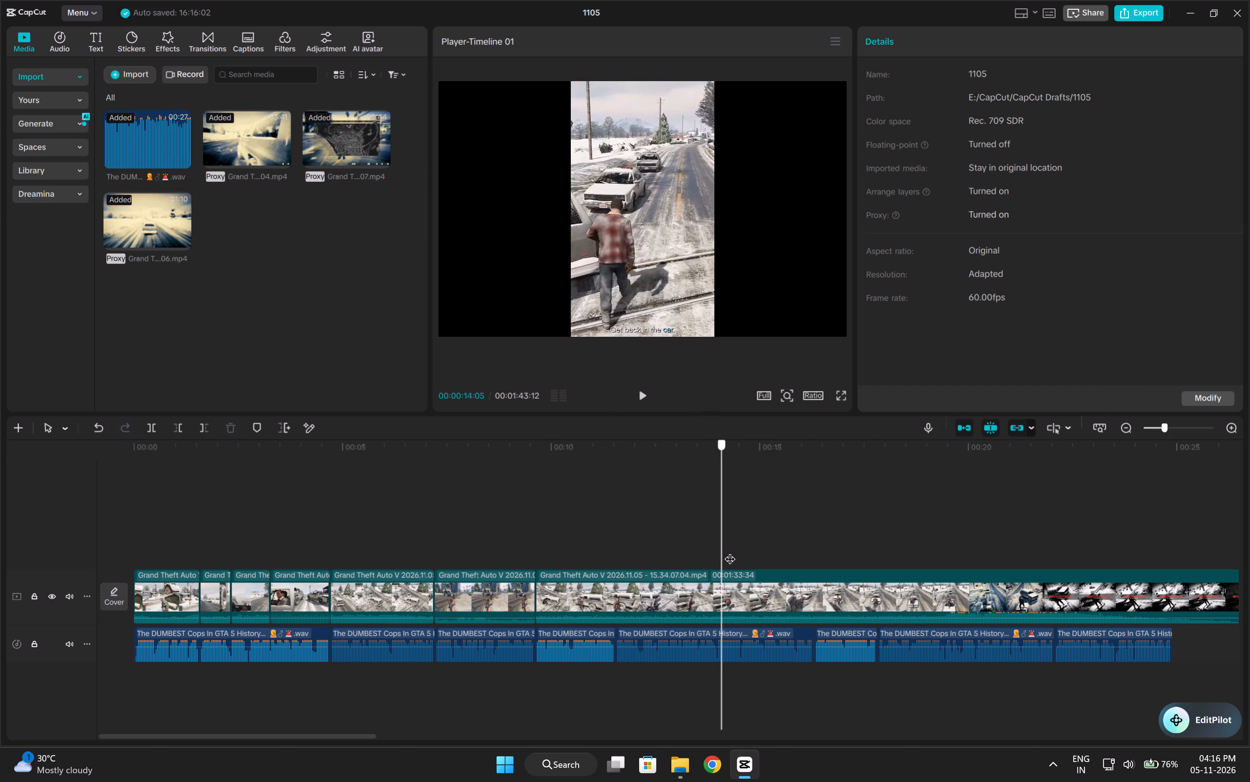
drag(729, 551, 958, 540)
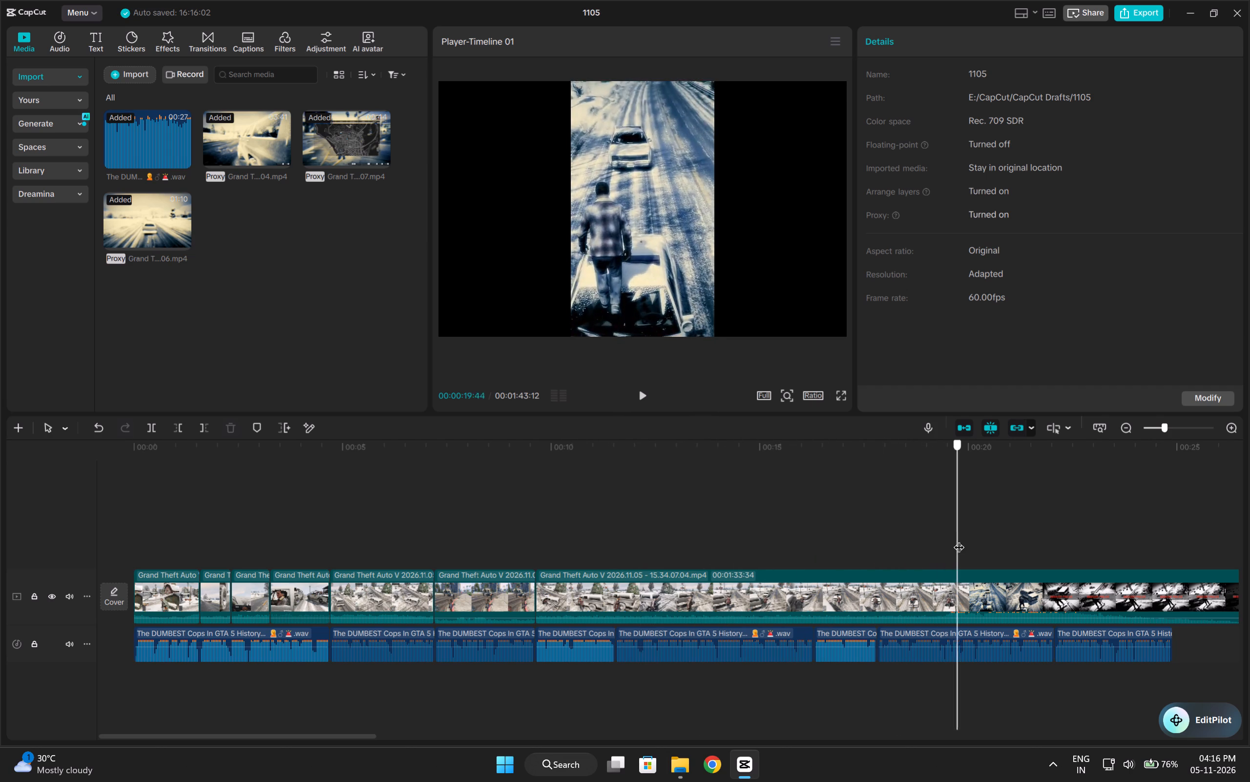
drag(958, 540, 959, 547)
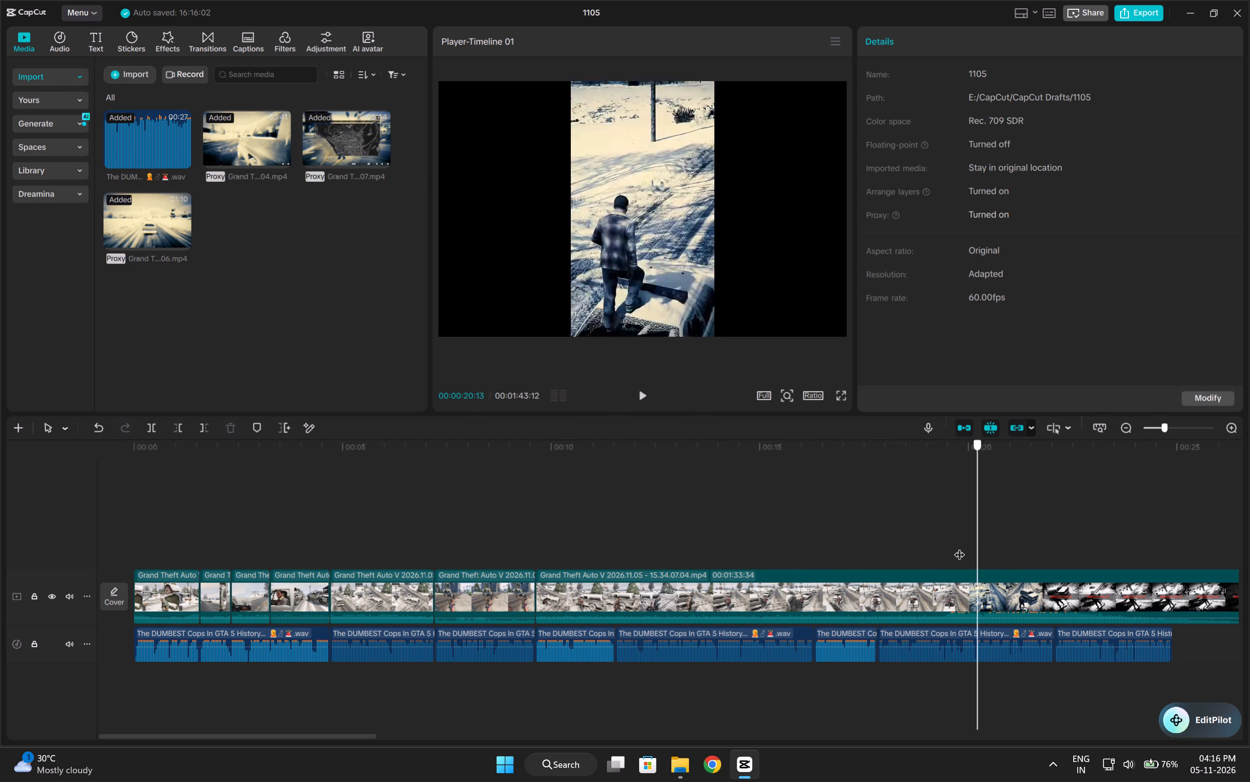
drag(959, 547, 877, 563)
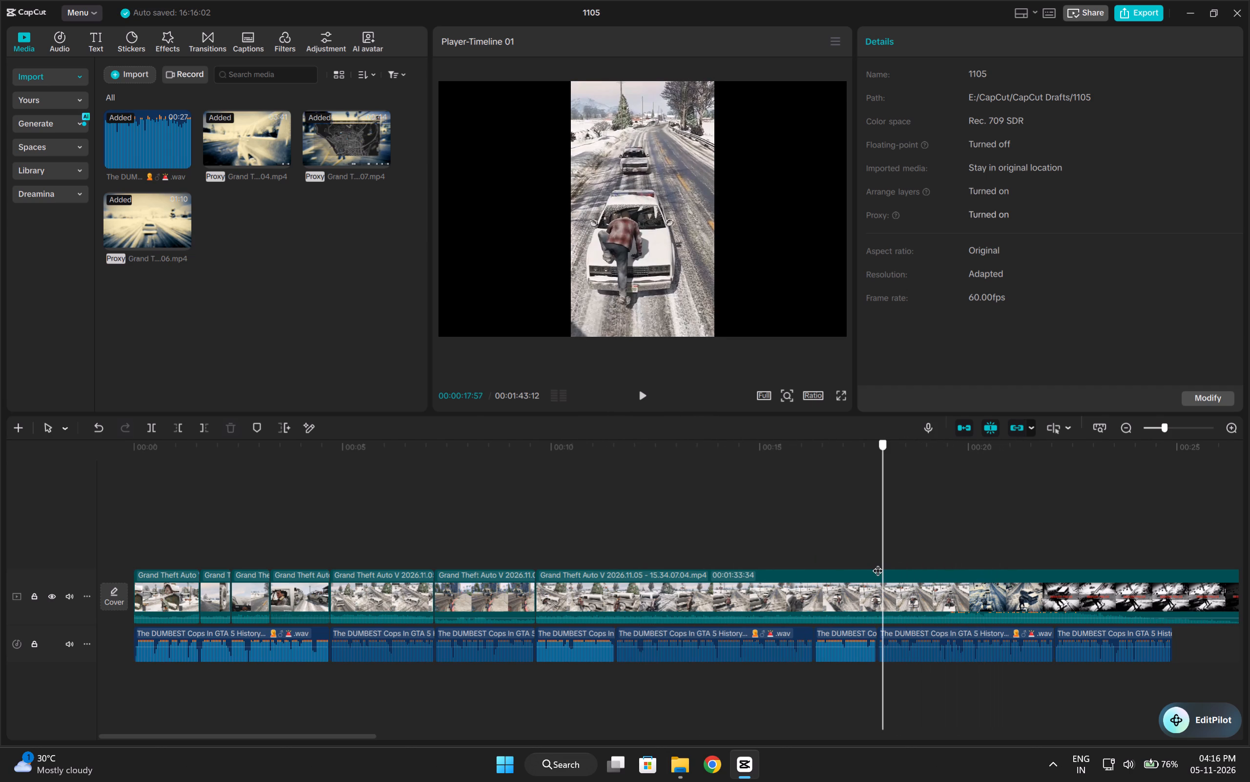
drag(877, 563, 829, 565)
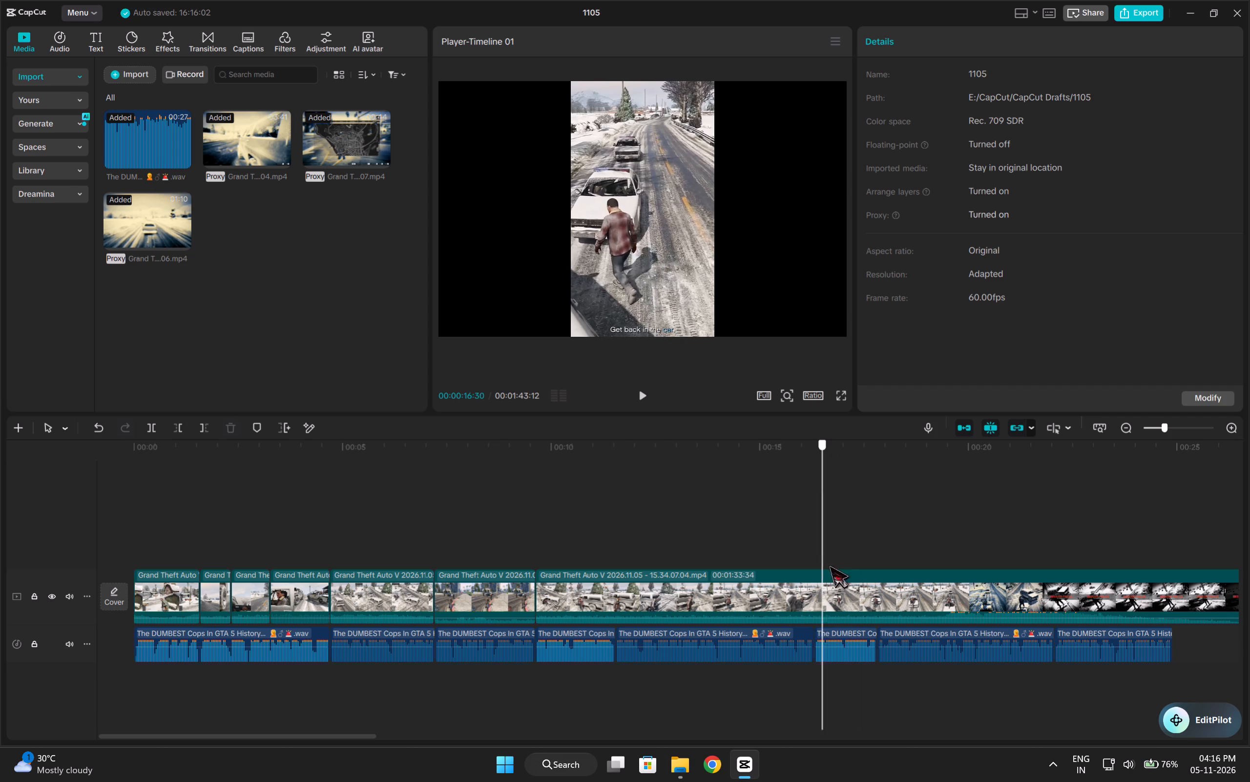
drag(829, 565, 839, 560)
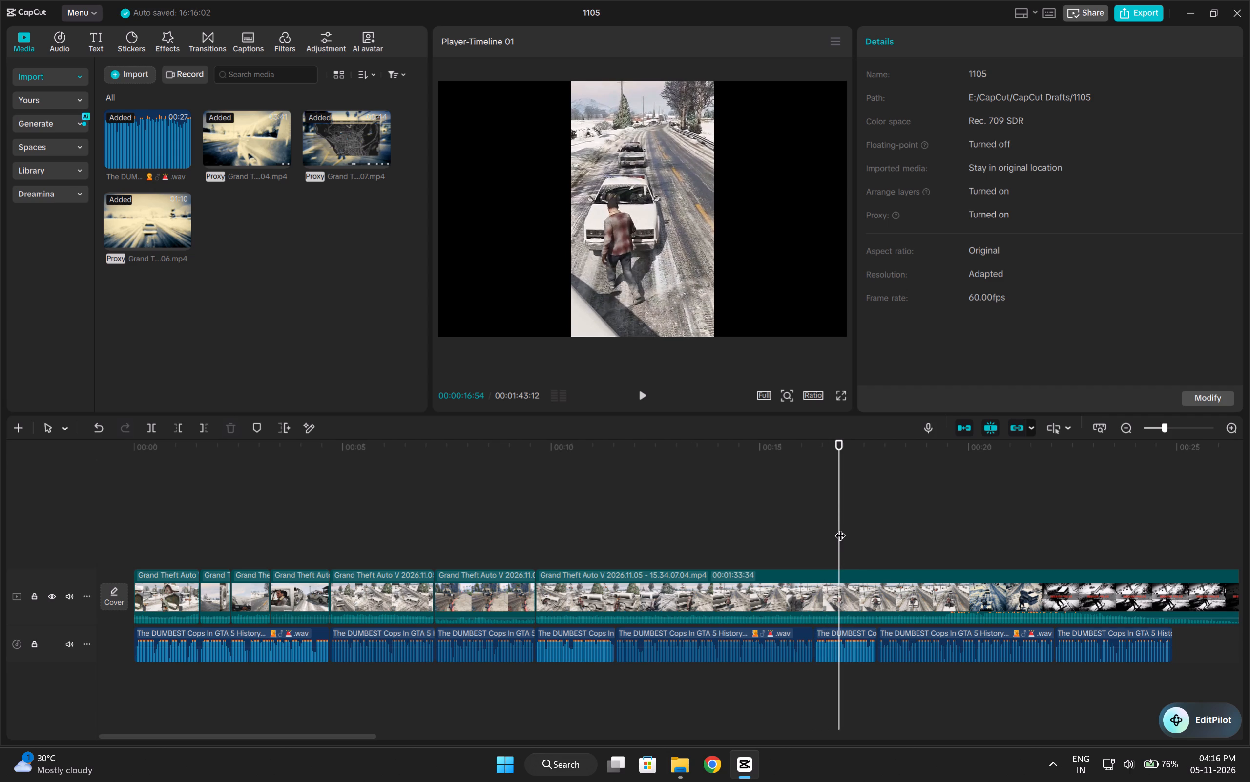
drag(840, 527, 706, 548)
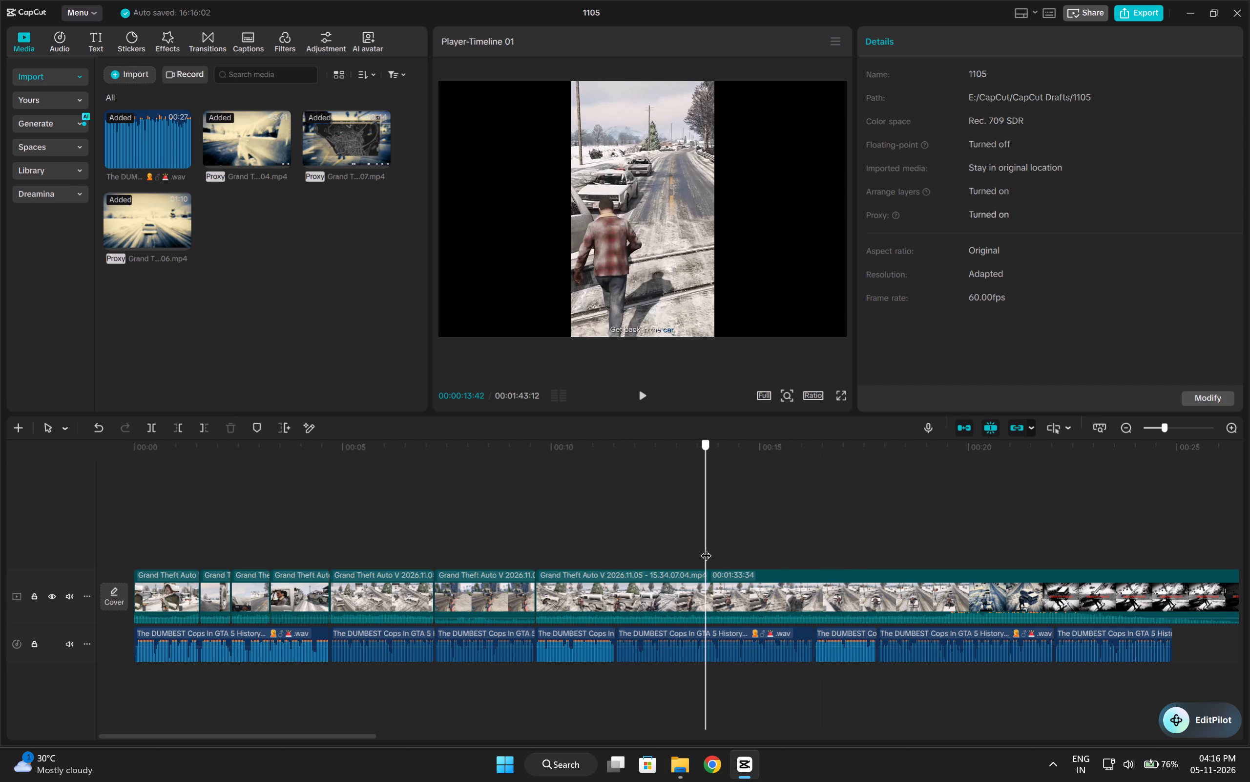
drag(706, 548, 761, 538)
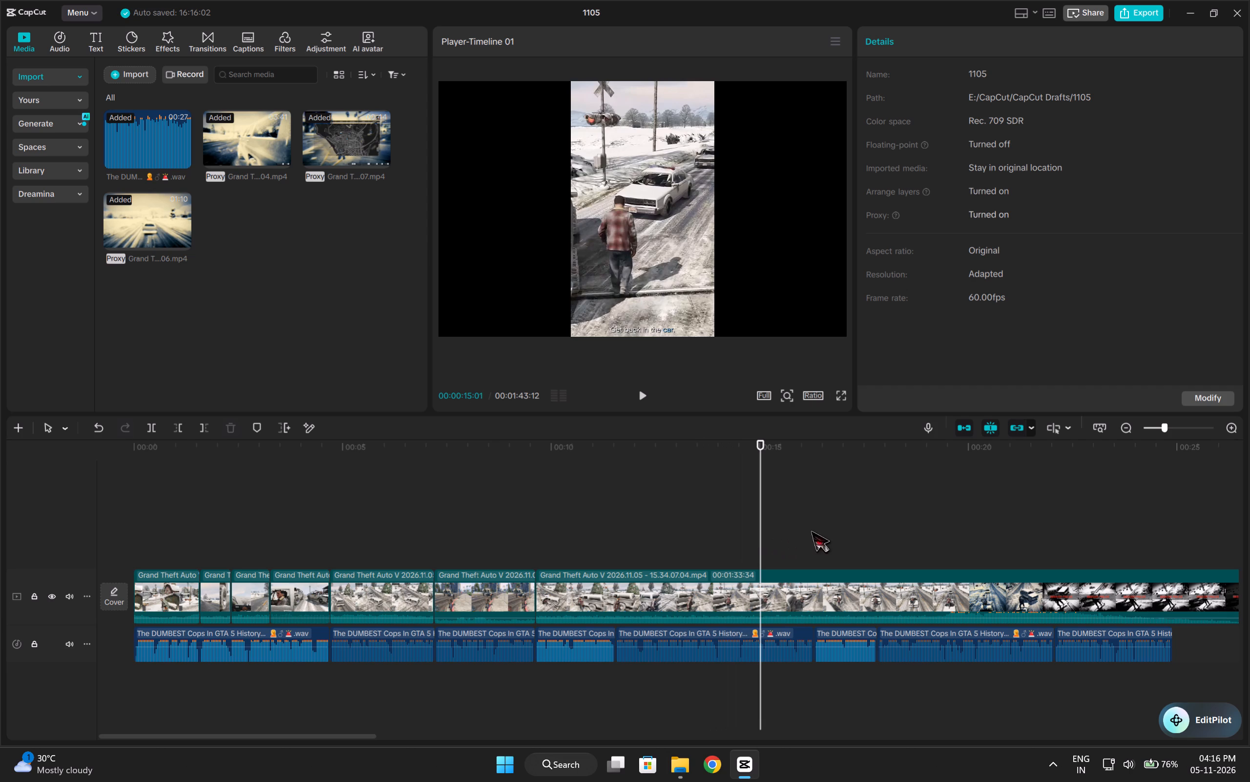
drag(763, 532, 817, 533)
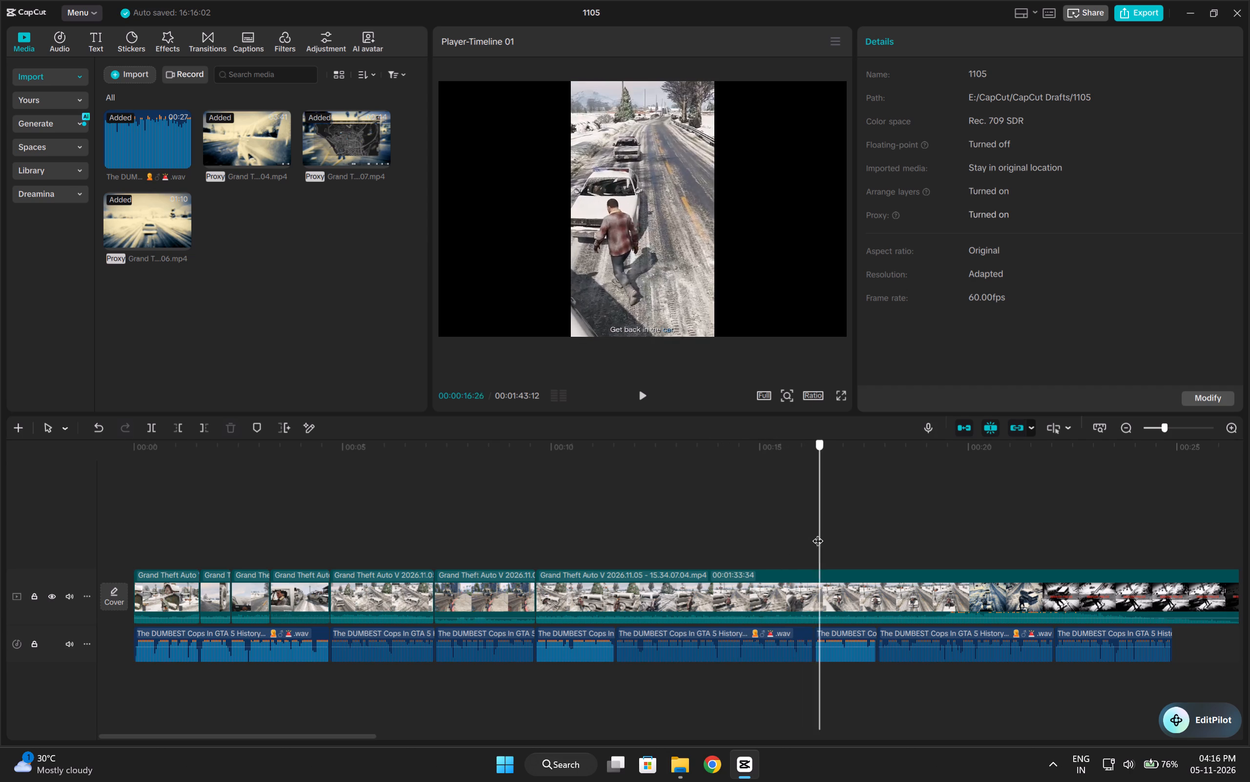
drag(817, 533, 573, 541)
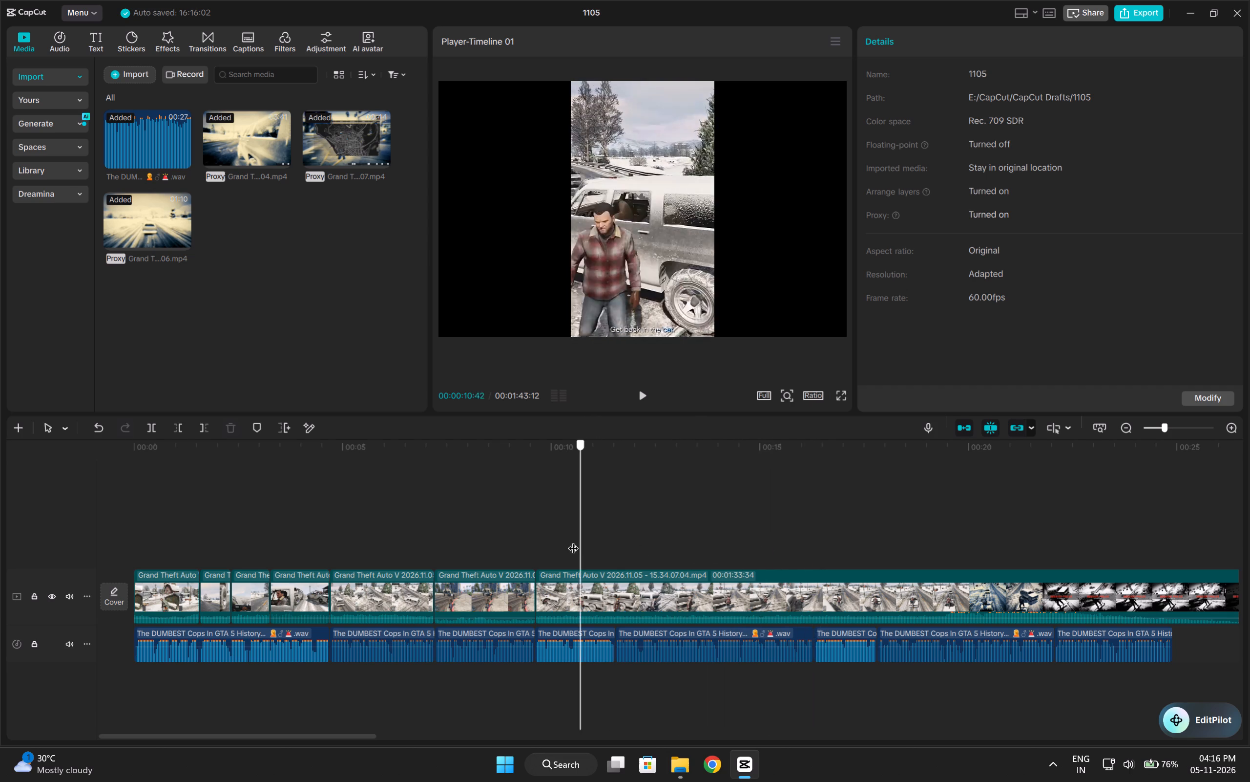
drag(573, 541, 814, 532)
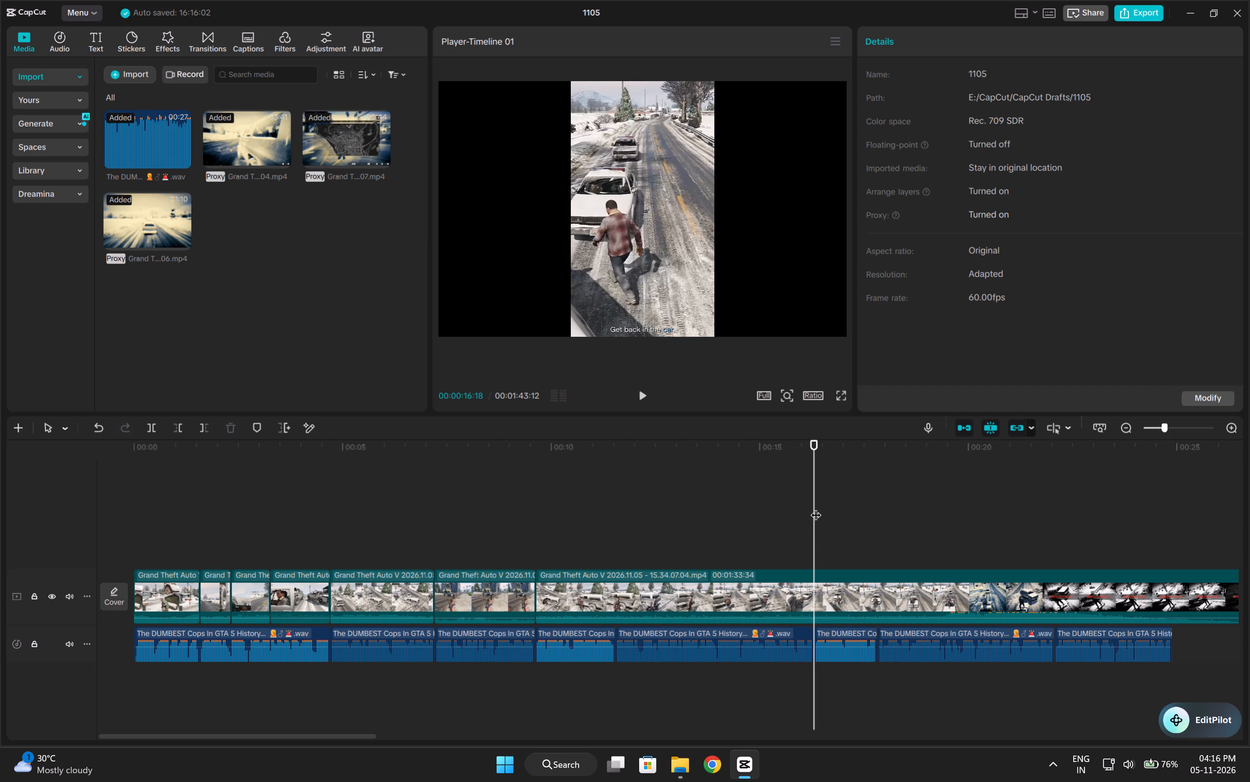
drag(816, 507, 808, 515)
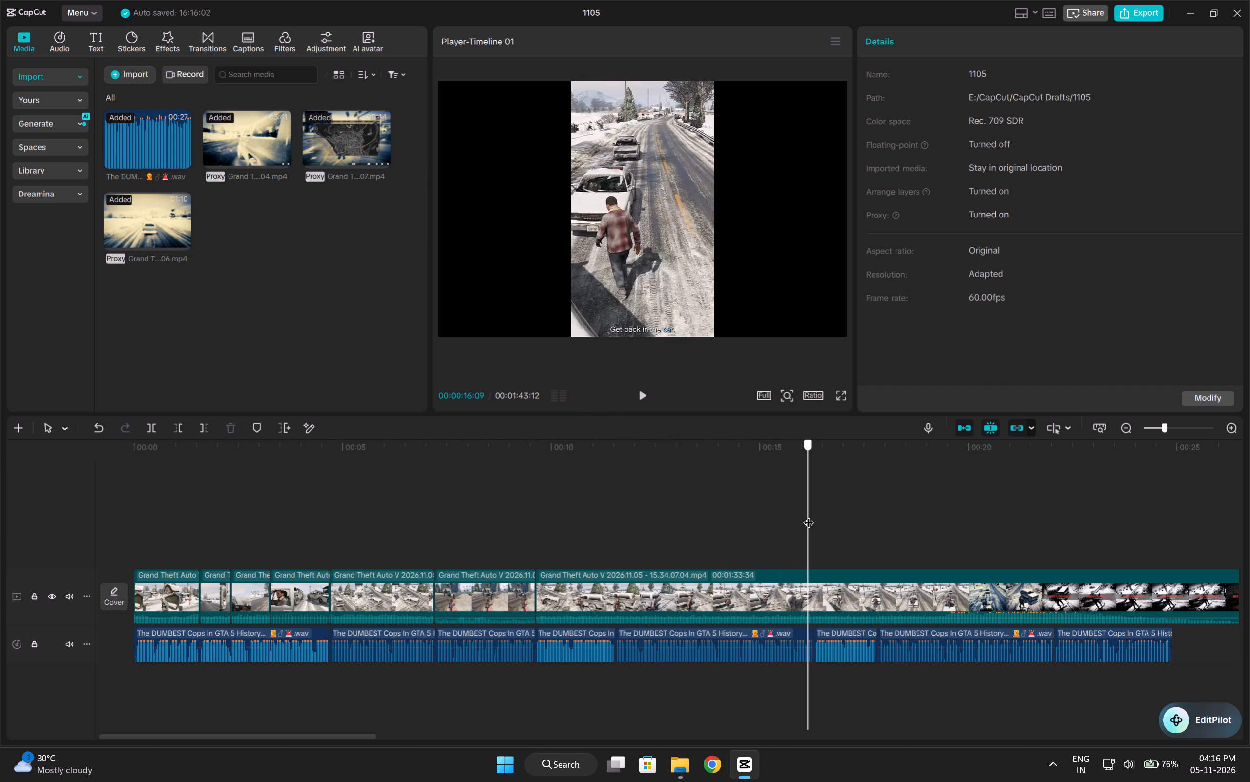
drag(808, 515, 820, 513)
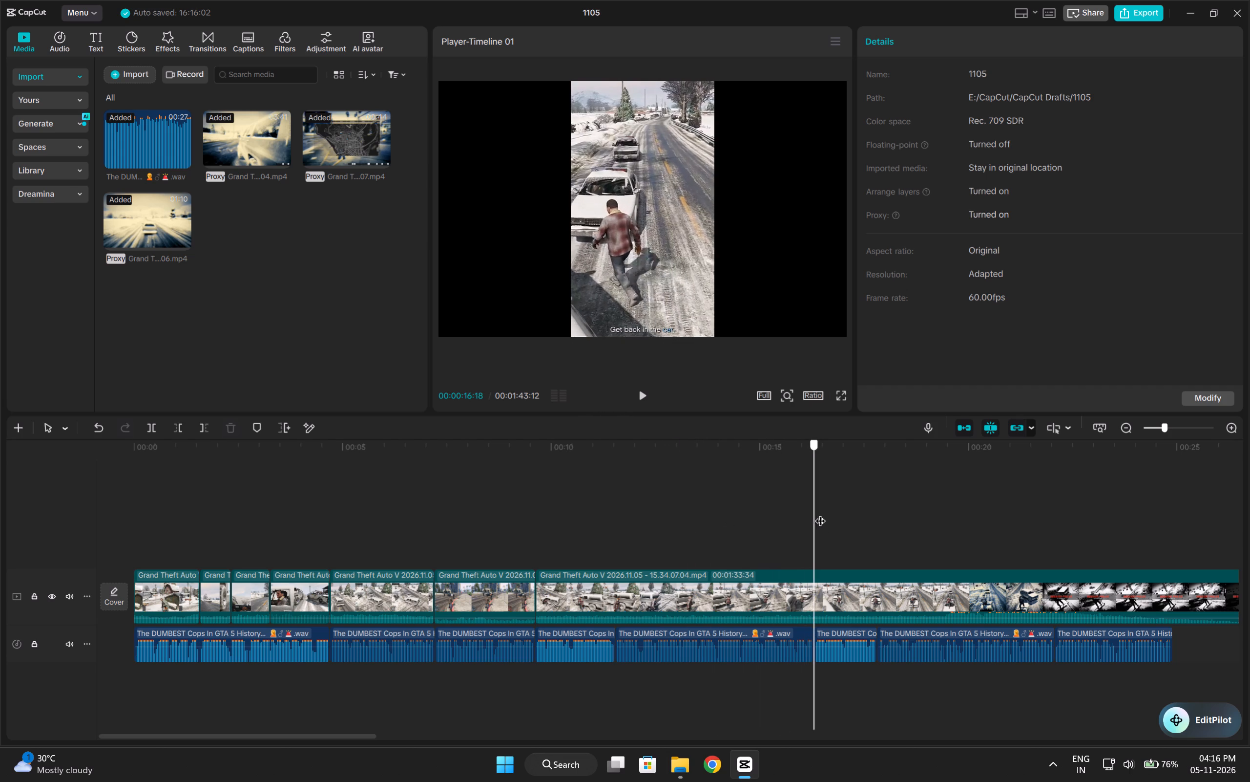
drag(820, 513, 521, 505)
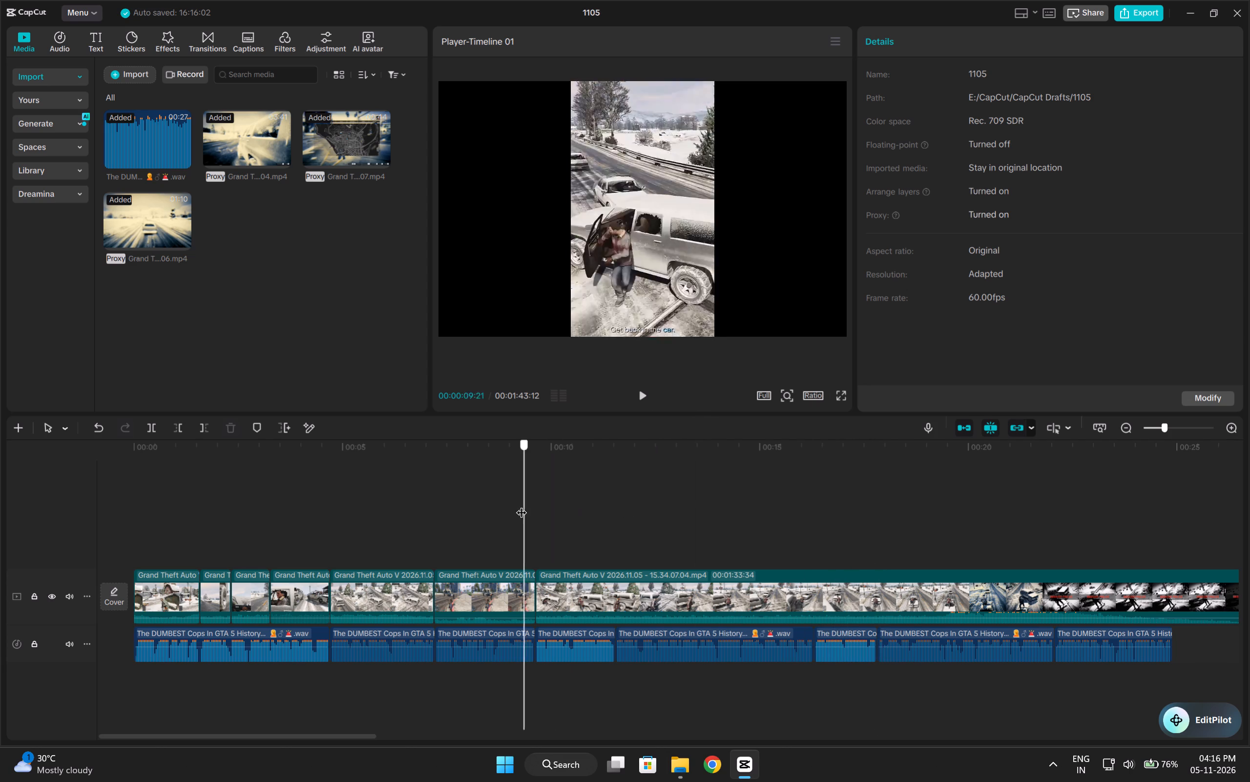
drag(521, 505, 699, 530)
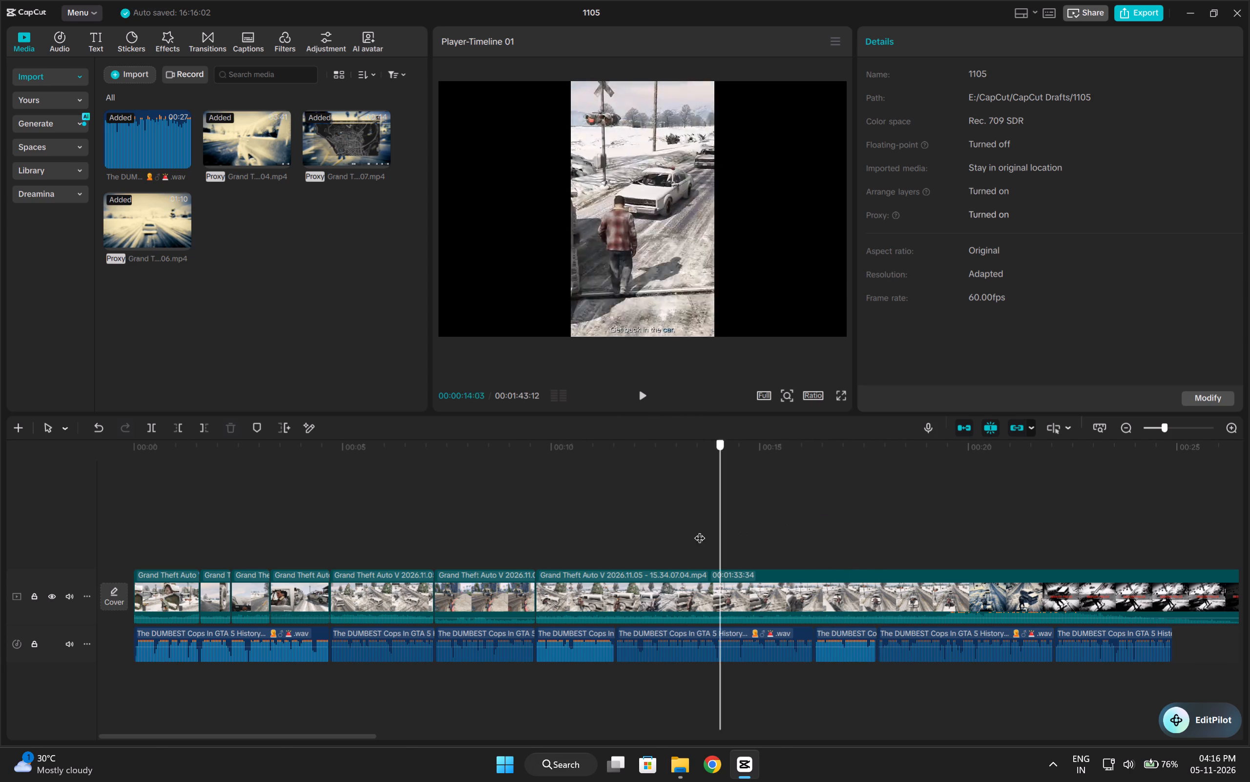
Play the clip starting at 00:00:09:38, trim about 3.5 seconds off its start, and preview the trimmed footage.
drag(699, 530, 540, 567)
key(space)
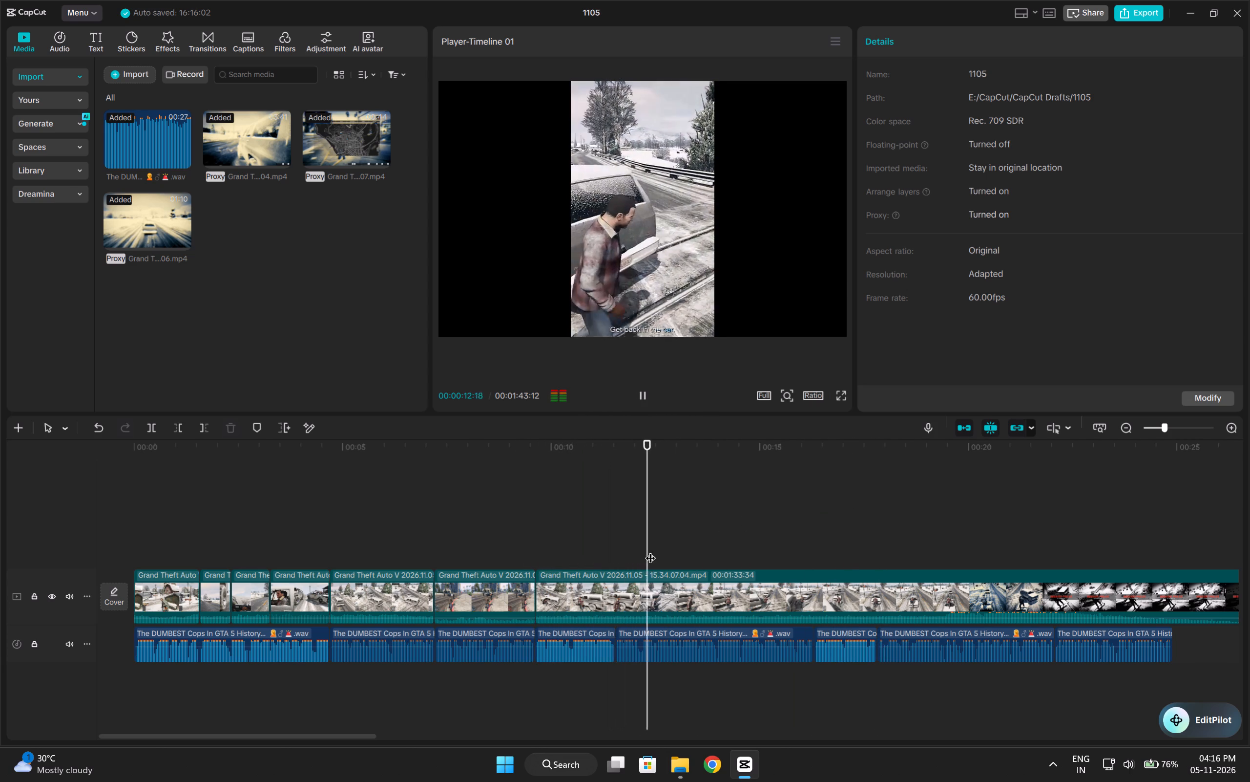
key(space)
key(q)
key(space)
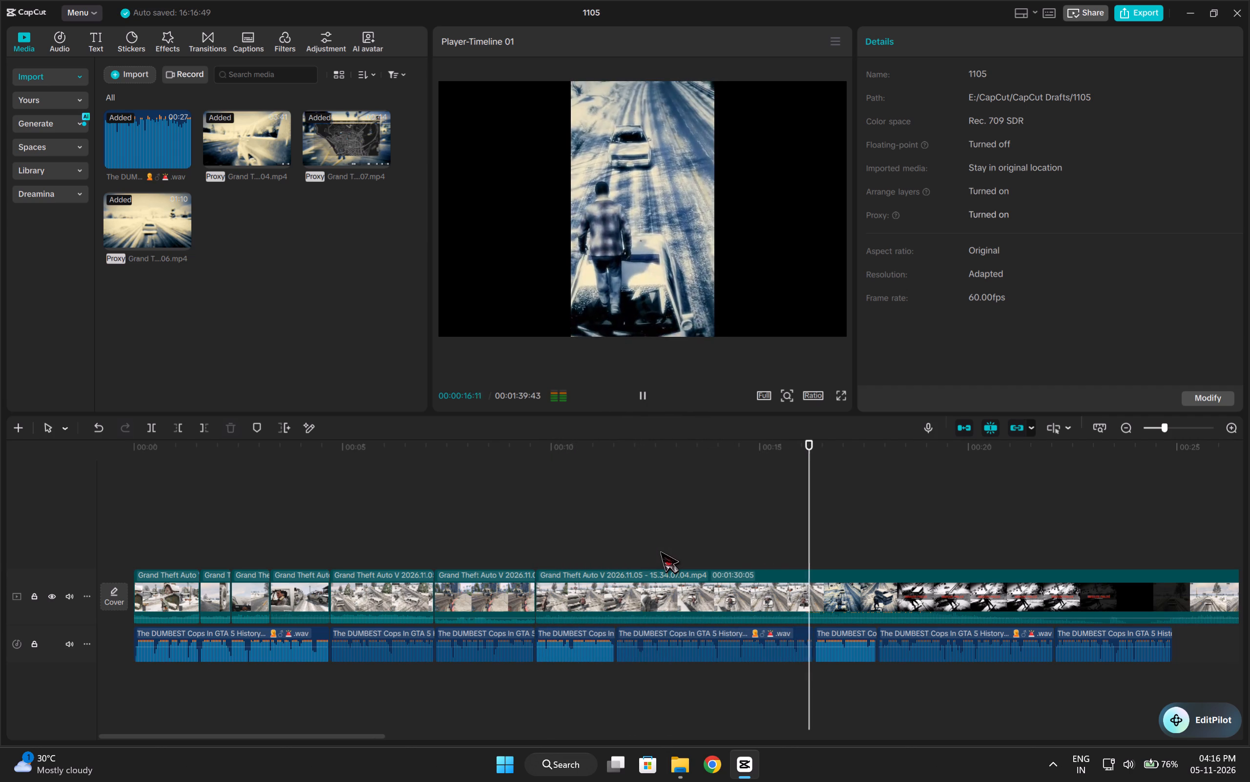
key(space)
Scrub the trimmed clip and extend its start back by about 6.5 seconds to bring back earlier footage.
click(760, 546)
drag(760, 546, 802, 545)
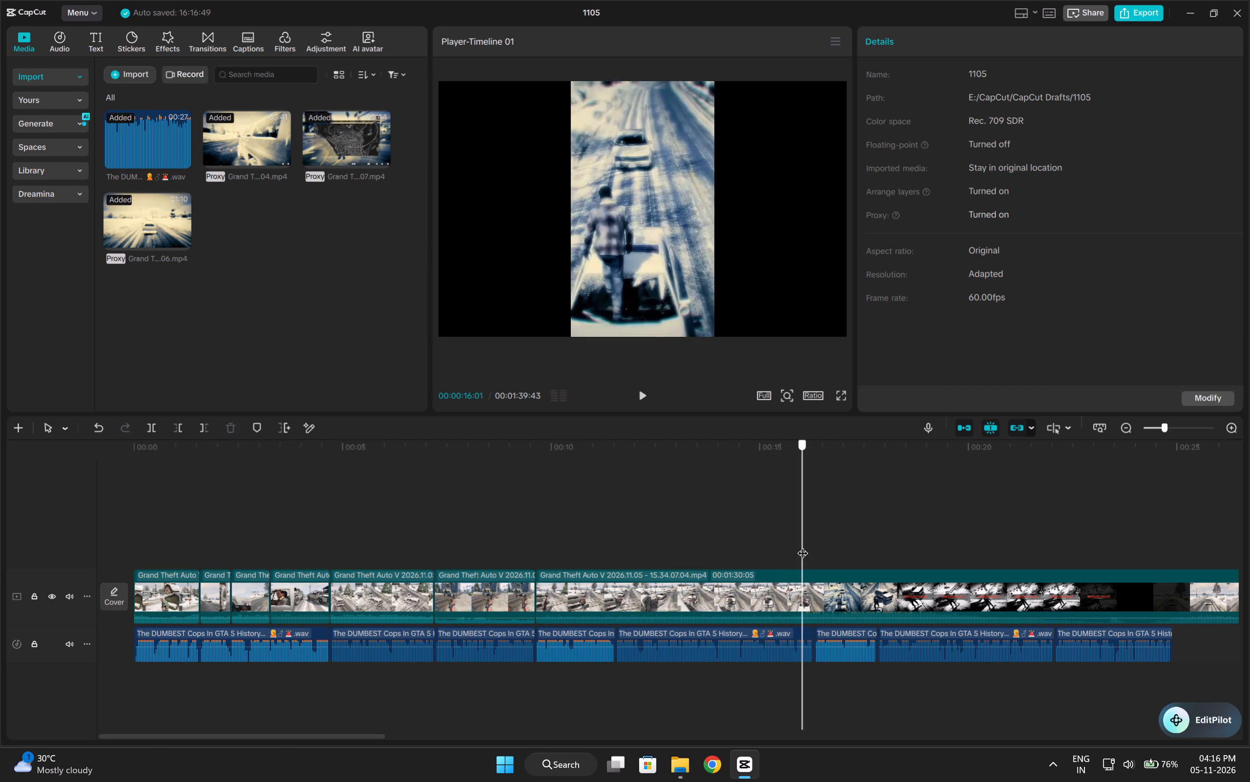
drag(802, 545, 633, 584)
click(589, 600)
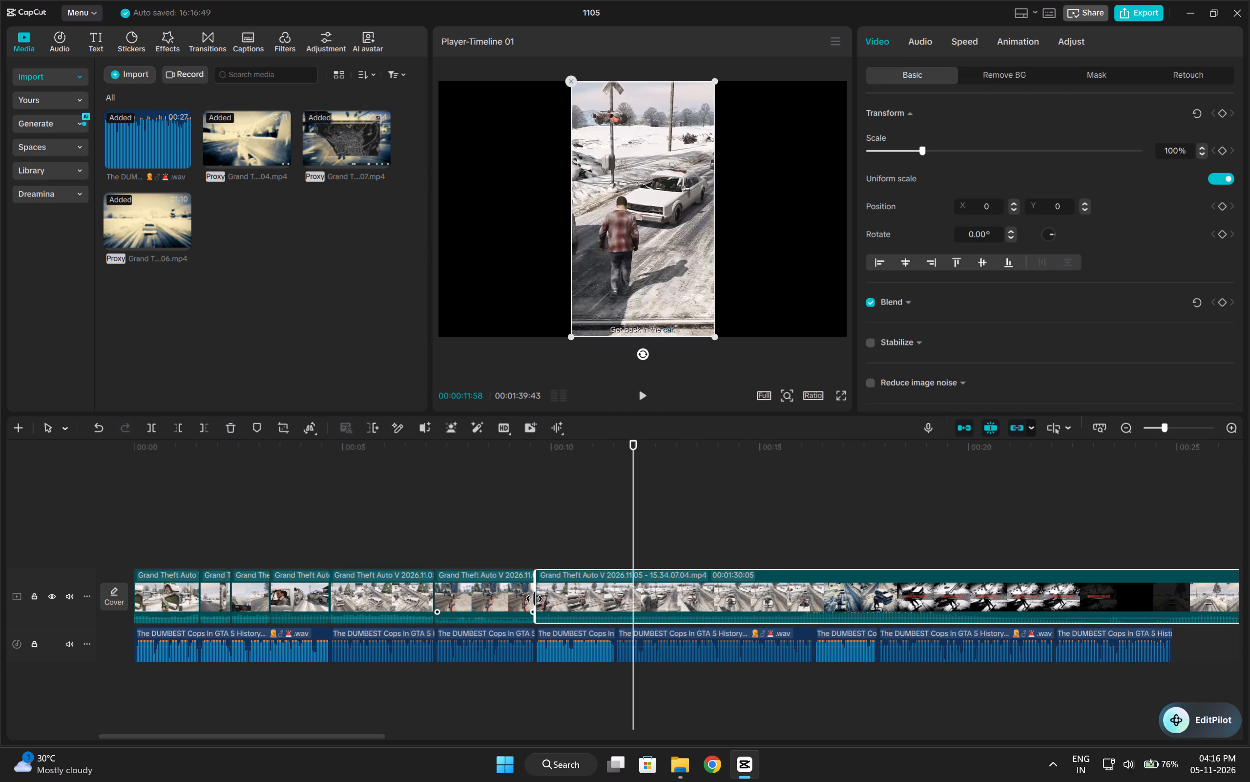
drag(534, 598, 478, 609)
drag(535, 589, 325, 615)
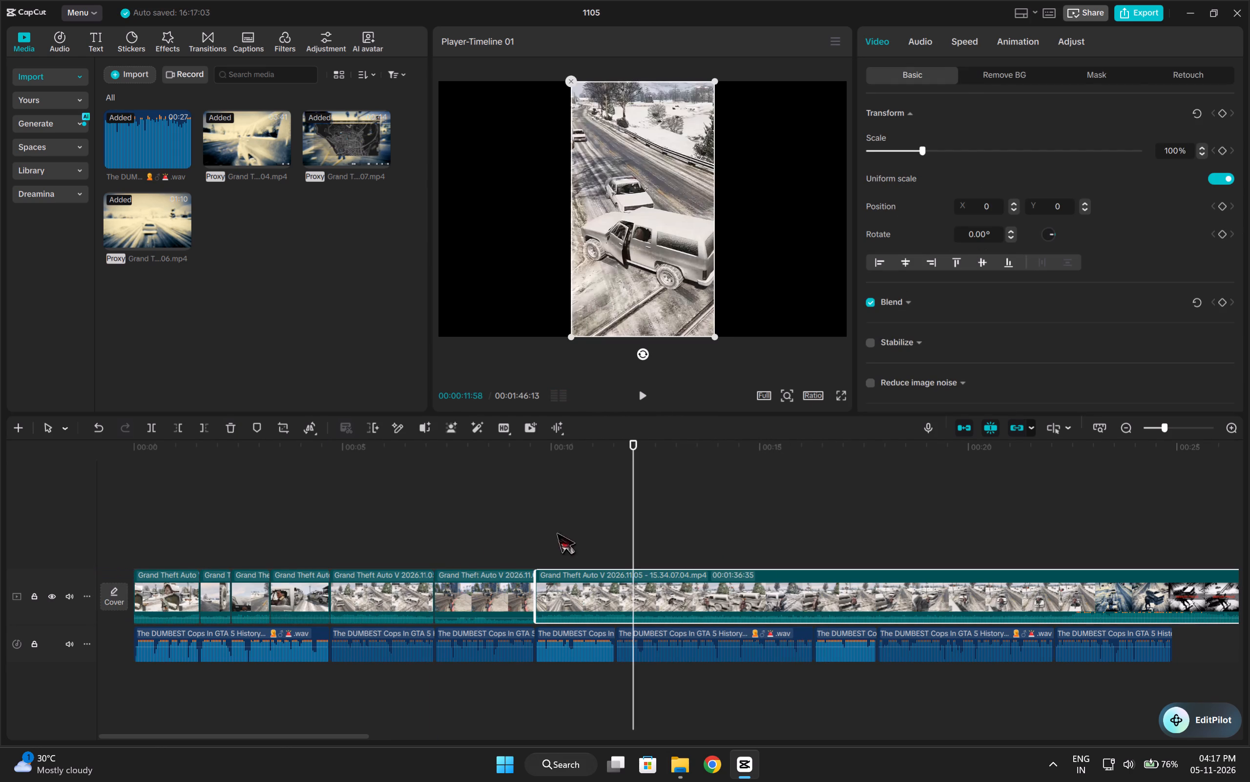
Play the extended clip from its start and split it at 00:00:11:33, in line with the end of the voice-over segment.
click(536, 539)
key(space)
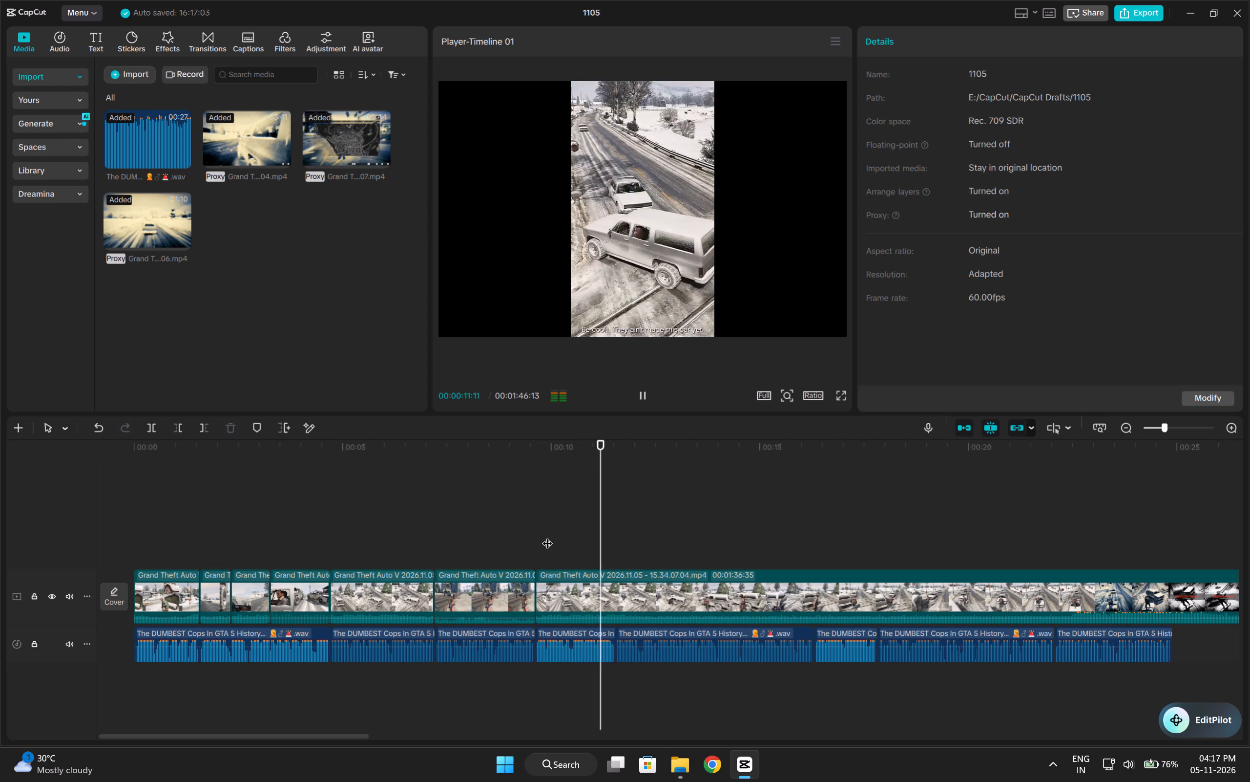
key(space)
drag(623, 532, 617, 546)
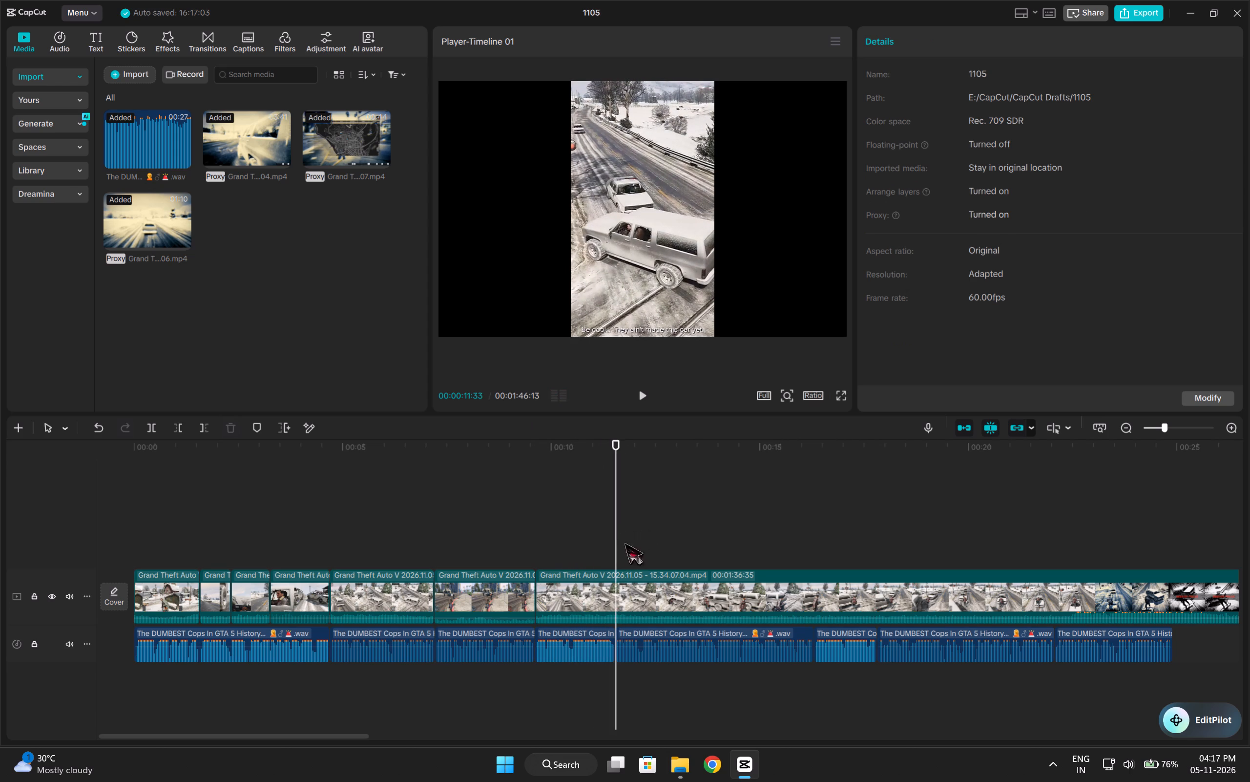
key(ctrl+b)
Trim about 4.4 seconds off the start of the section after the split, to where the character walks towards the police car, and play it.
click(674, 524)
drag(674, 524, 769, 527)
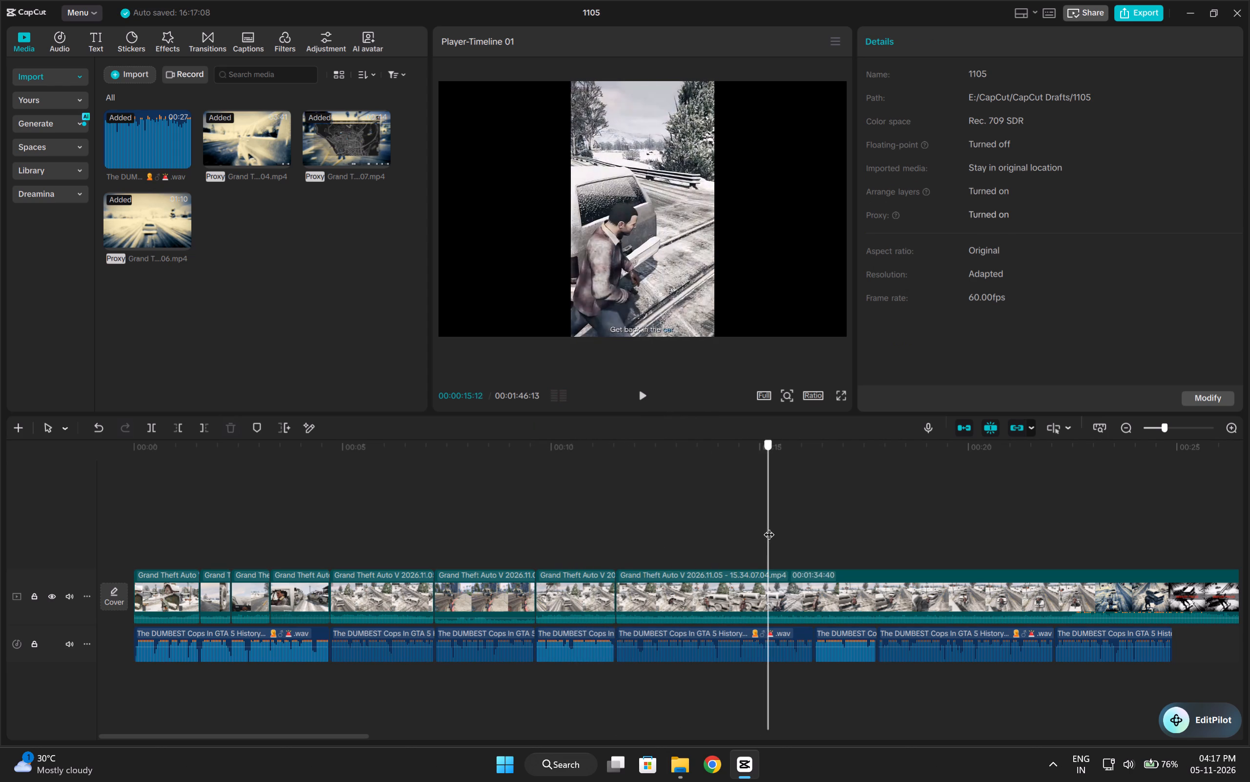
drag(769, 527, 799, 522)
text(q)
key(space)
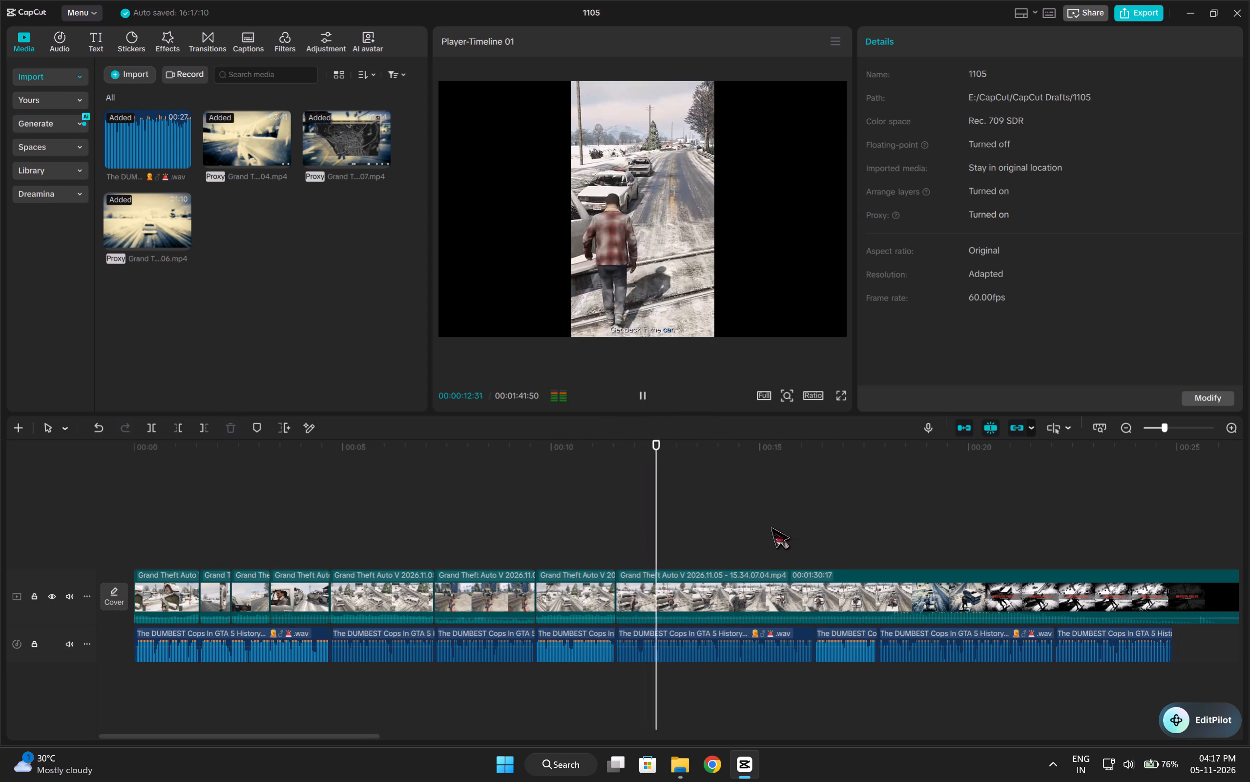
key(space)
Adjust the computer's system volume to slightly under half.
click(1129, 759)
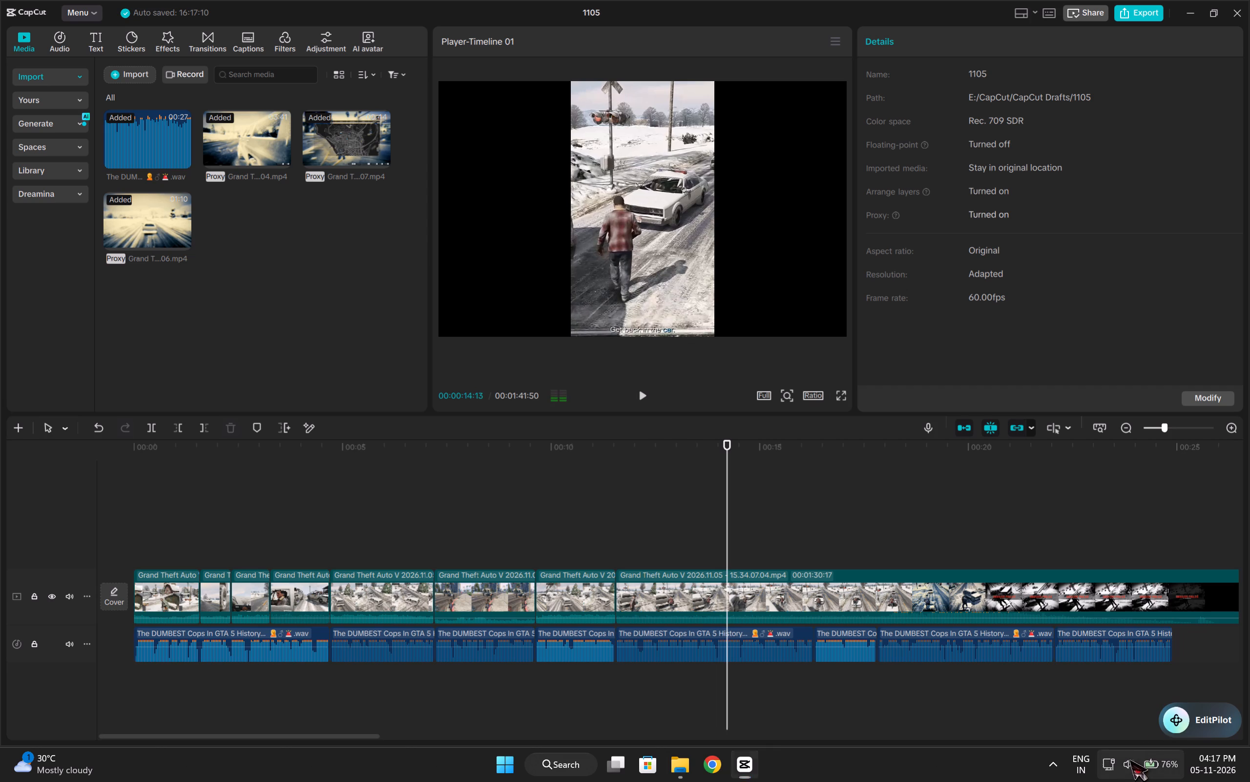
click(1097, 676)
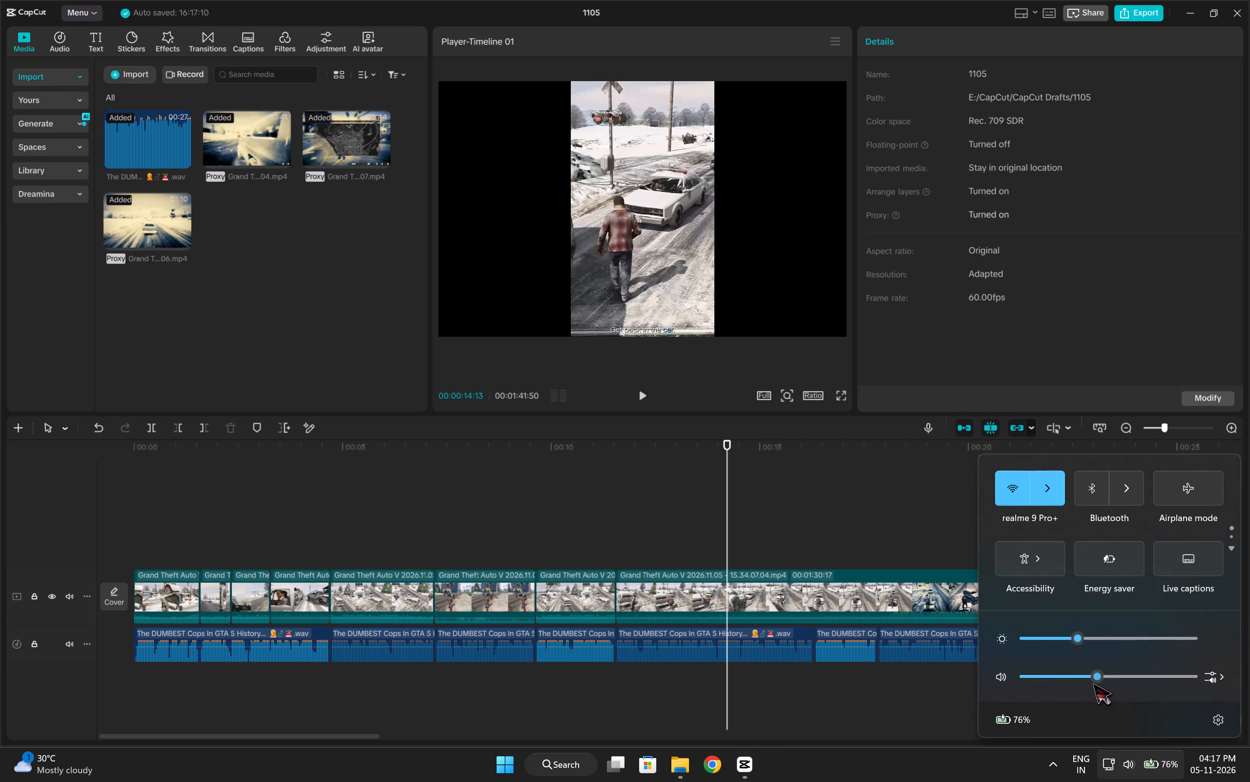
click(1091, 683)
click(1126, 764)
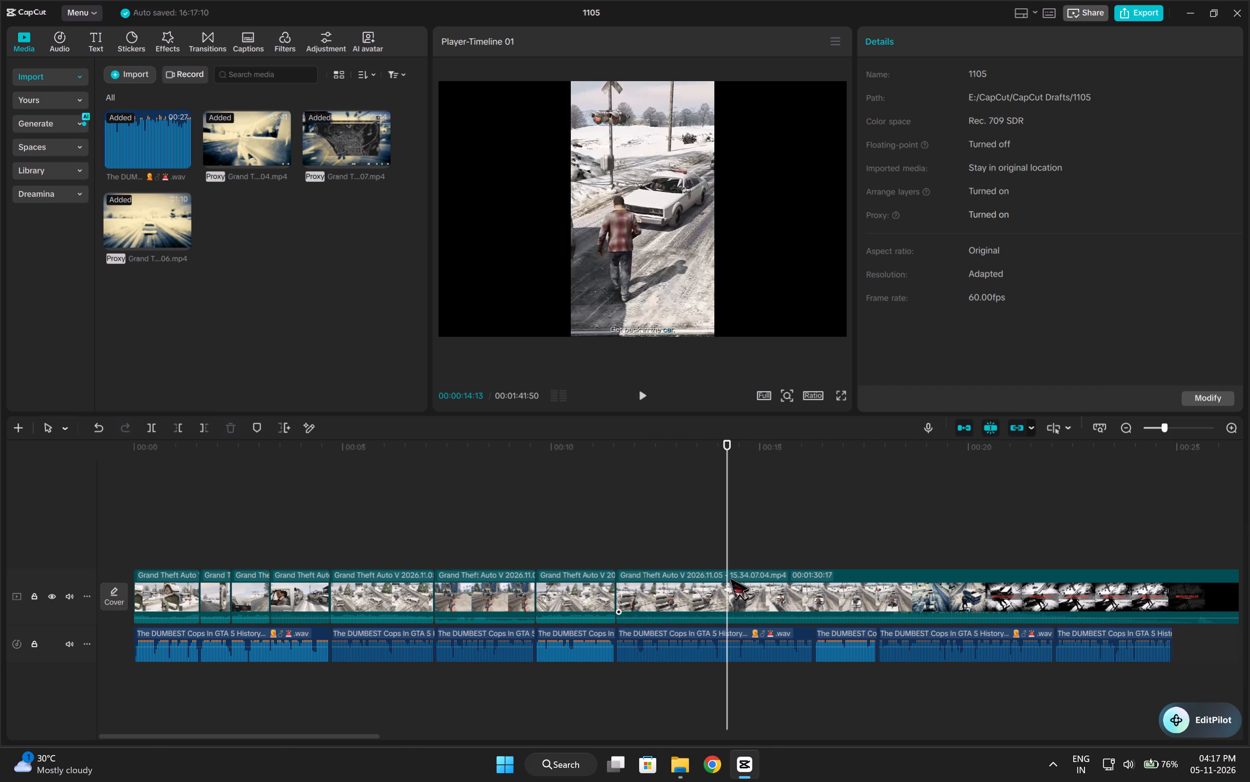
Continue playing the police car clip and split it at 00:00:17:49, in line with the end of the short voice-over segment.
key(space)
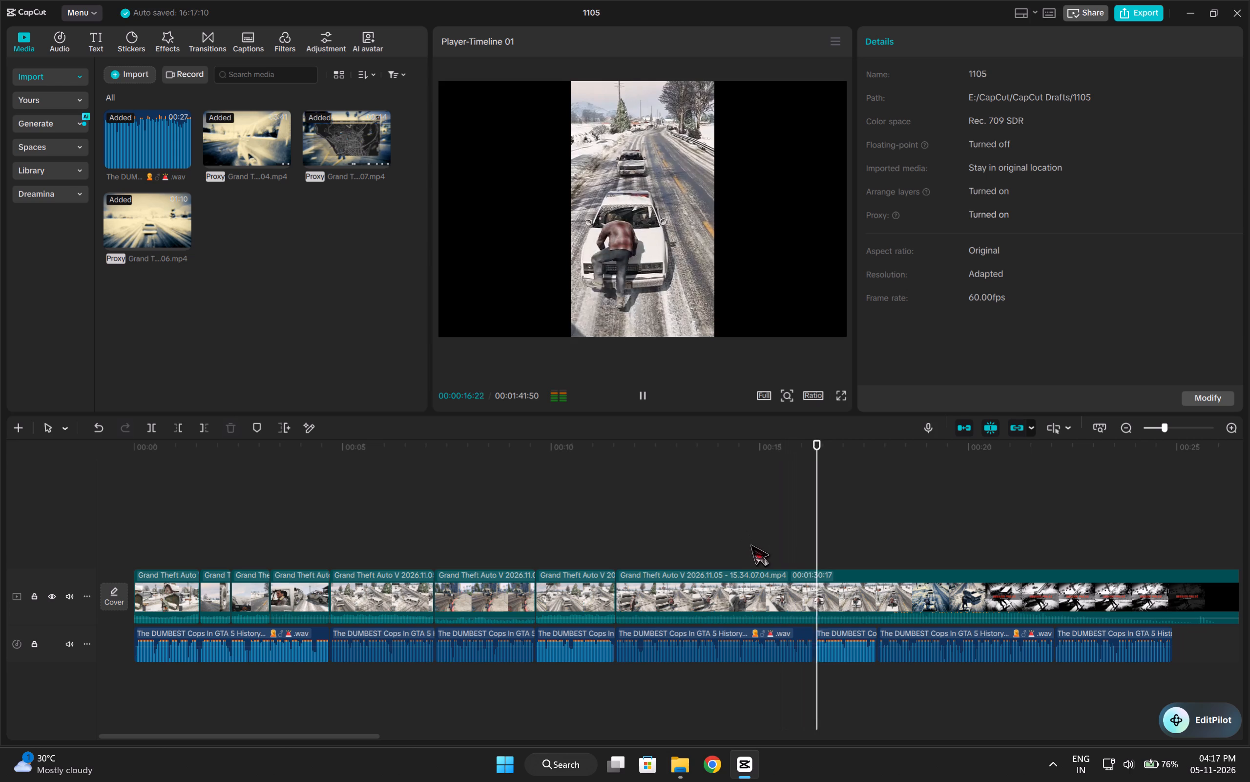
key(space)
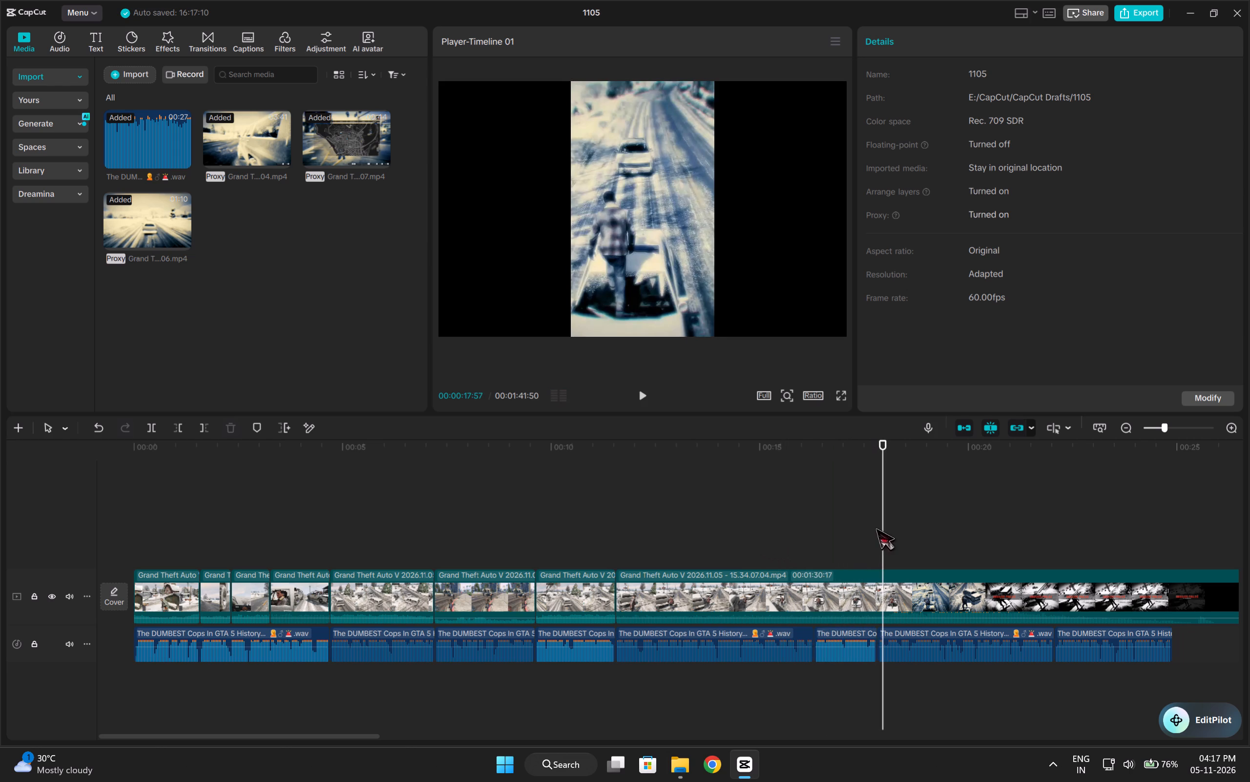
drag(883, 543, 880, 557)
key(ctrl+b)
Preview the footage after the split and trim about 24 seconds off its start in four cuts, removing the busted and driving footage.
key(space)
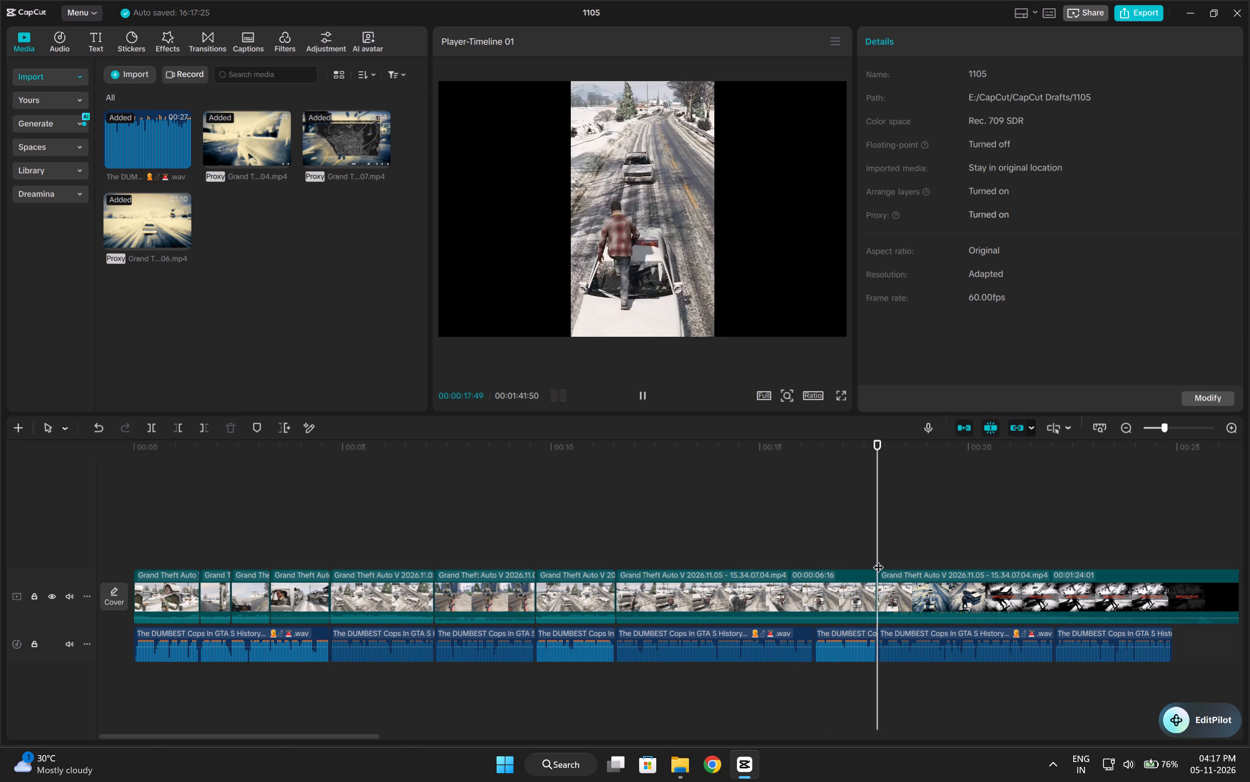
click(1007, 524)
drag(1007, 524, 1161, 525)
key(q)
click(937, 526)
drag(937, 526, 1093, 520)
key(q)
click(994, 525)
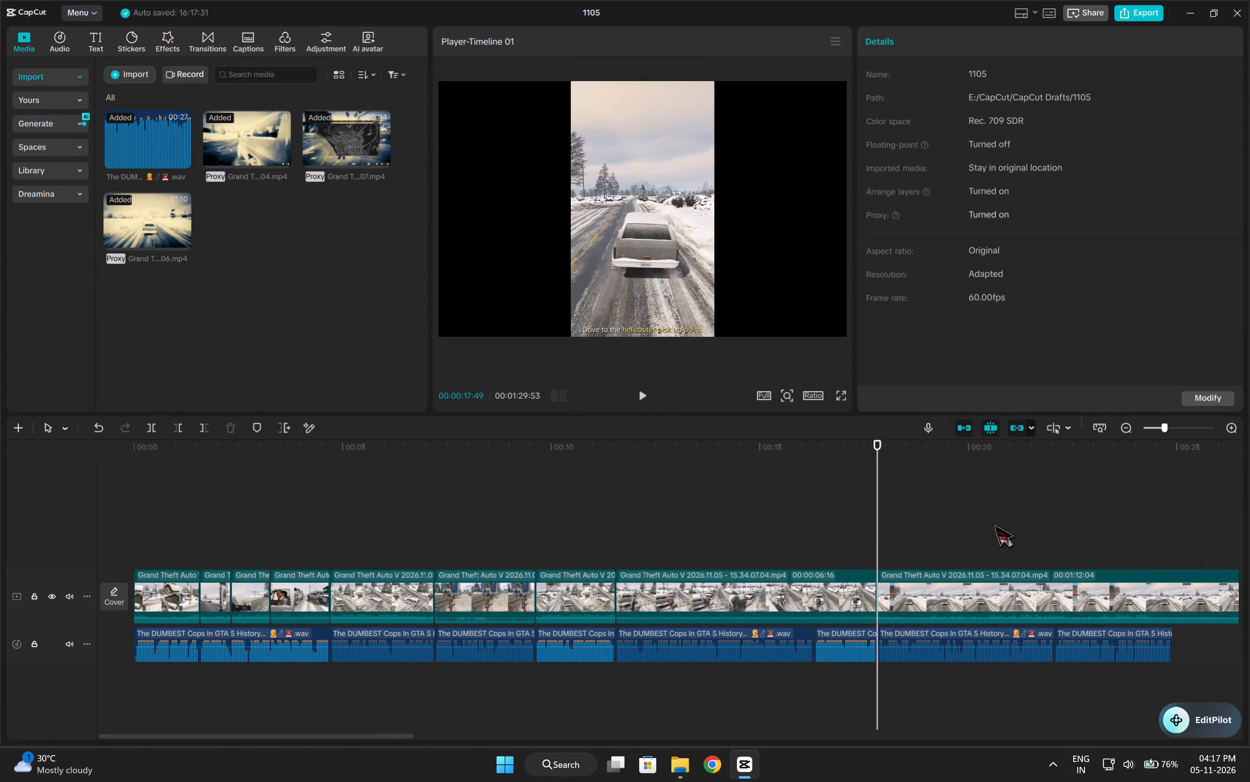
drag(994, 525, 1134, 524)
key(q)
click(971, 512)
drag(971, 512, 1118, 517)
key(q)
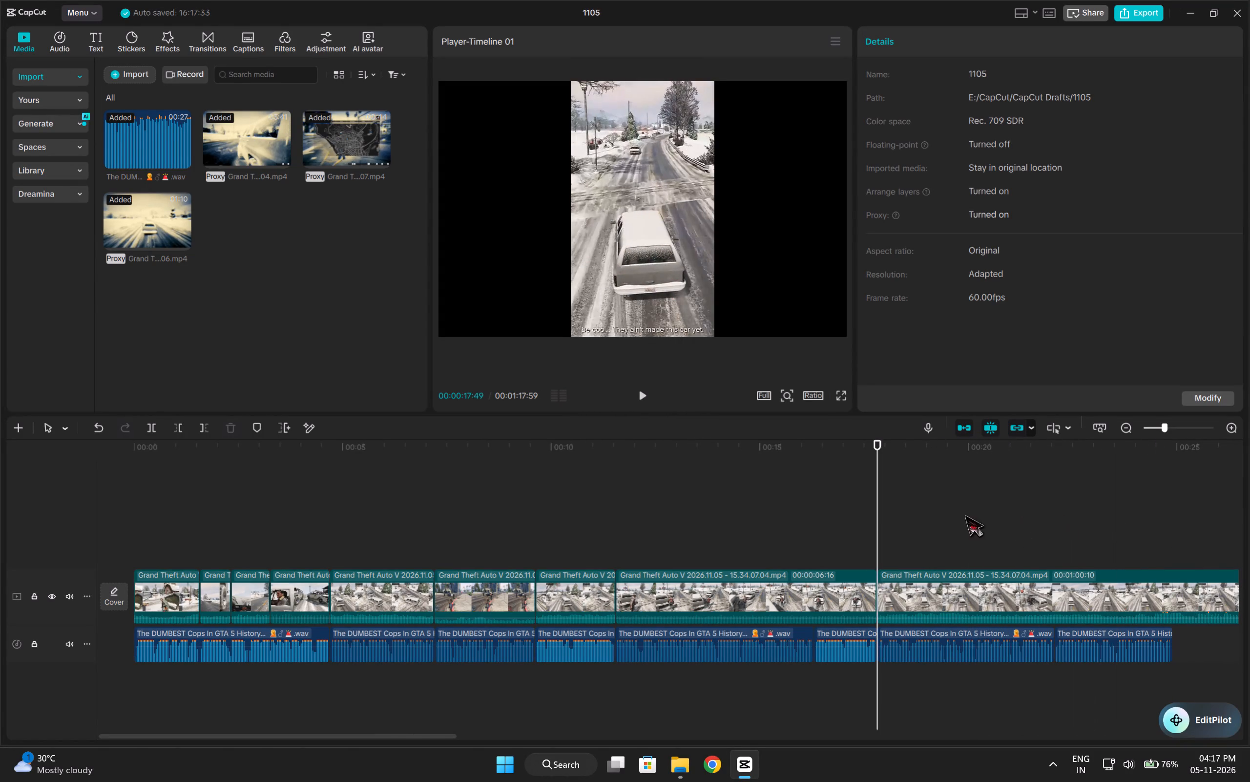
Trim about 3.8 more seconds off the last clip's start, to the on-foot scene beside the vehicles, and play it.
click(964, 515)
drag(964, 515, 1100, 511)
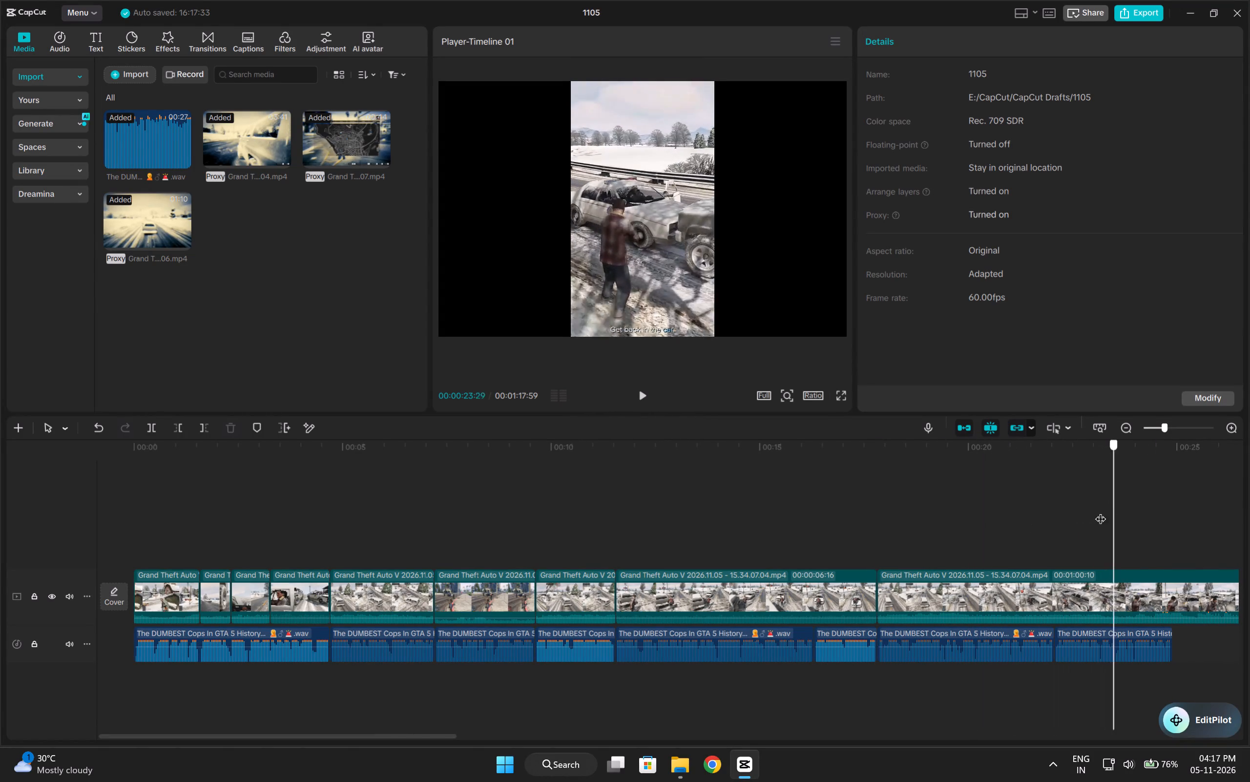
drag(1100, 511, 1028, 526)
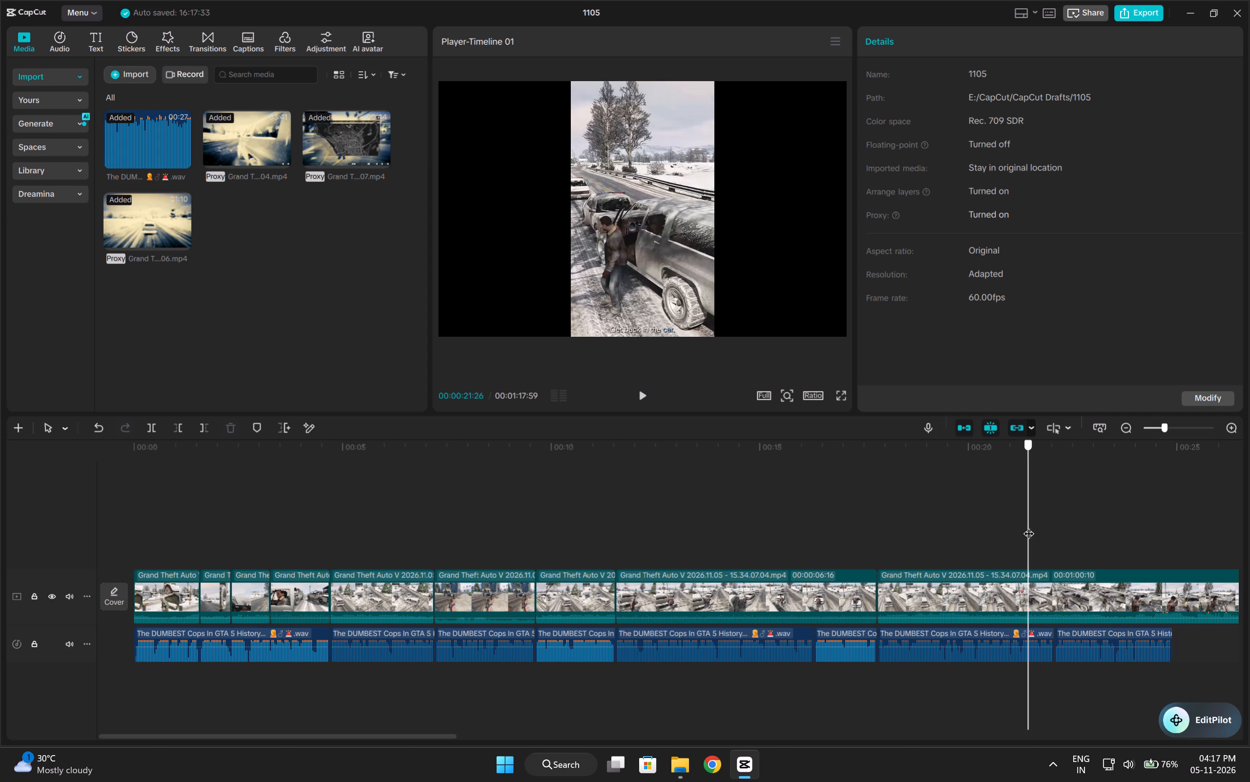
drag(1028, 526, 1037, 540)
key(q)
key(space)
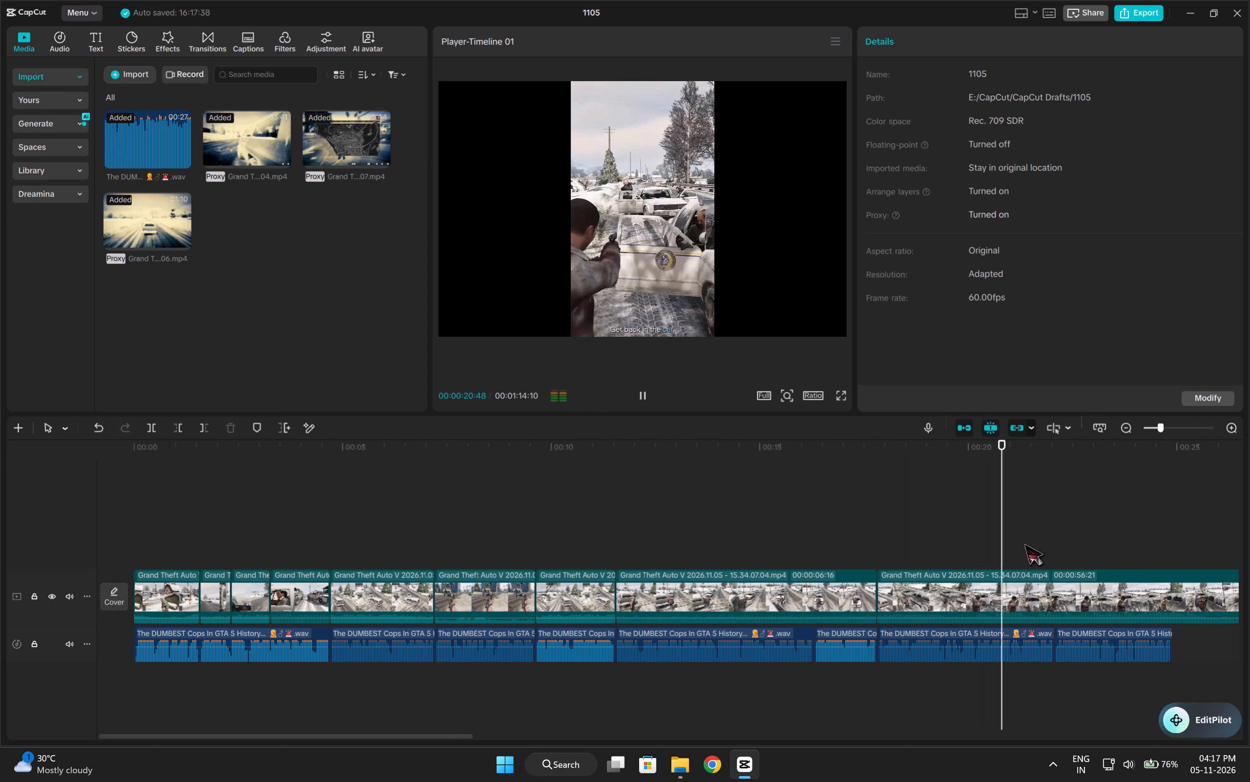
Scrub ahead through the last clip and trim about 15.6 seconds off its start, to the car chase footage.
key(space)
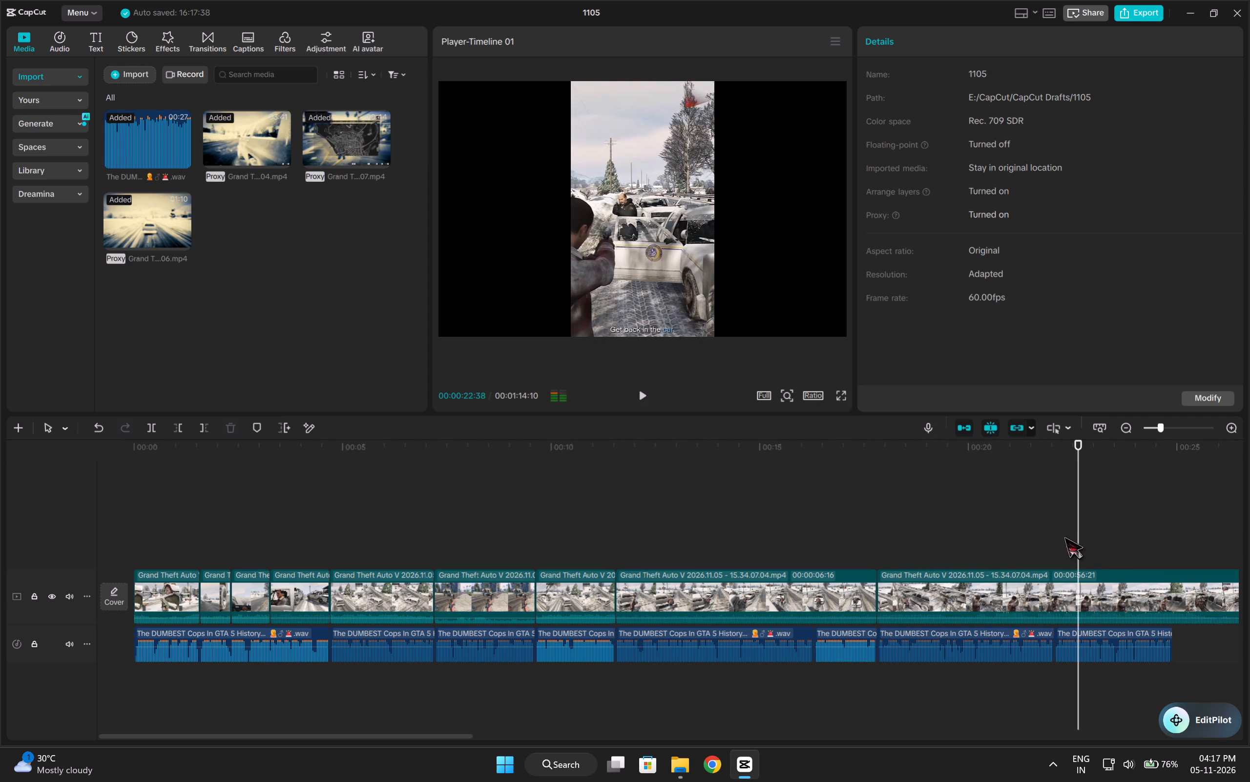
drag(448, 738, 661, 744)
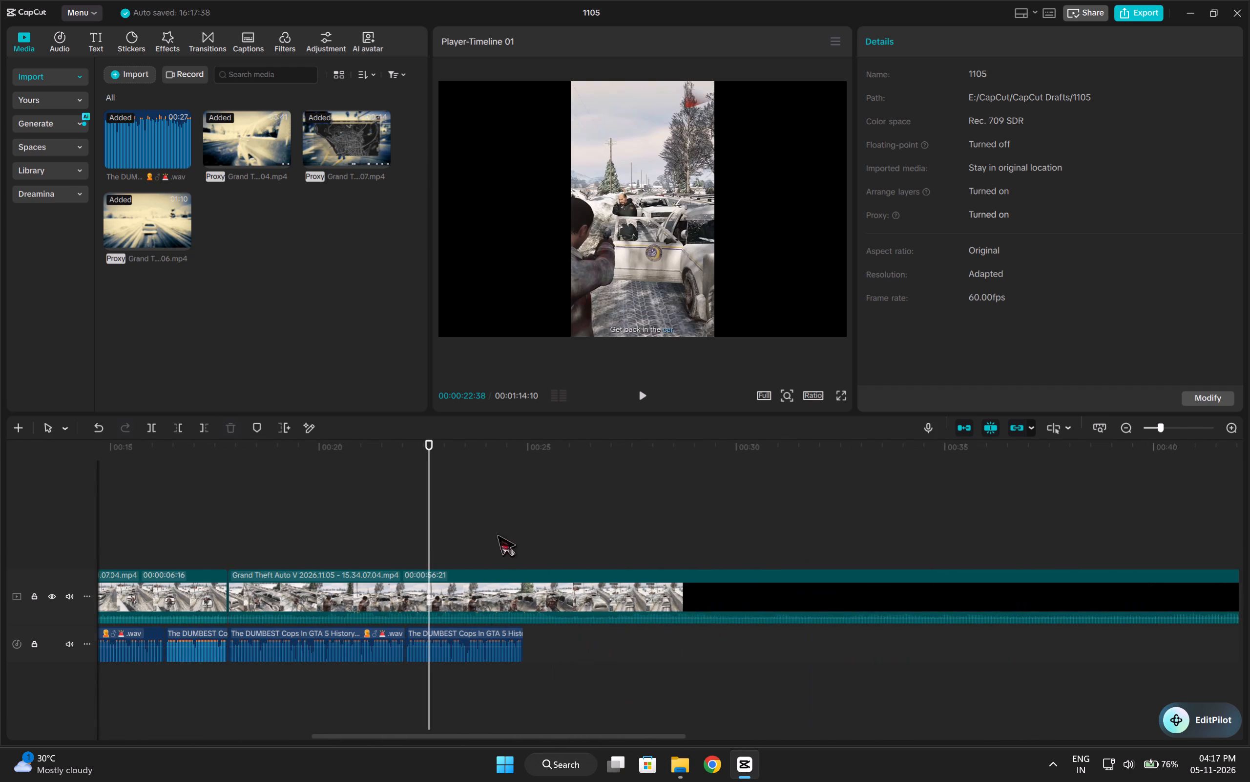
click(485, 514)
drag(485, 513, 746, 525)
drag(748, 525, 1082, 553)
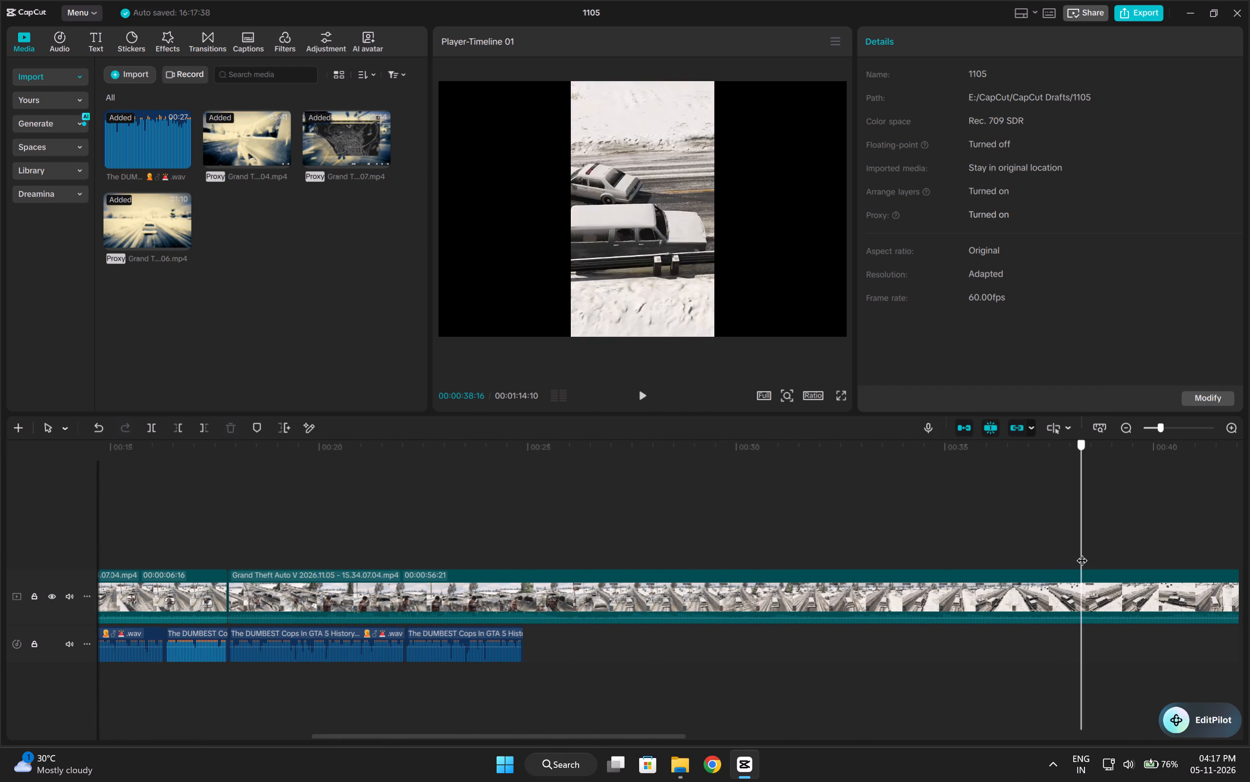
drag(1082, 553, 878, 576)
text(q)
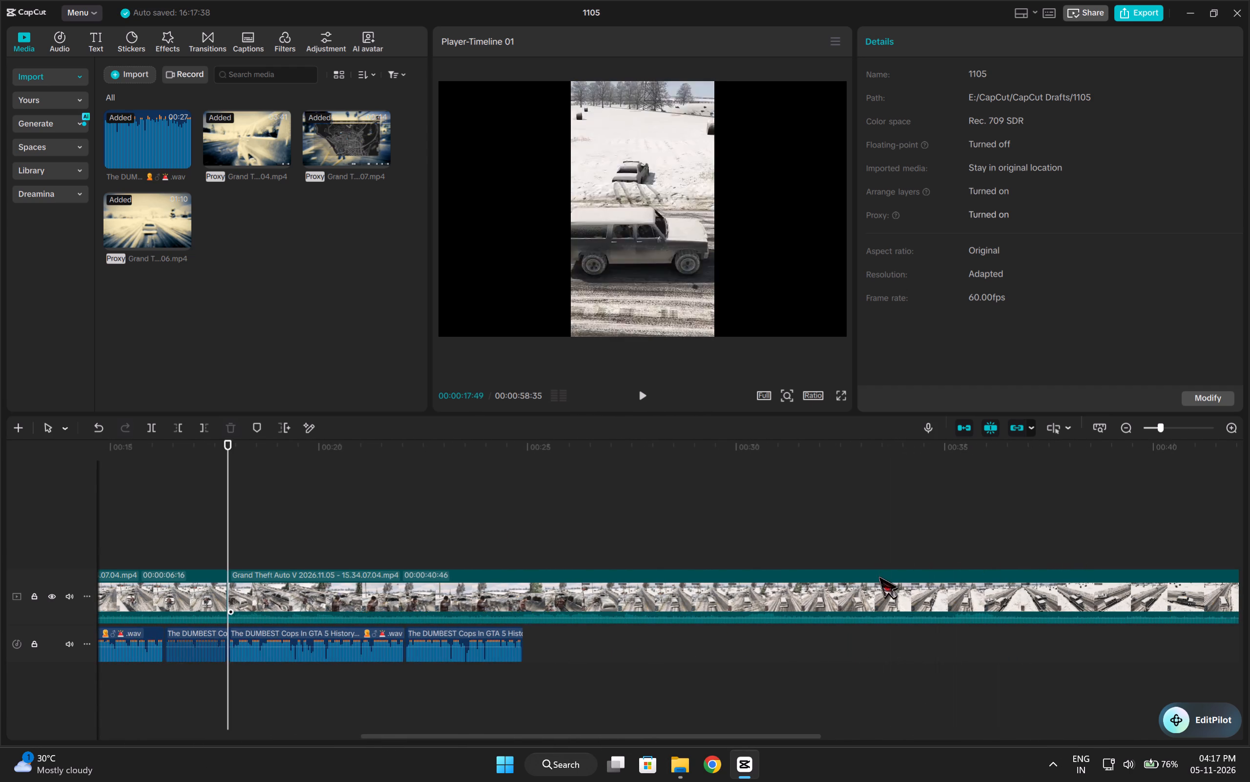
Play the trimmed chase clip and cut off its end at 00:00:24:54, in line with the end of the voice-over.
key(space)
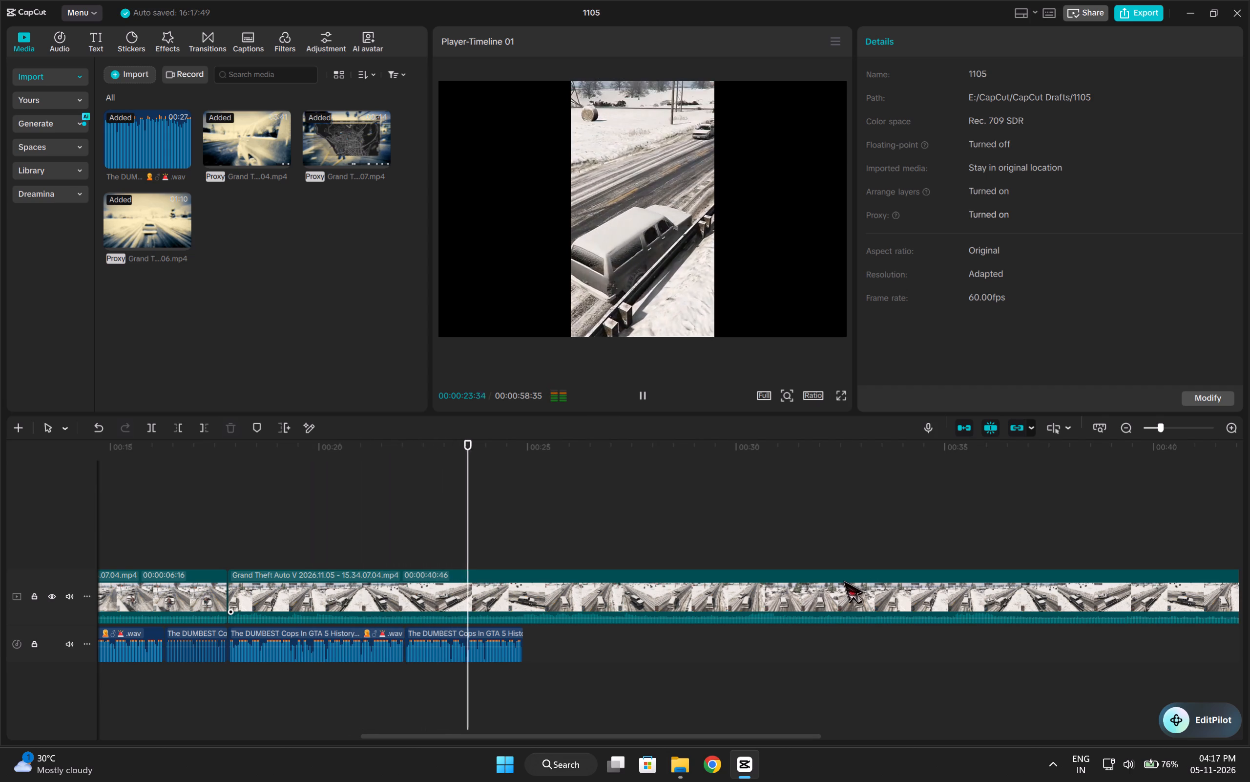
key(space)
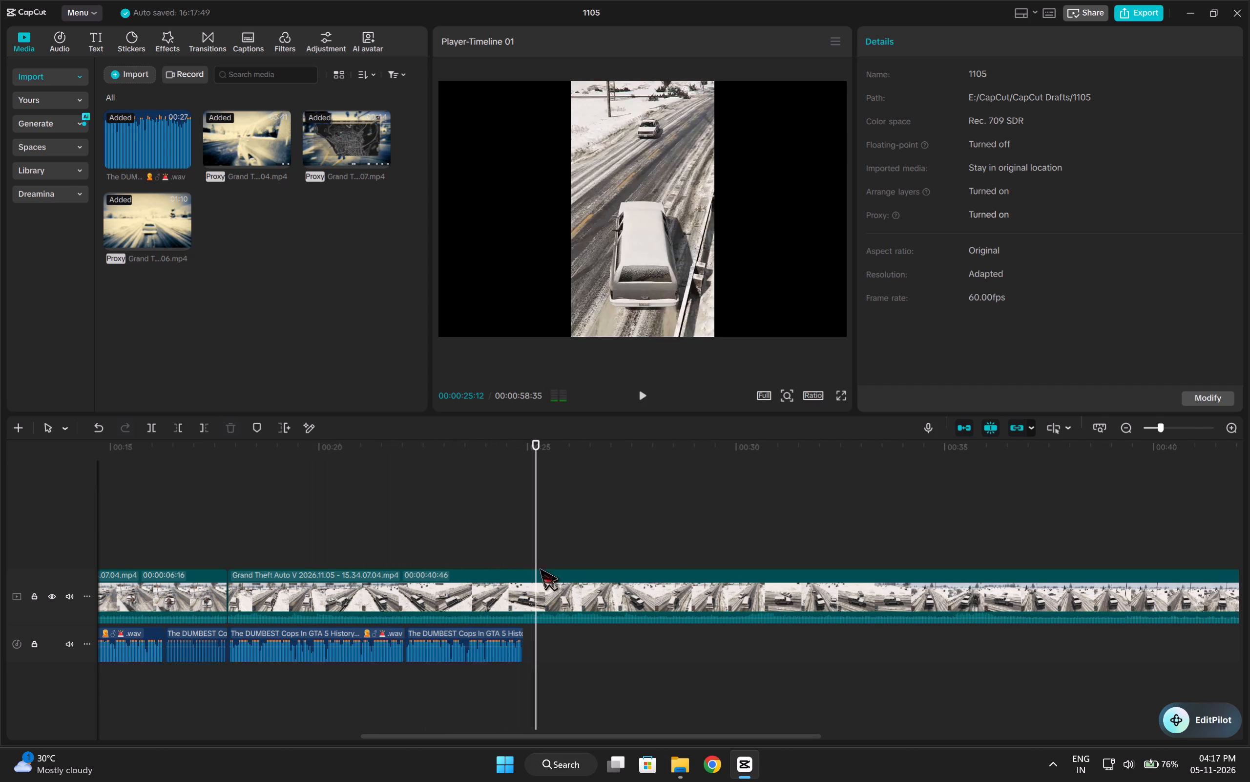
drag(533, 554, 521, 558)
key(w)
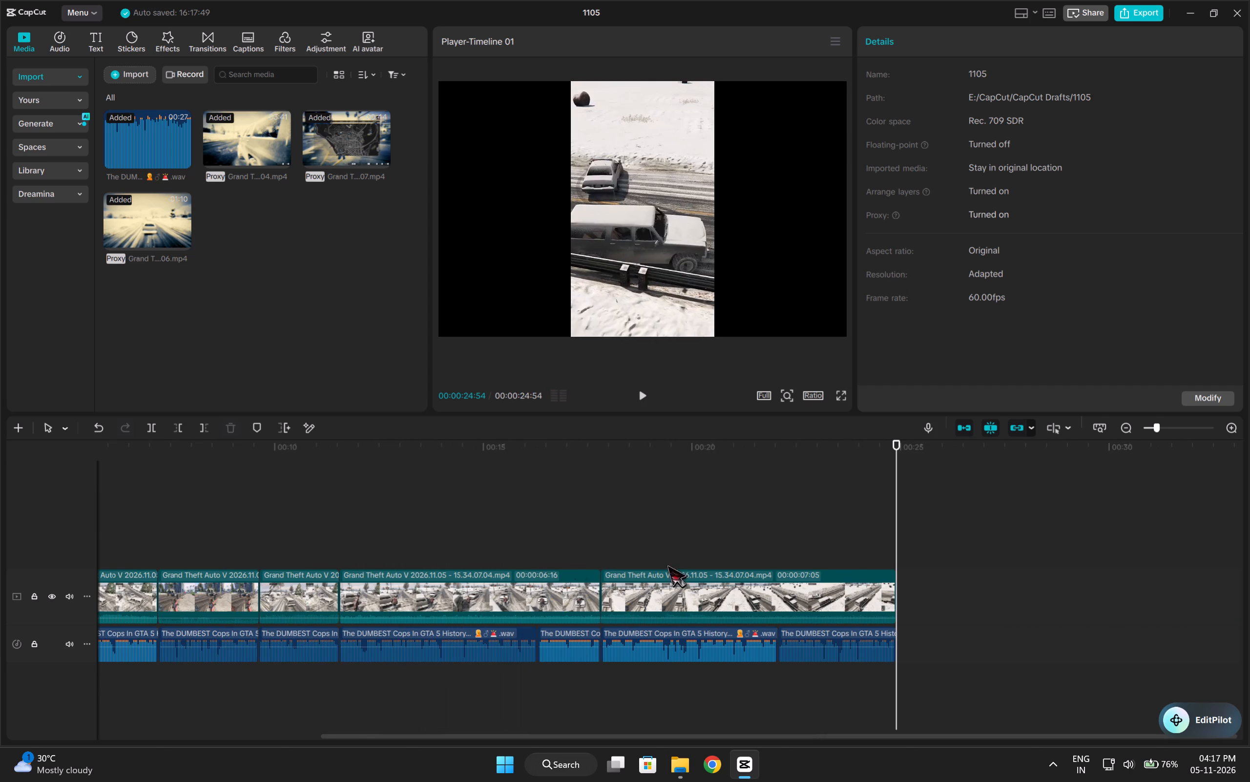
click(839, 552)
click(855, 582)
drag(896, 581, 891, 594)
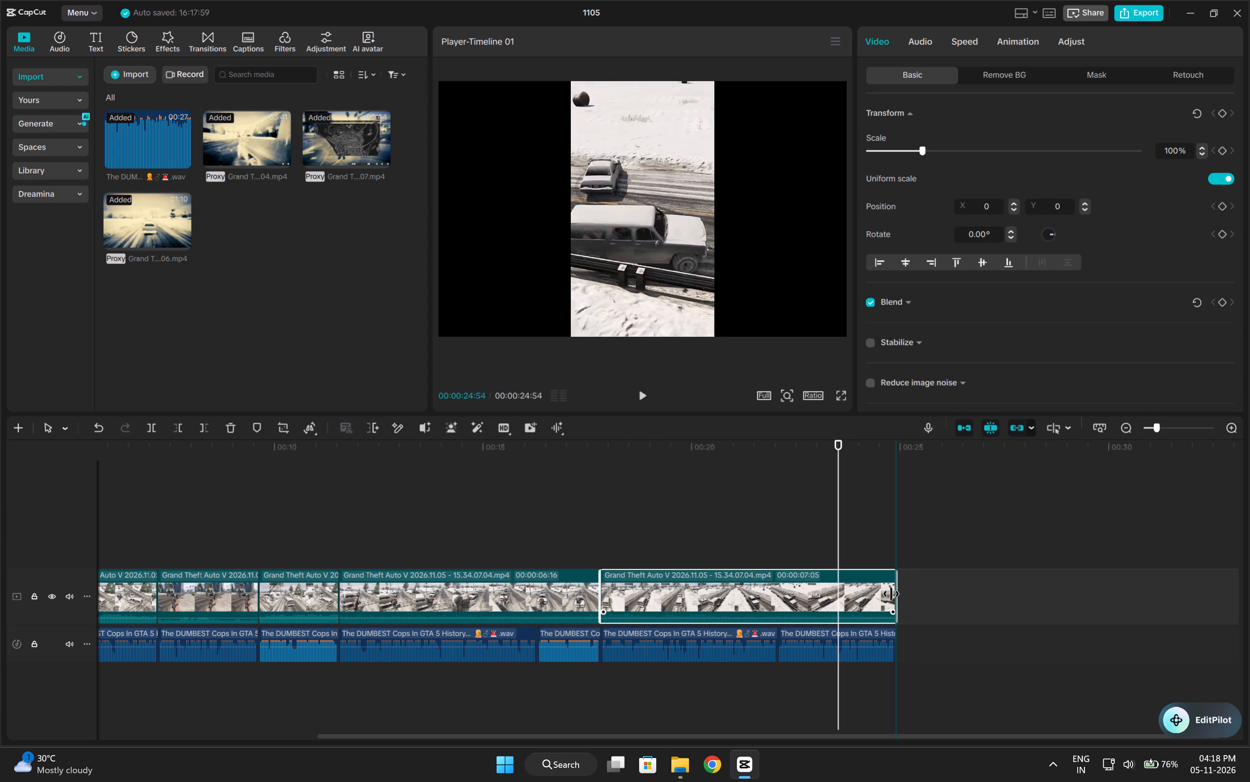
drag(891, 594, 887, 596)
click(894, 592)
key(space)
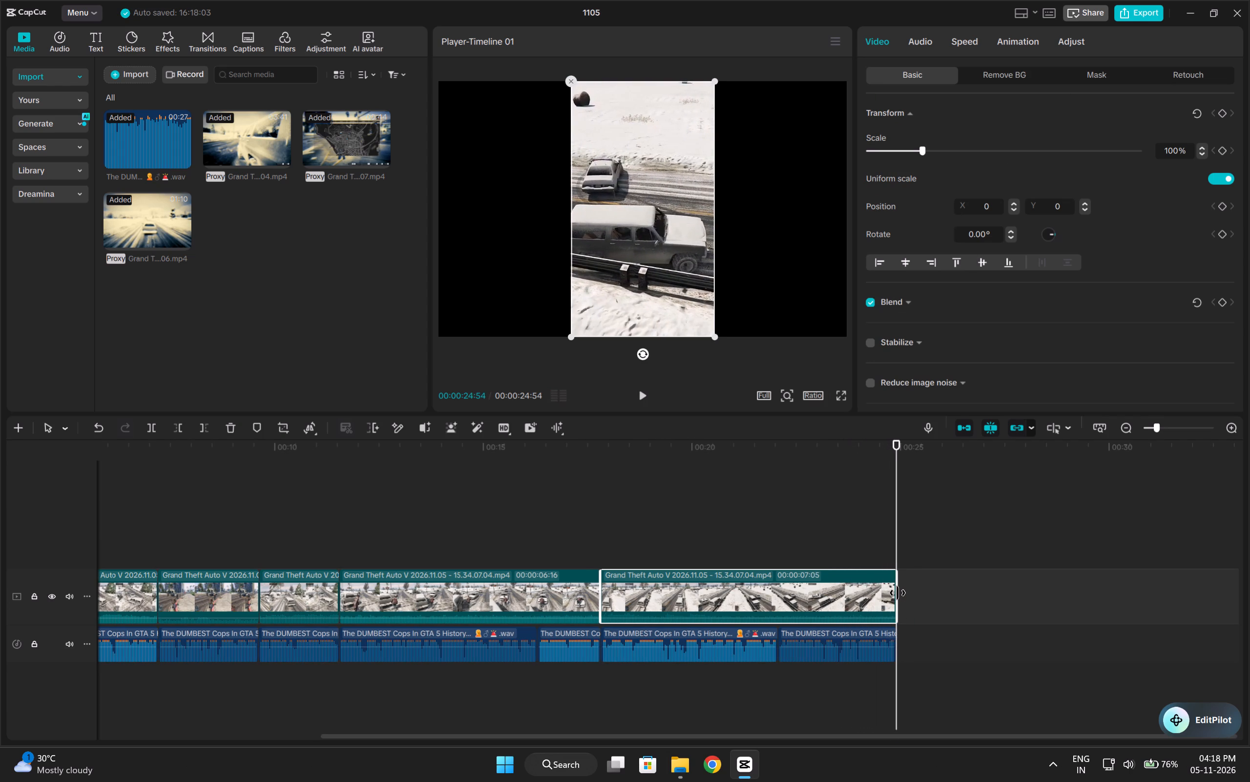
Play the chase clip from its start and split it at 00:00:22:04, where the final voice-over segment begins.
click(871, 539)
drag(871, 539, 934, 540)
drag(951, 735, 1011, 746)
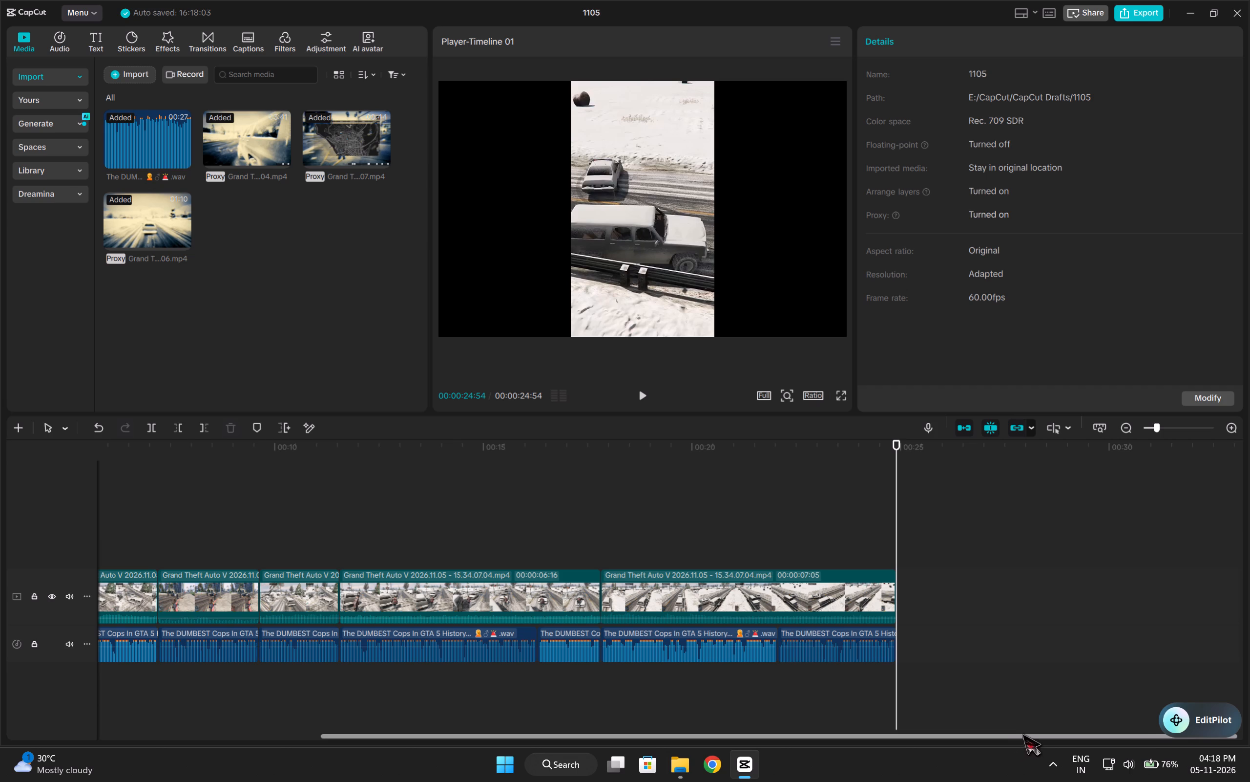
drag(1022, 734, 530, 712)
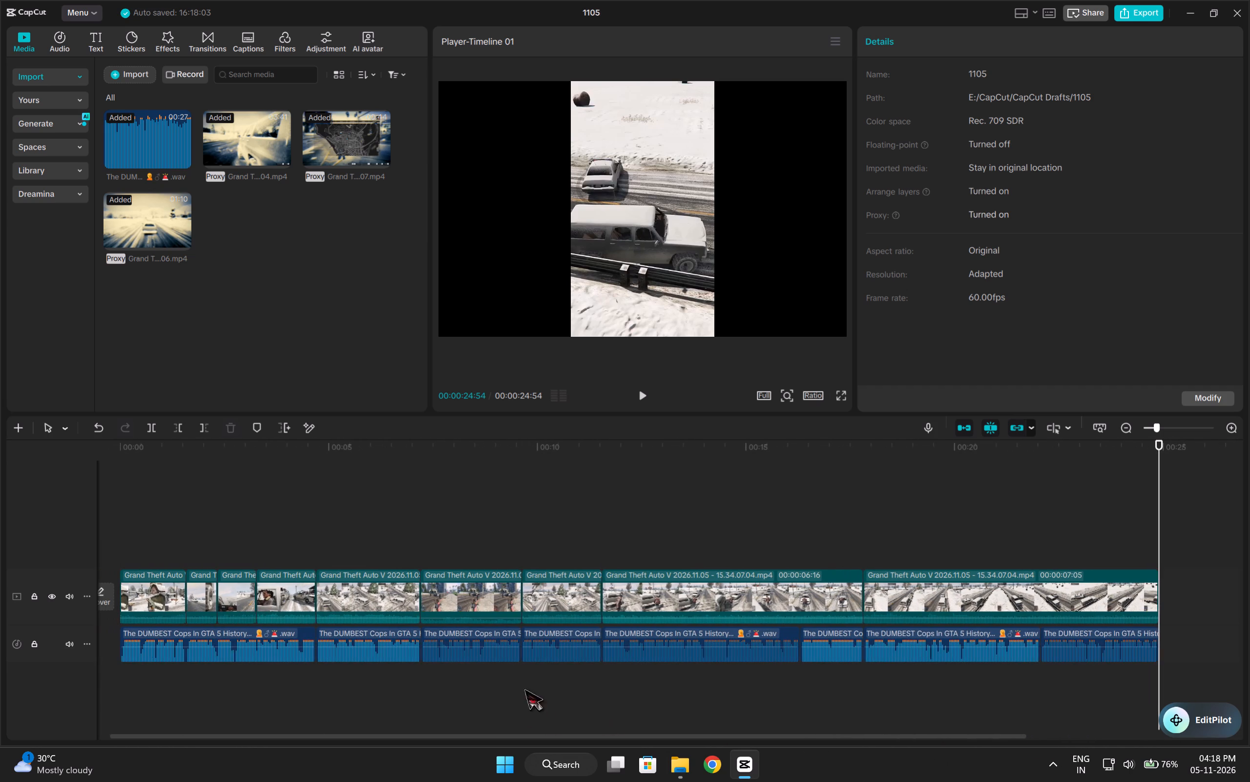
click(1084, 547)
drag(1082, 547, 183, 540)
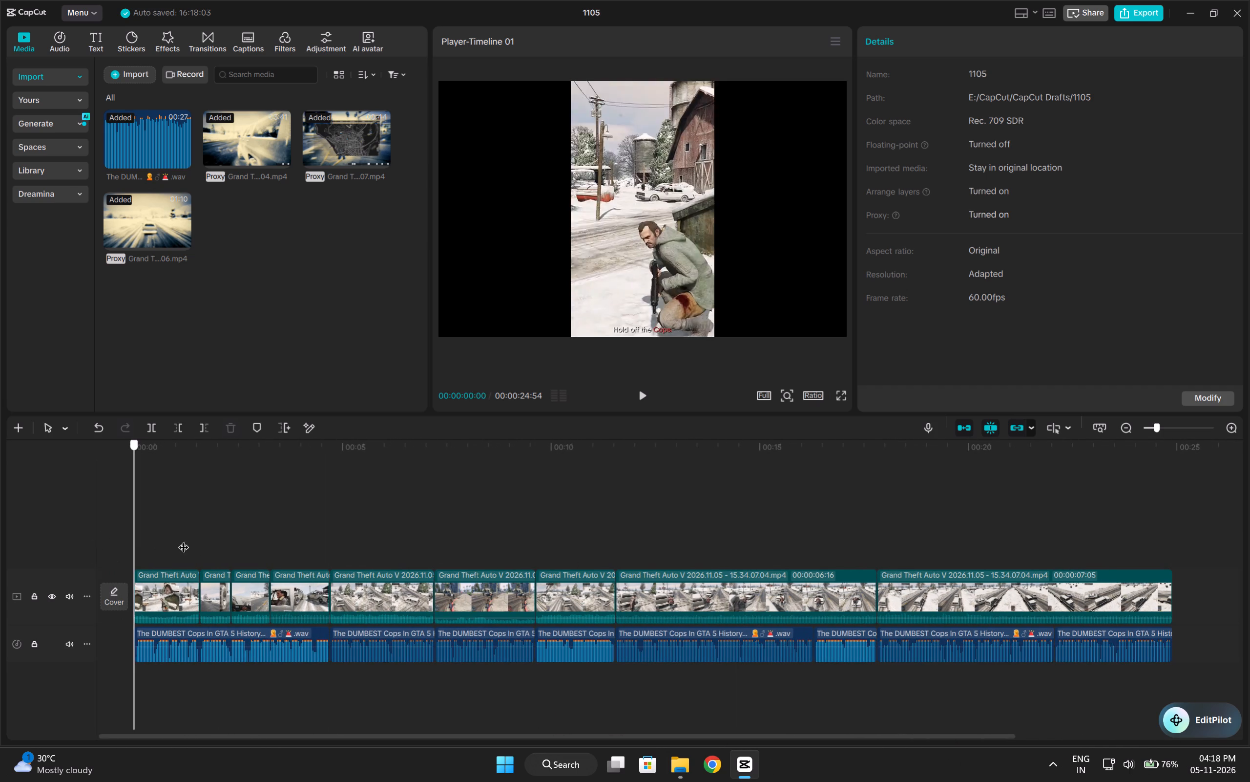
drag(183, 540, 32, 545)
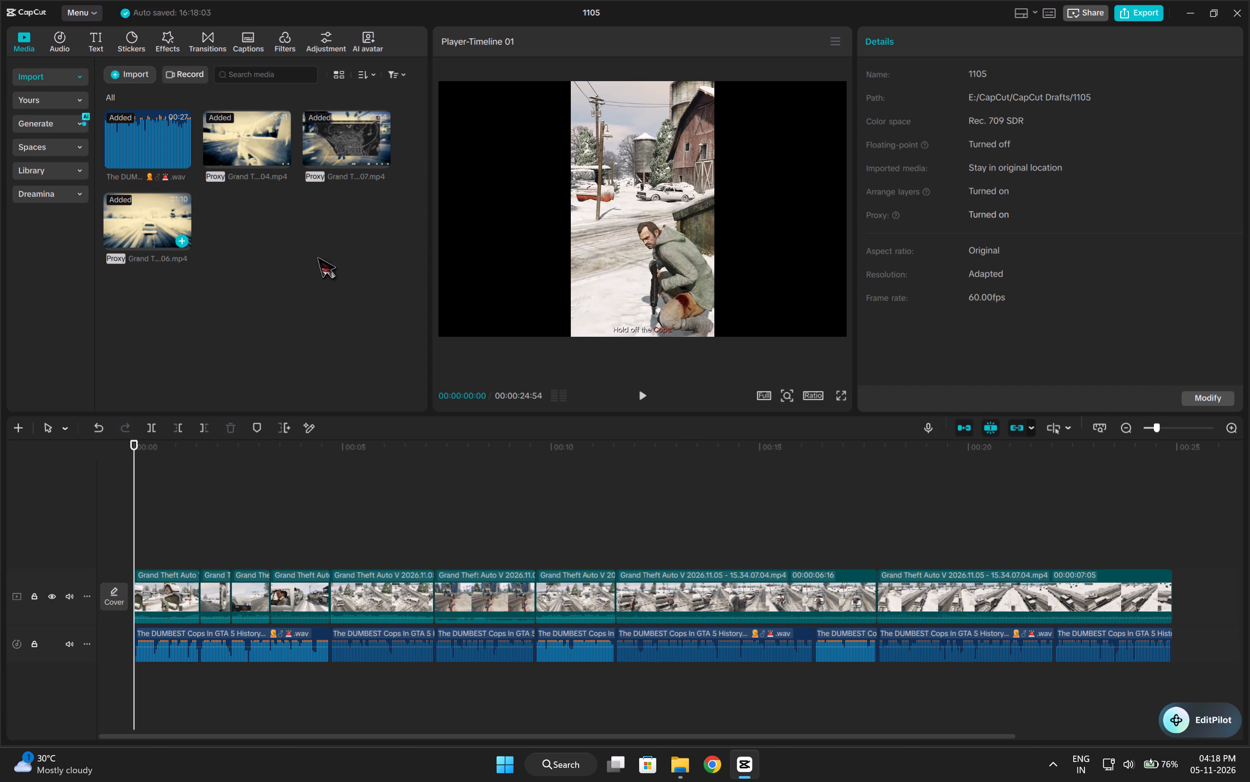
key(space)
click(873, 515)
key(space)
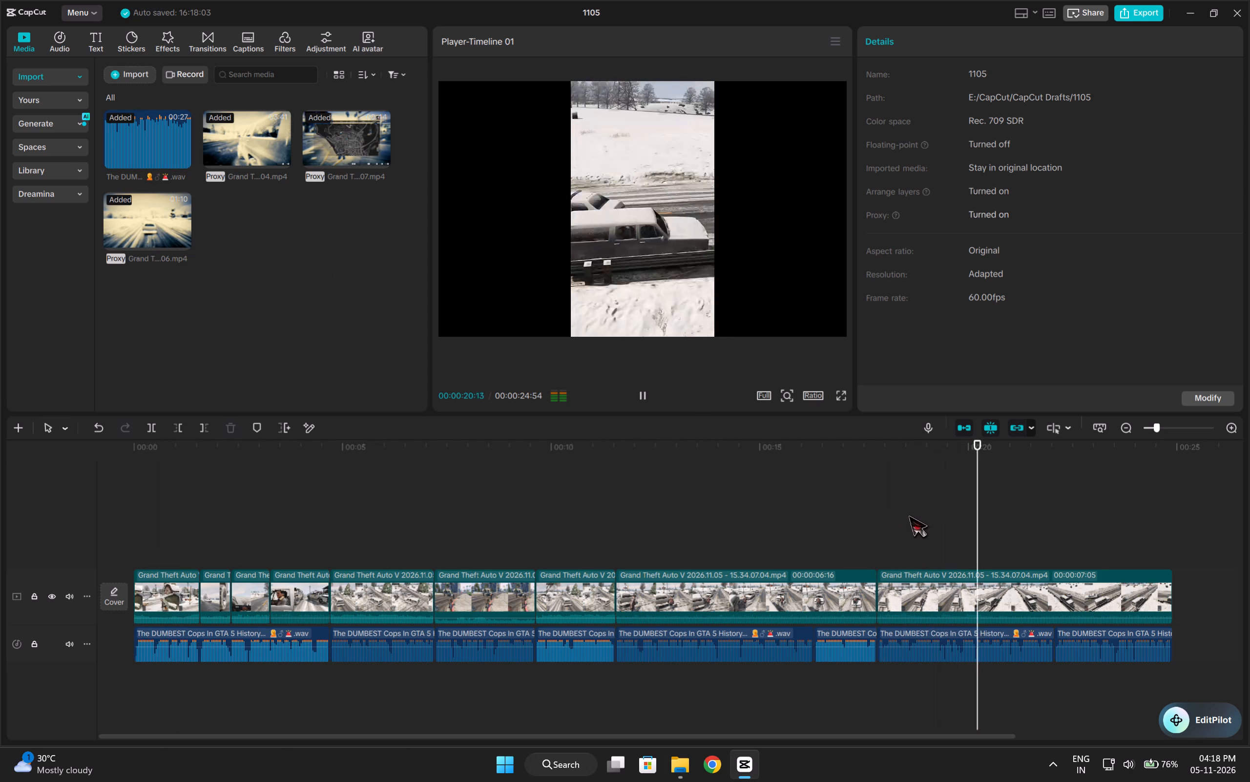
key(space)
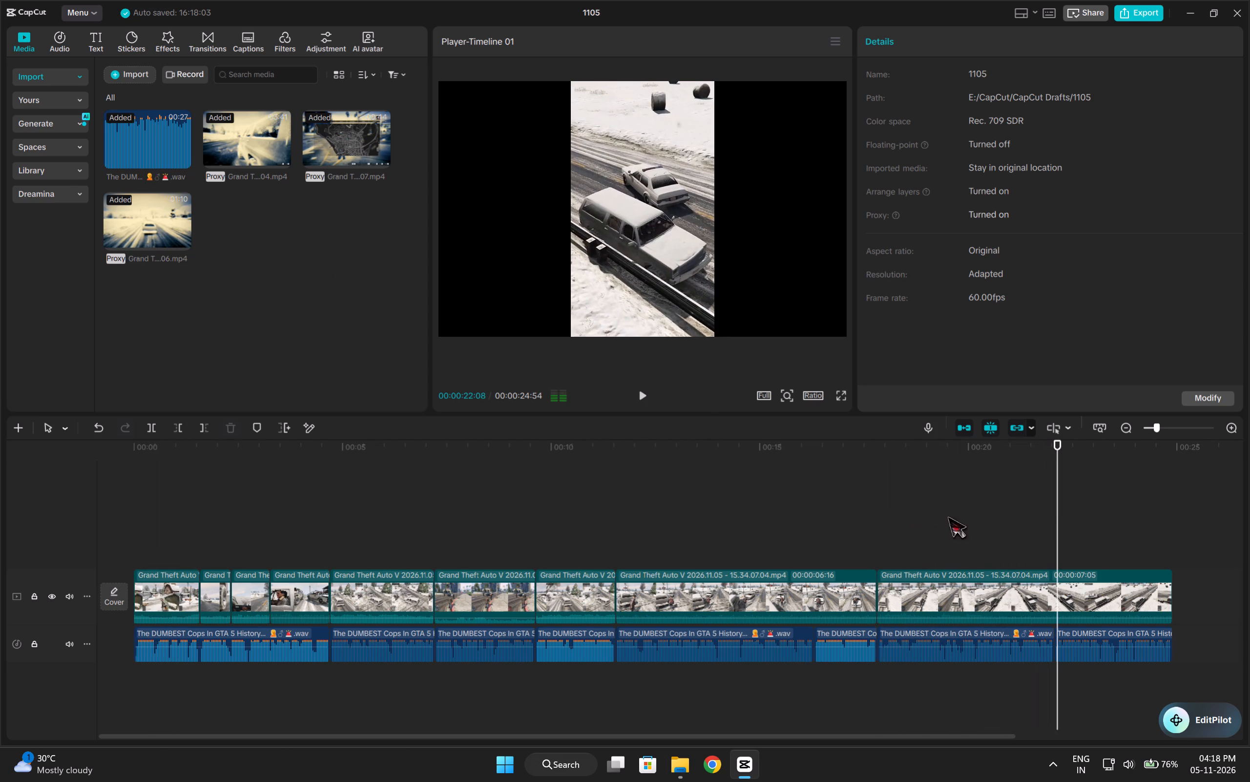
click(1058, 504)
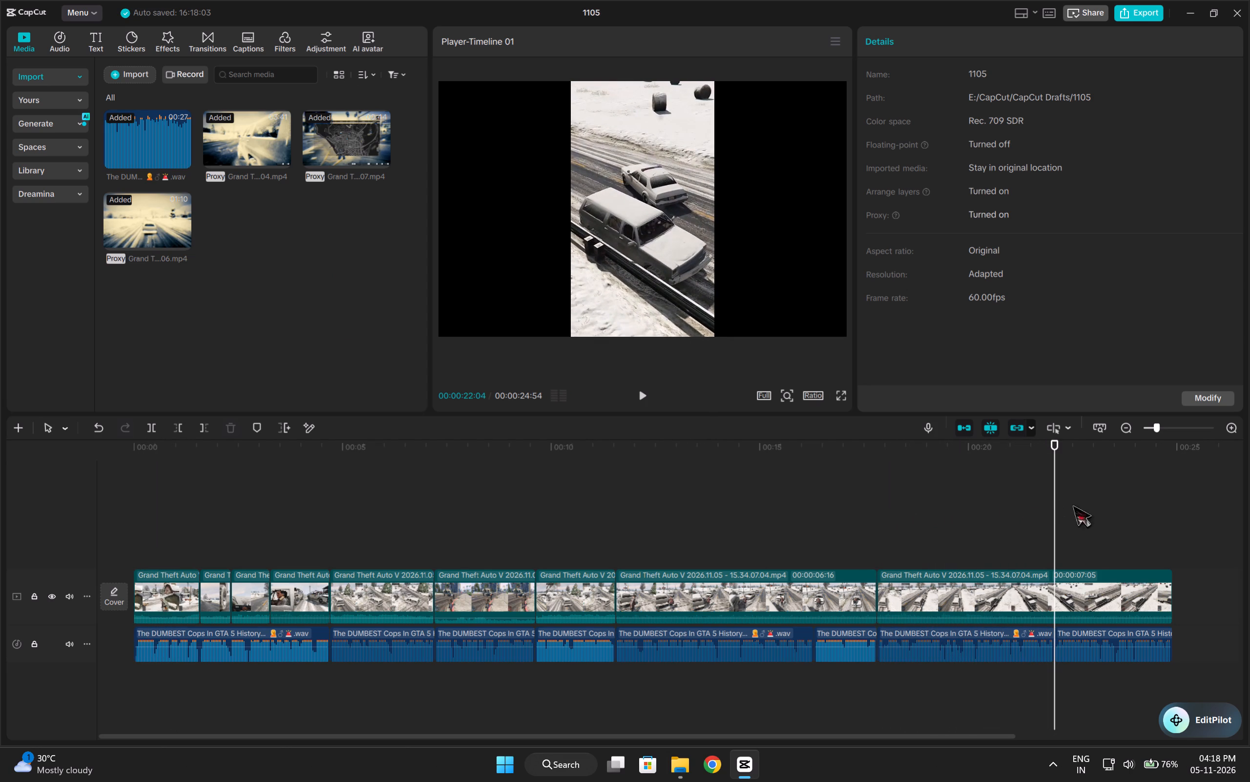
key(ctrl+b)
Extend the last clip's end to 00:00:32:13 and trim about 4.3 seconds off its start.
click(1110, 501)
drag(1110, 501, 1134, 499)
click(1158, 589)
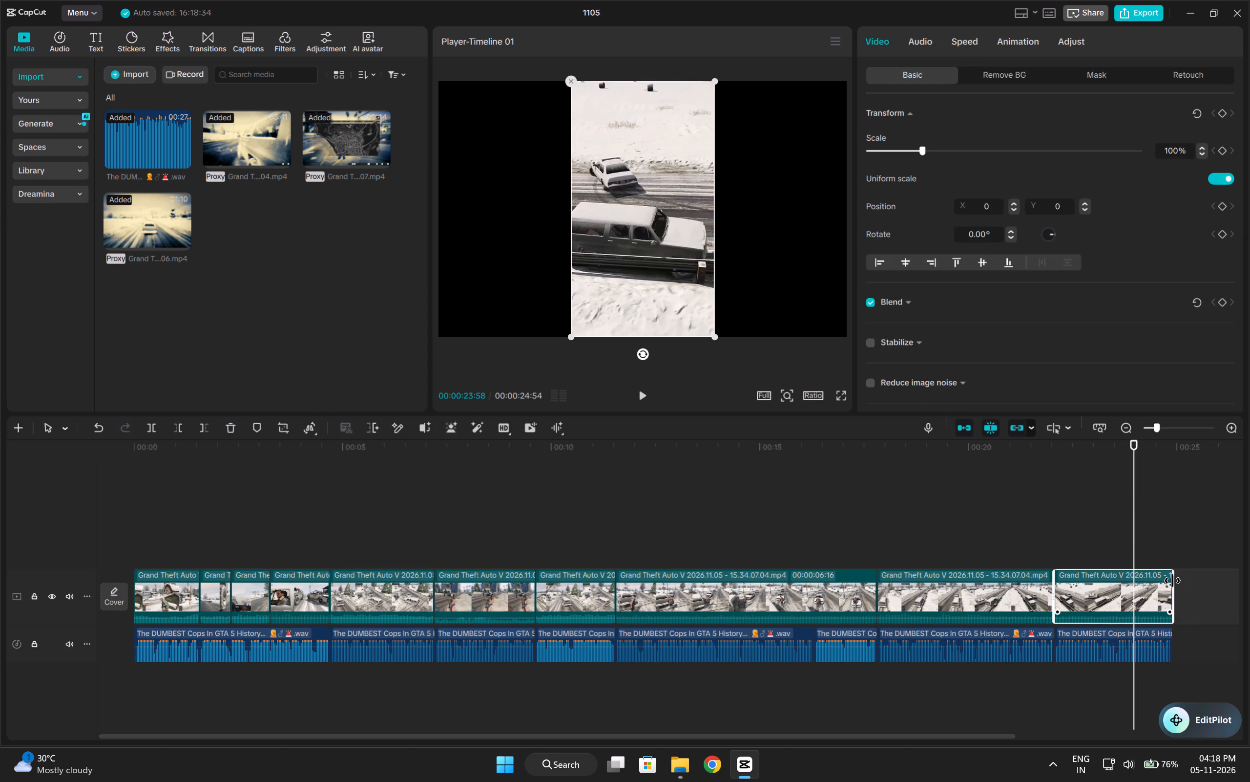
drag(1172, 581, 1249, 580)
click(917, 522)
drag(909, 522, 954, 519)
click(928, 519)
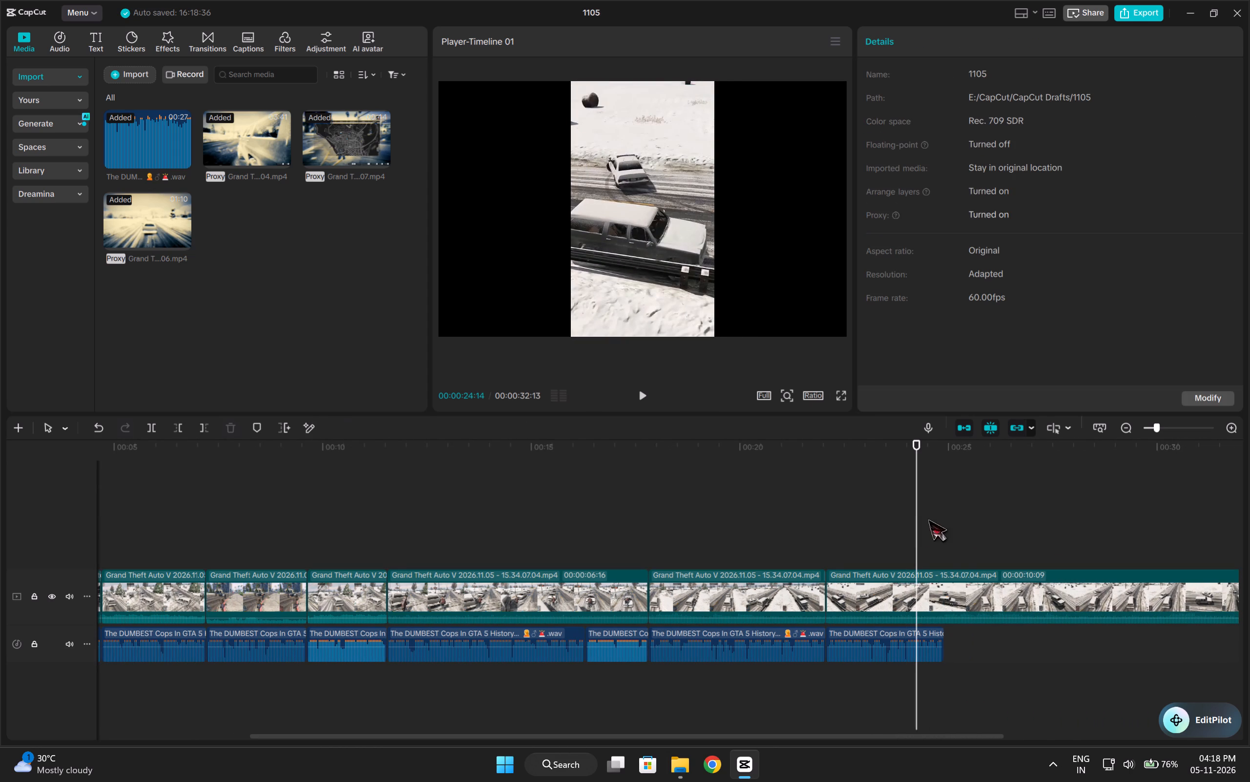
drag(928, 519, 940, 519)
drag(942, 519, 1005, 530)
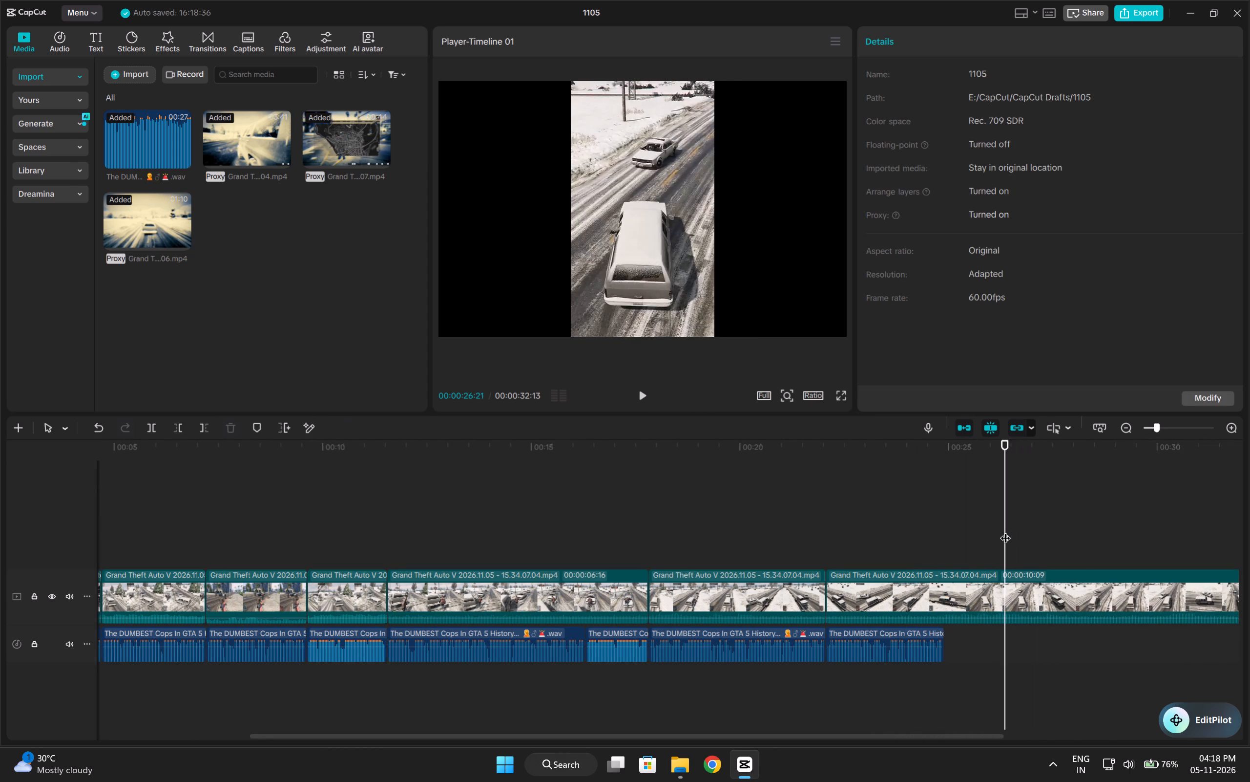
text(q)
Play the new last clip and trim its end to 00:00:24:54, matching the end of the voice-over.
key(space)
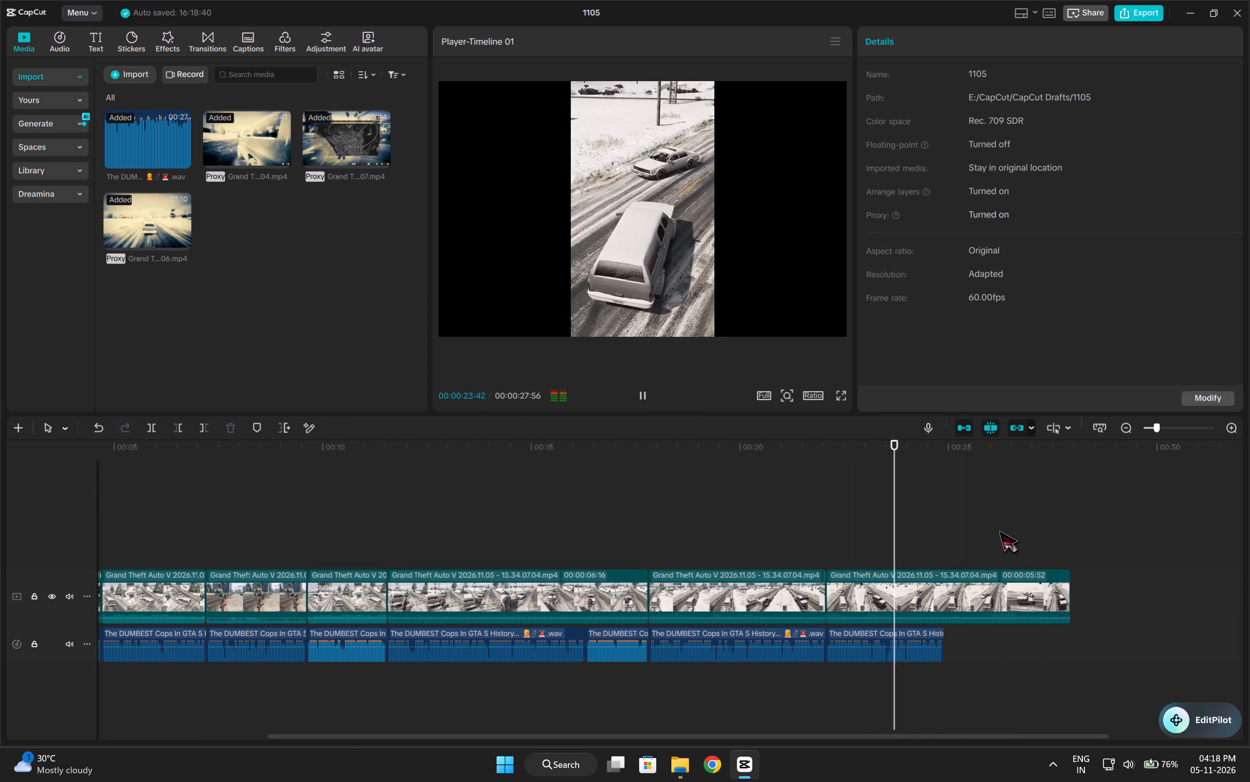
key(space)
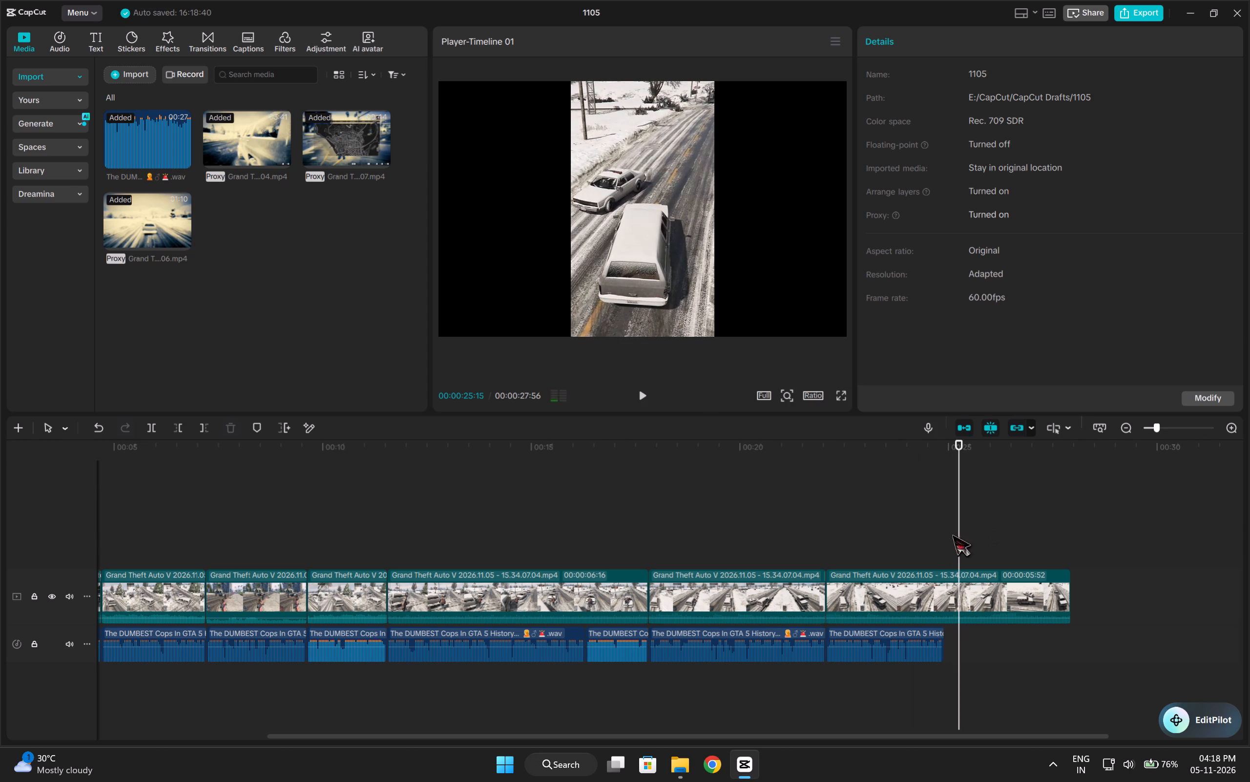
drag(964, 529, 943, 538)
key(w)
click(921, 538)
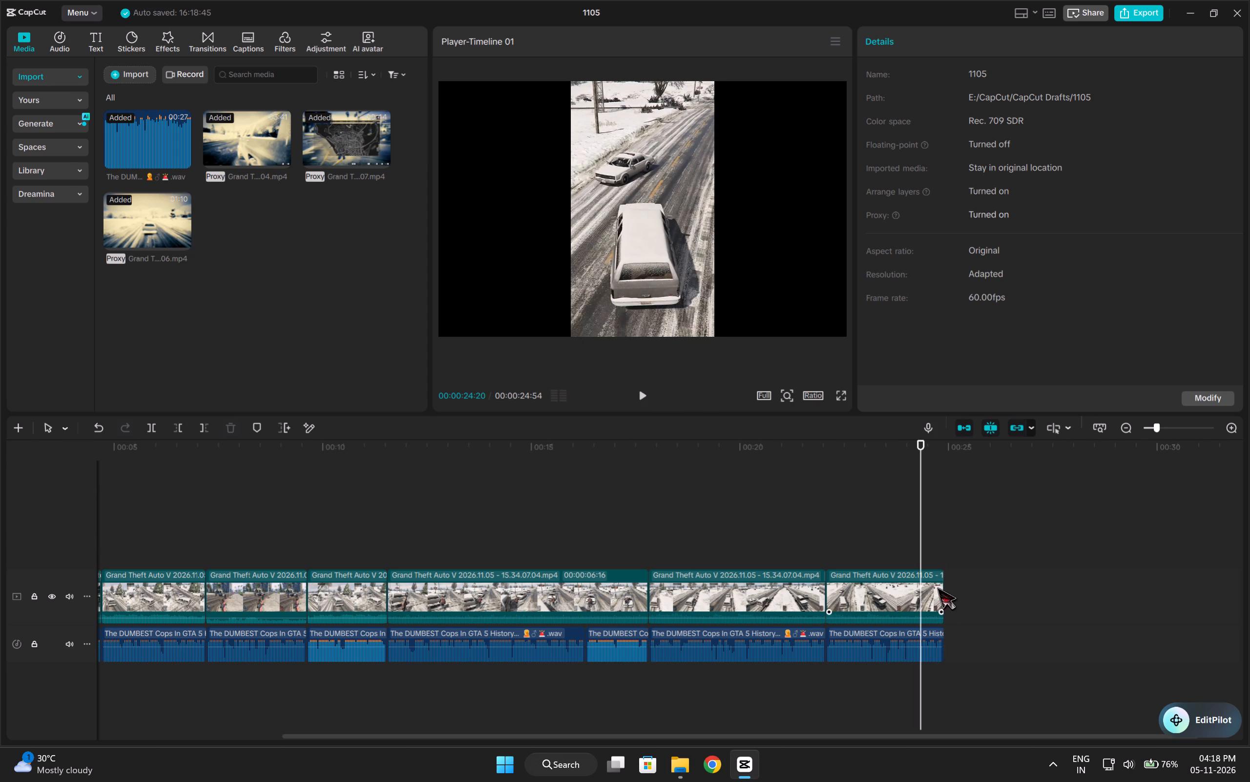
click(937, 587)
drag(943, 586, 947, 591)
Review the edited timeline, playing from 00:00:11:33 through the on-foot scene into the chase, and return to the start.
drag(919, 546, 721, 571)
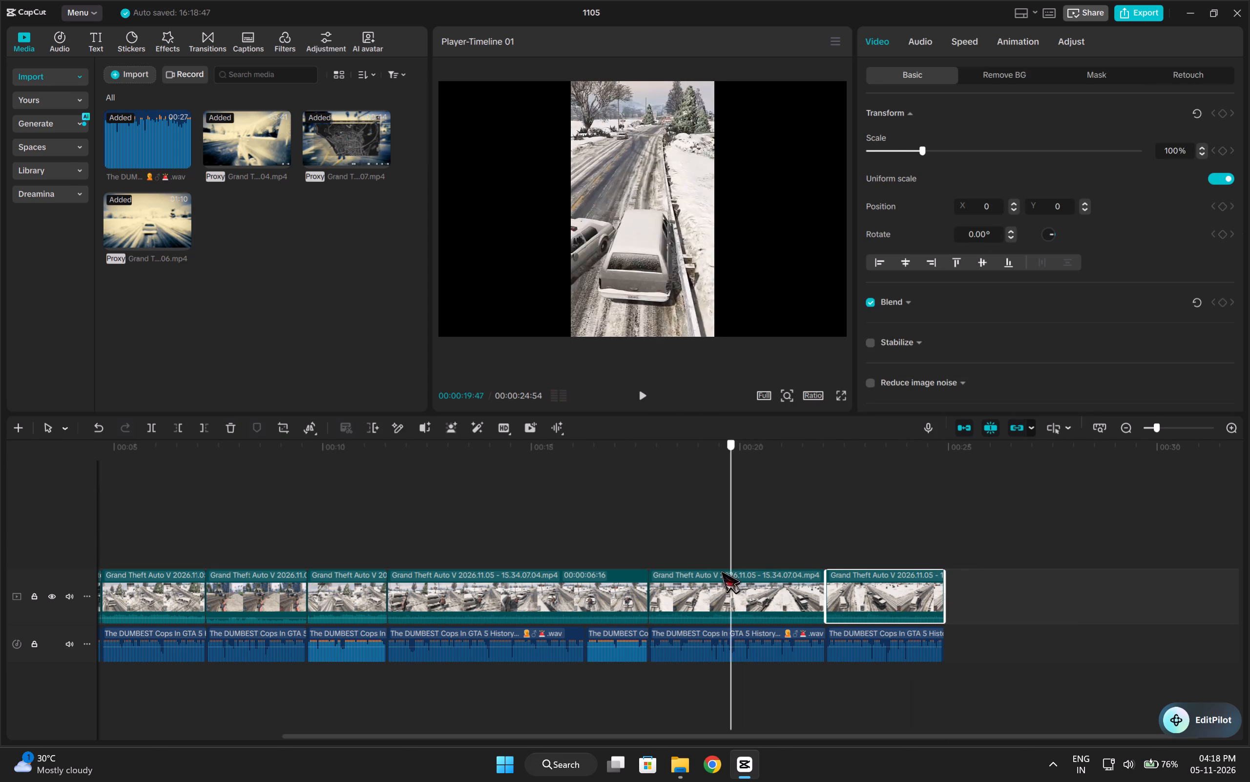
drag(721, 571, 677, 582)
click(721, 545)
drag(722, 543, 513, 543)
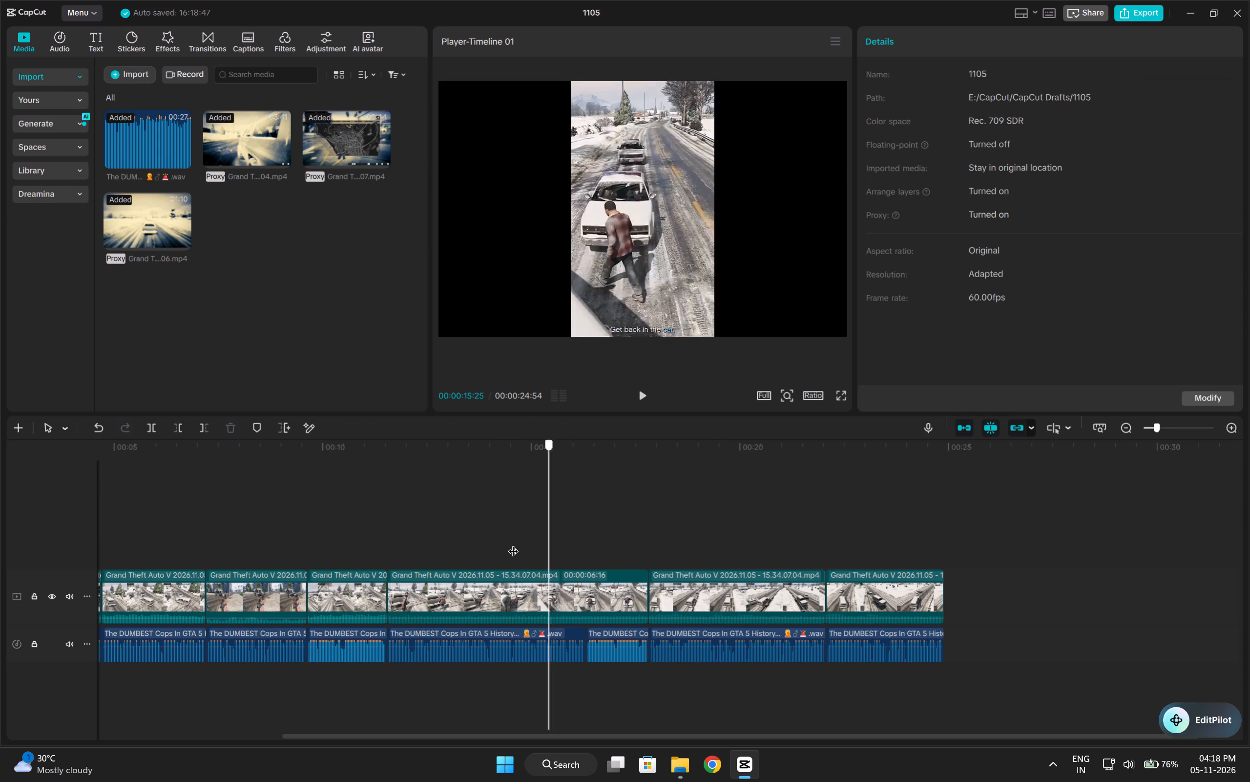
drag(513, 543, 0, 554)
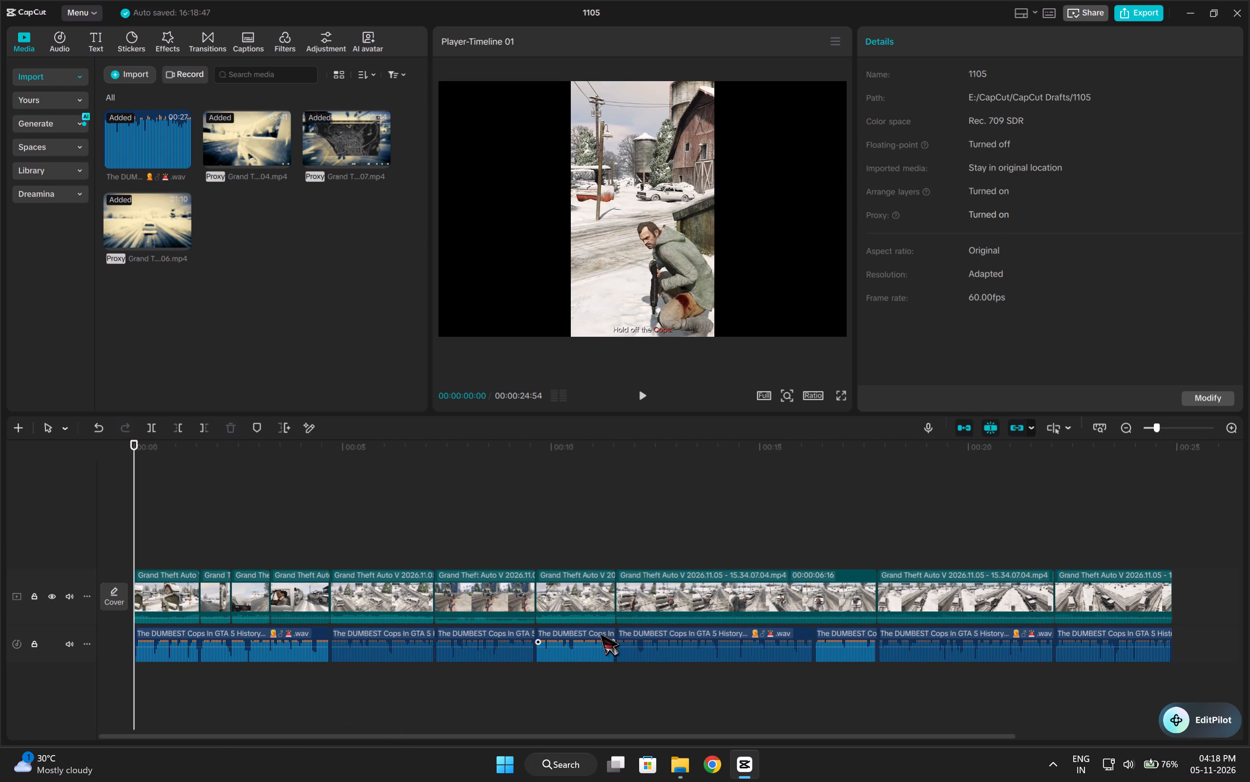
click(653, 521)
drag(653, 521, 612, 551)
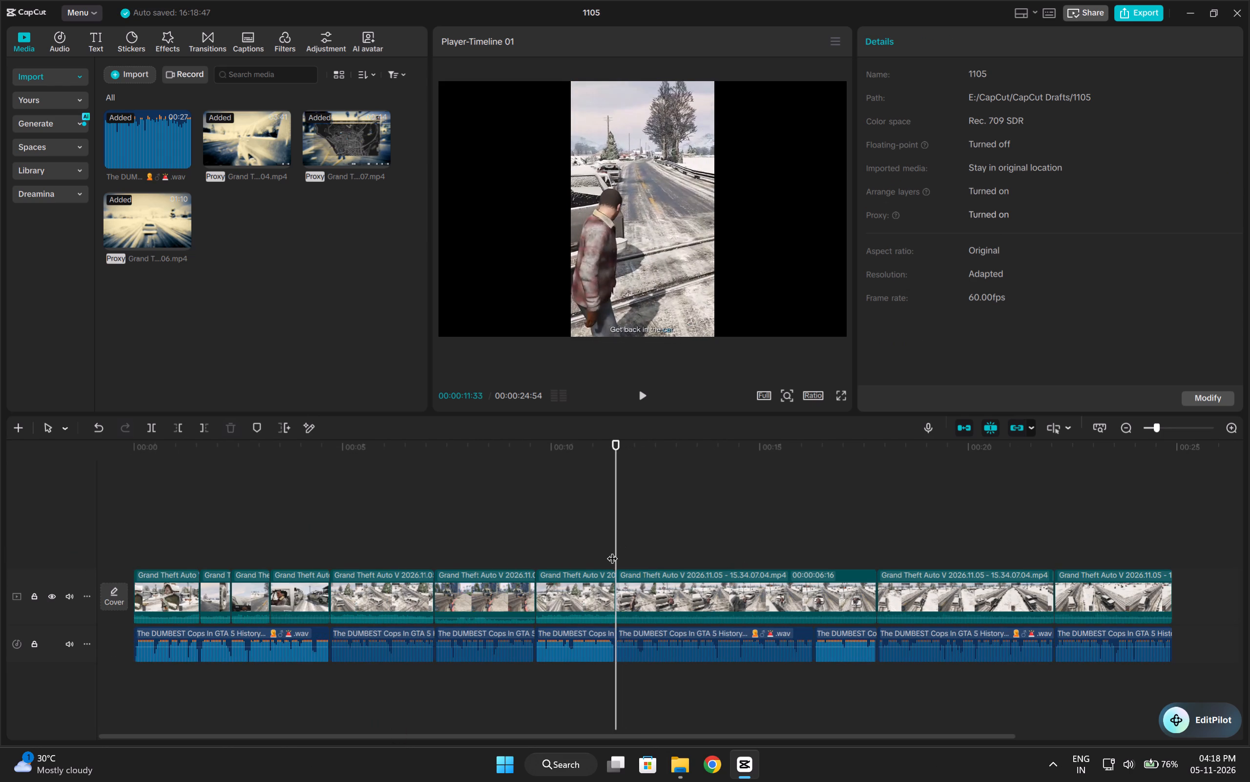
key(space)
key(space)
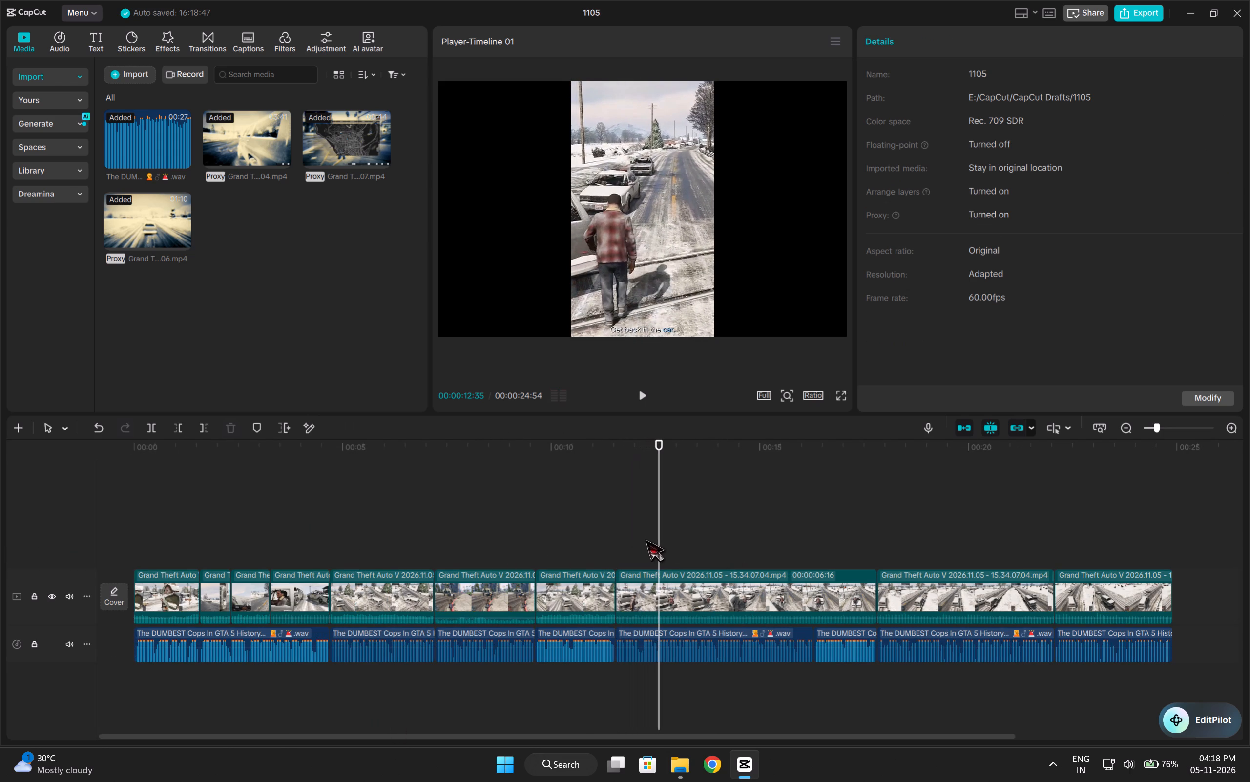
key(space)
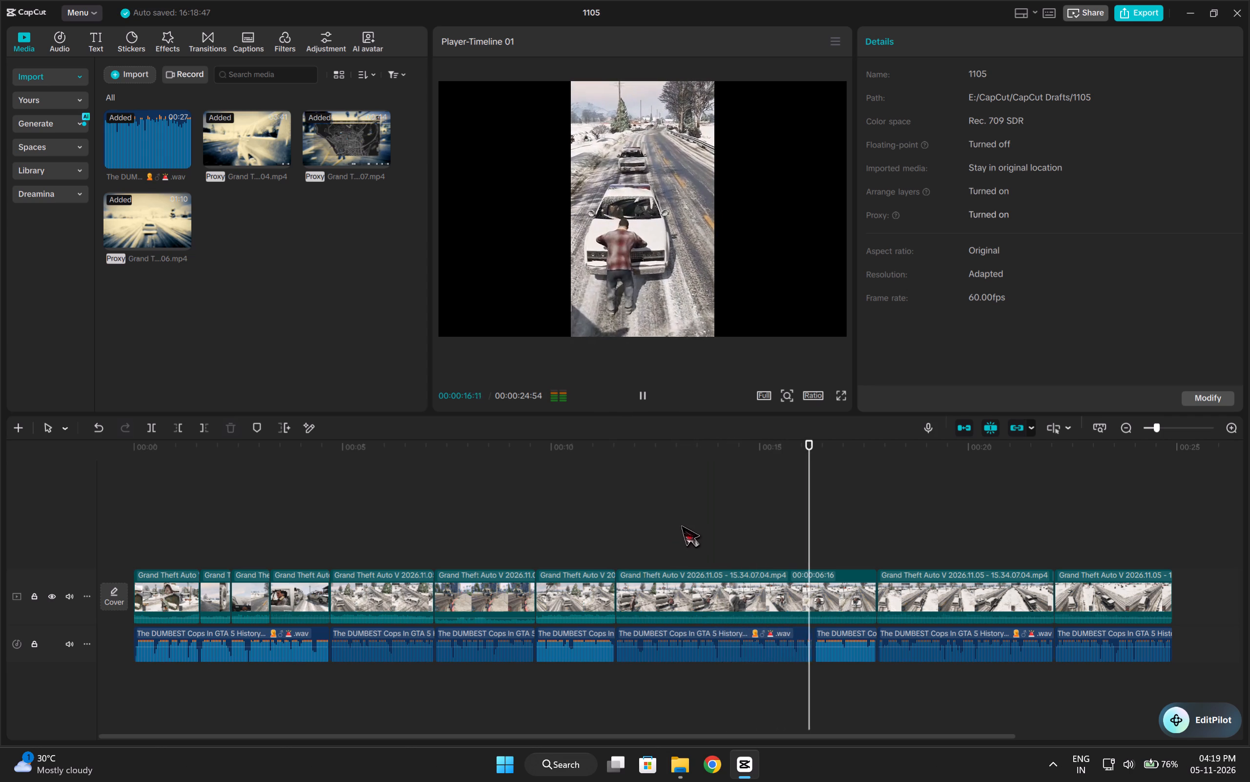
key(space)
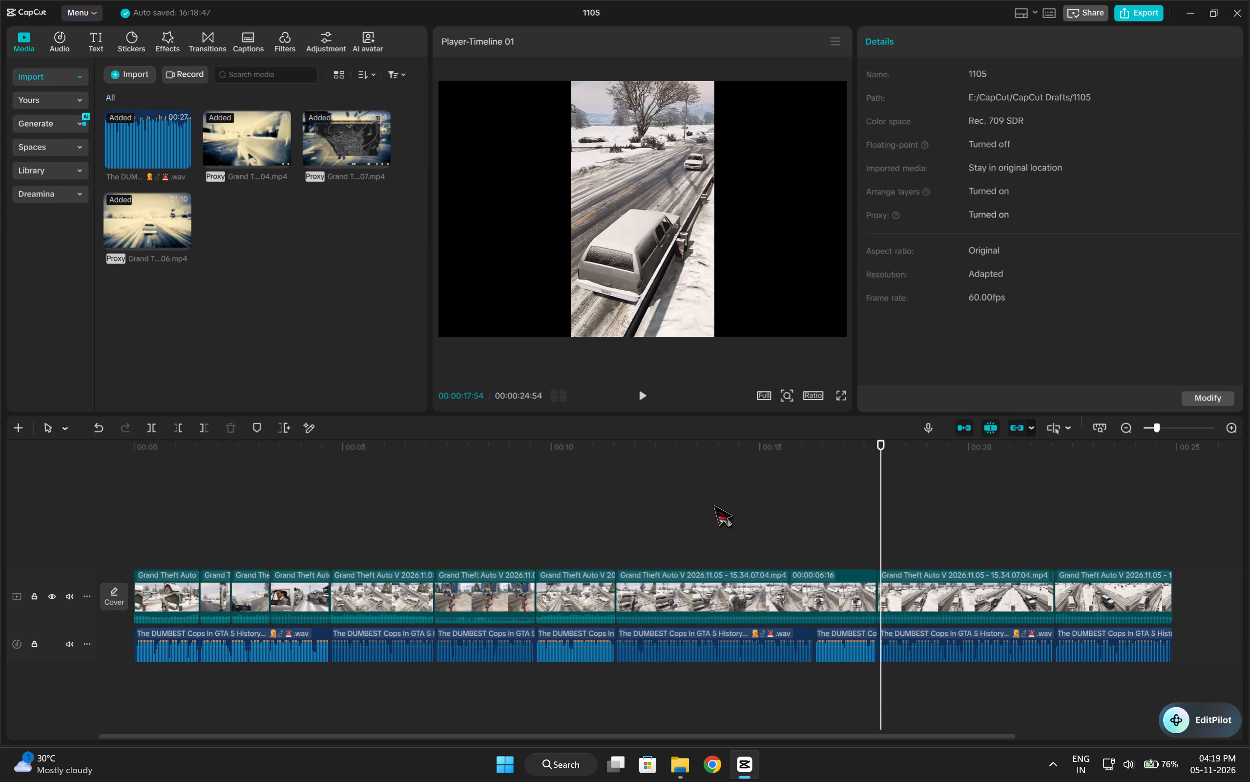
click(713, 505)
drag(713, 505, 0, 552)
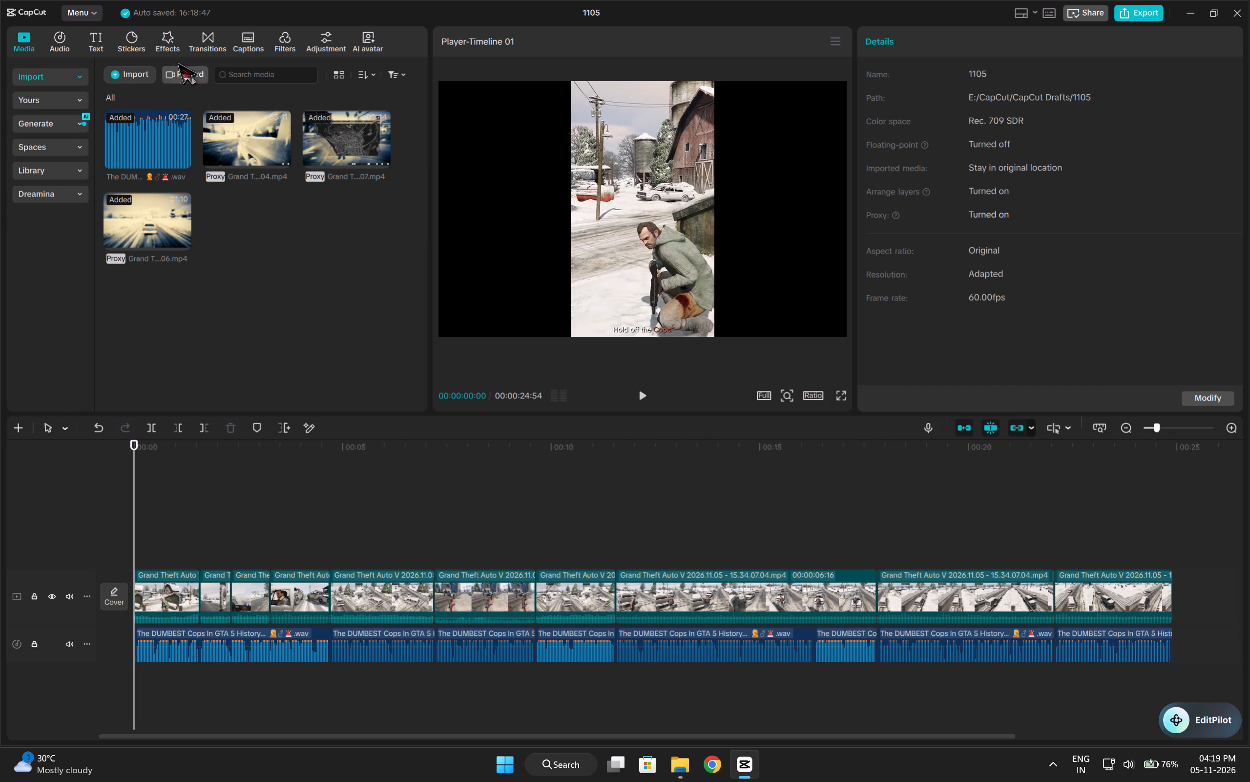
Start a media import and open the Sound Effect folder on New Volume (E:).
click(117, 79)
click(150, 95)
scroll(65, 185, down, 1)
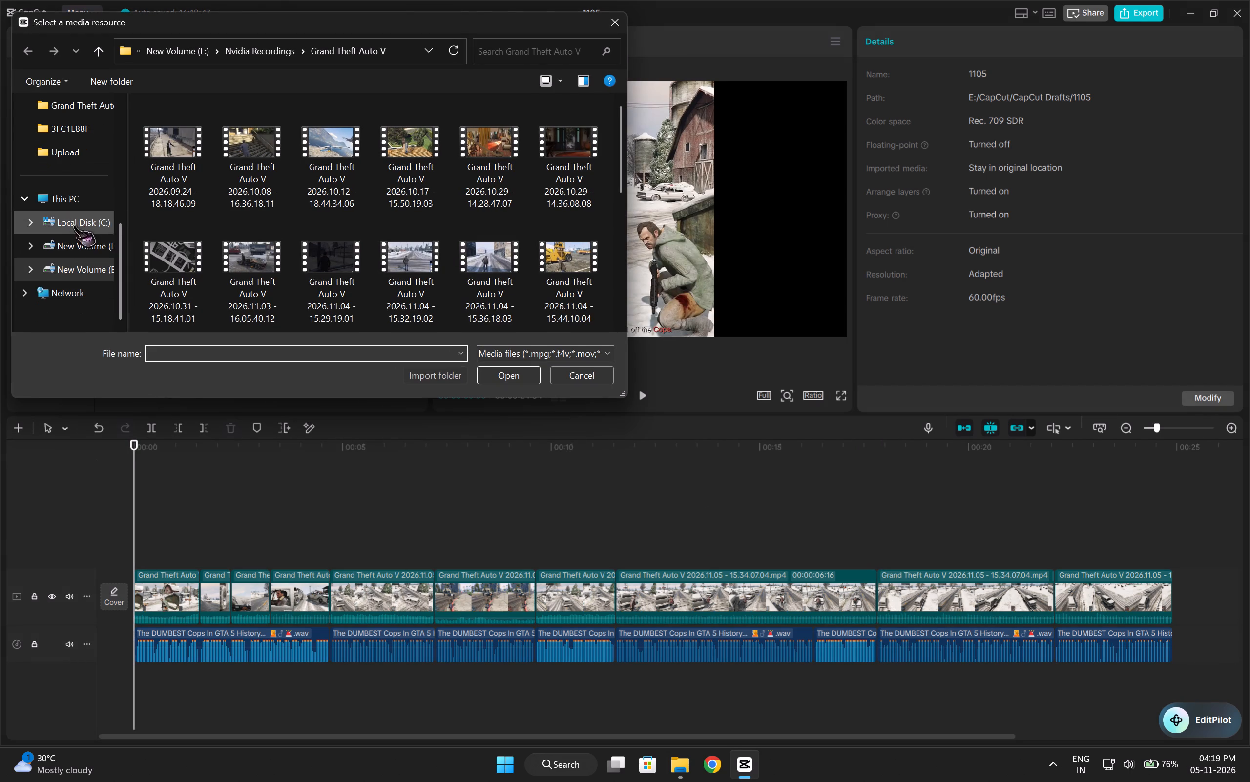
click(88, 270)
scroll(248, 213, down, 1)
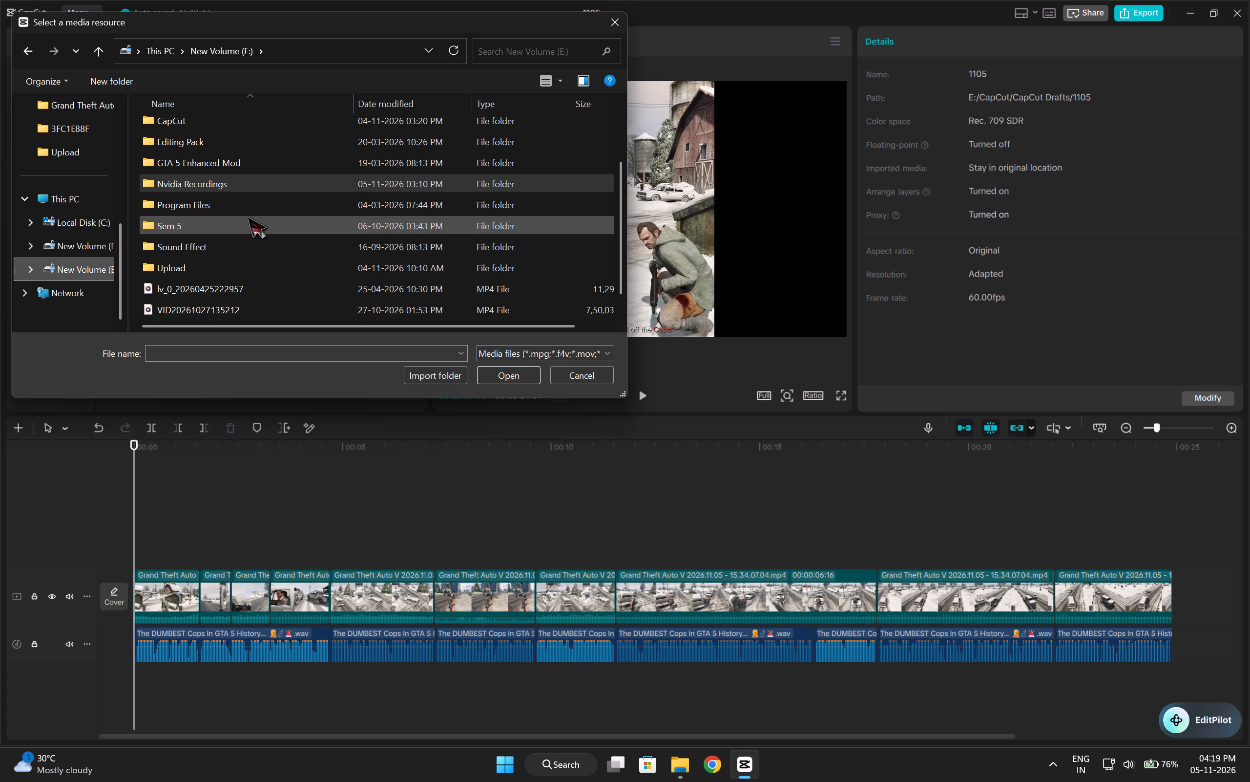
scroll(247, 218, up, 1)
scroll(247, 190, down, 1)
double_click(225, 249)
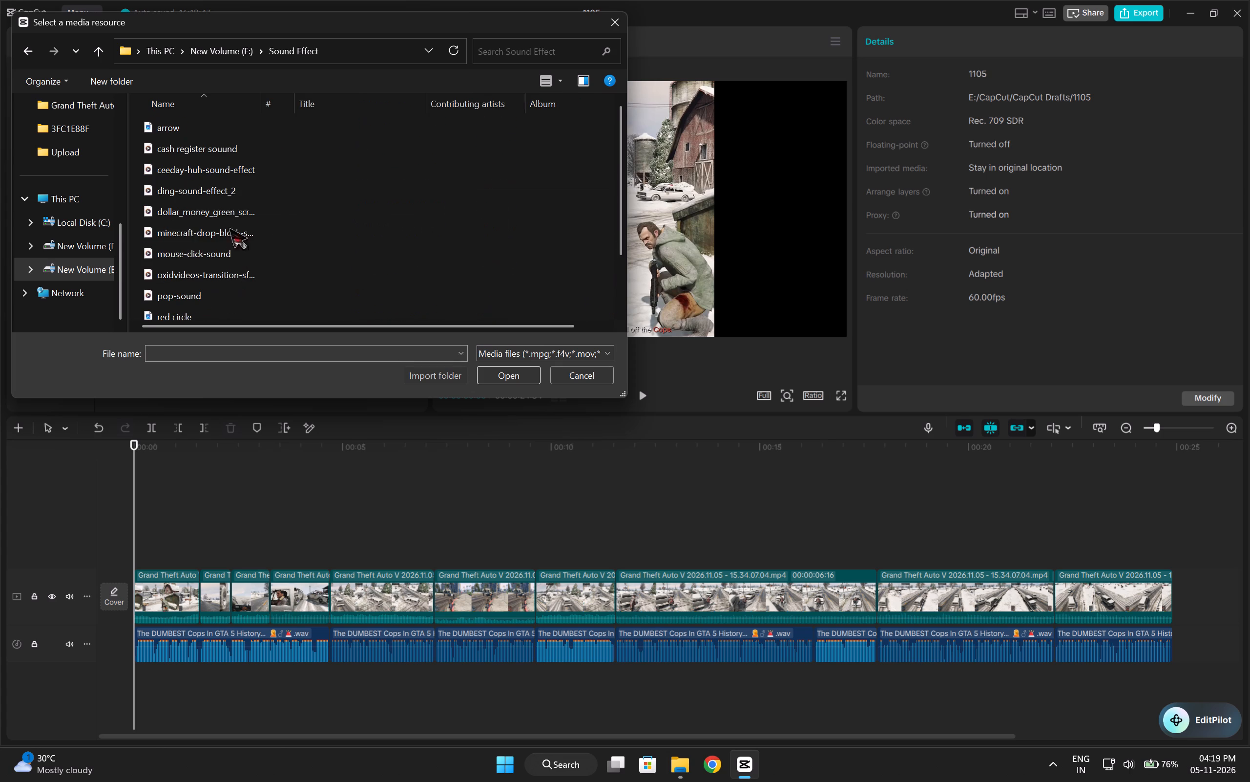
Import ding-sound-effect_2, mouse-click-sound, pop-sound and whoosh sound into the project's media.
shift+click(239, 184)
shift+click(239, 184)
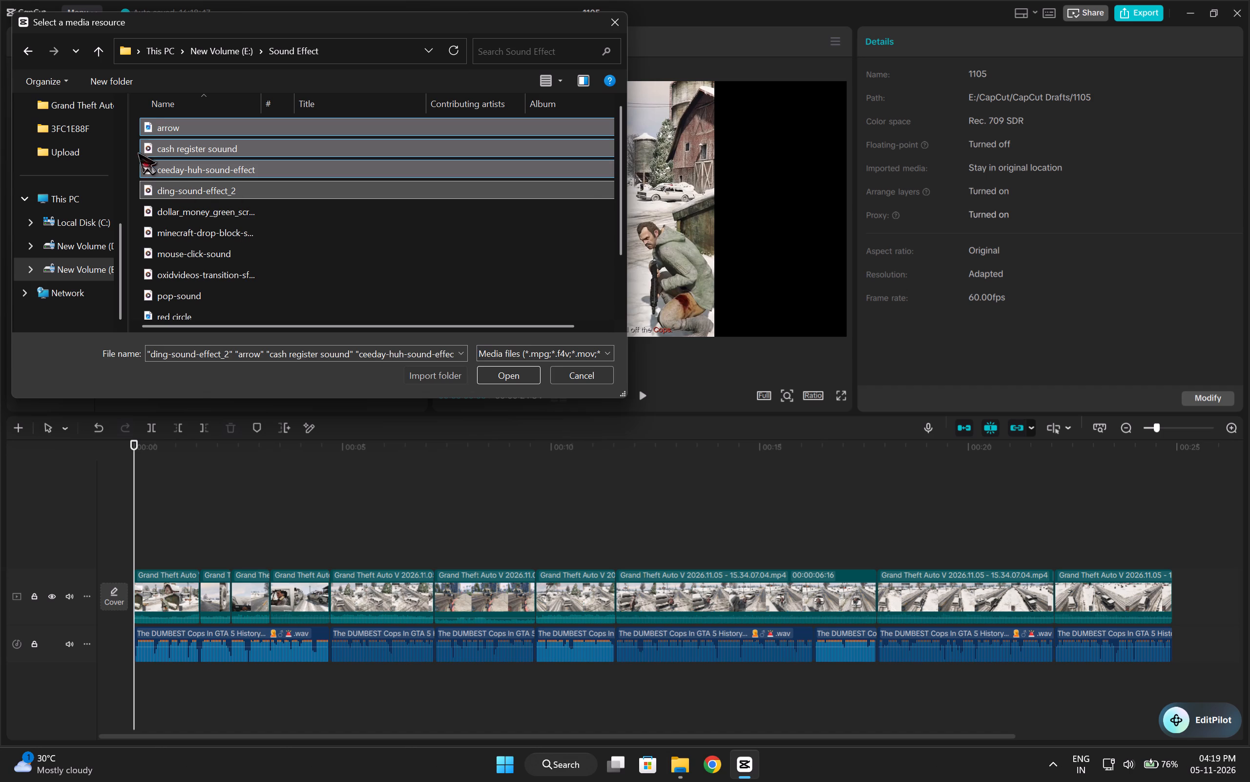
click(135, 114)
ctrl+click(187, 181)
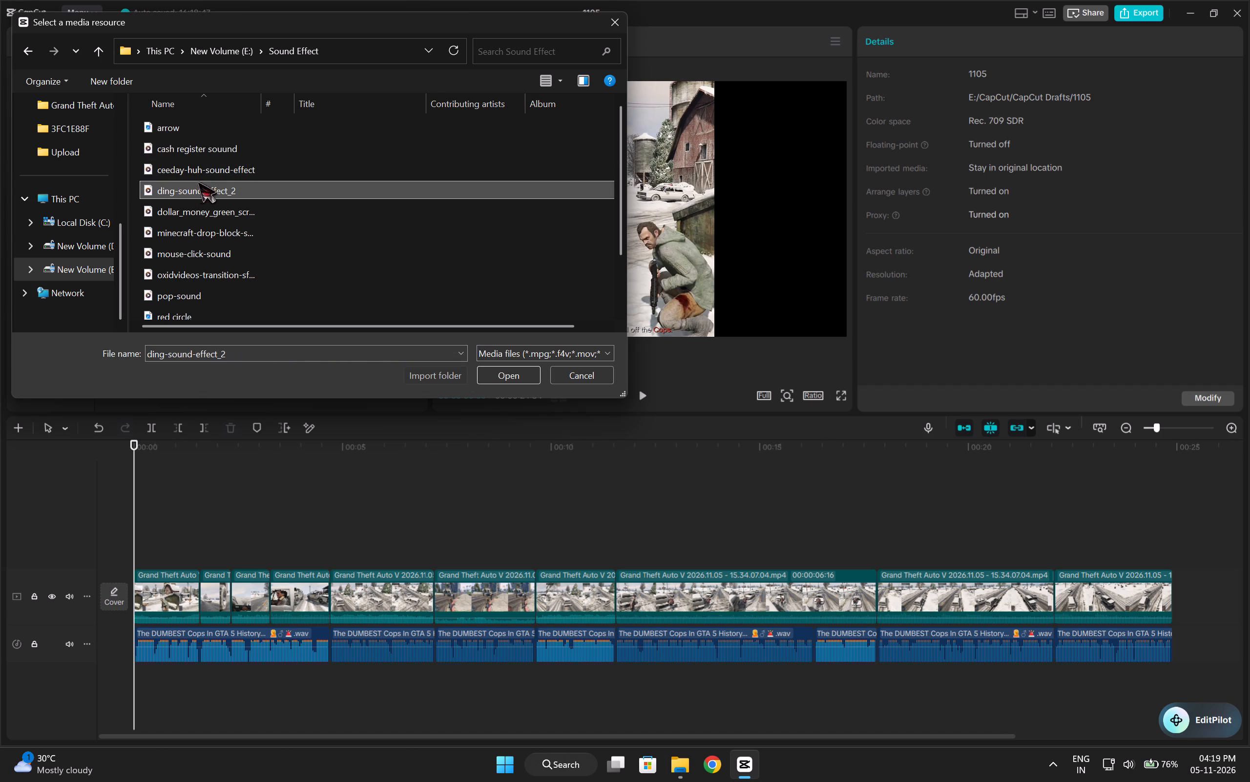
ctrl+click(251, 249)
ctrl+click(250, 290)
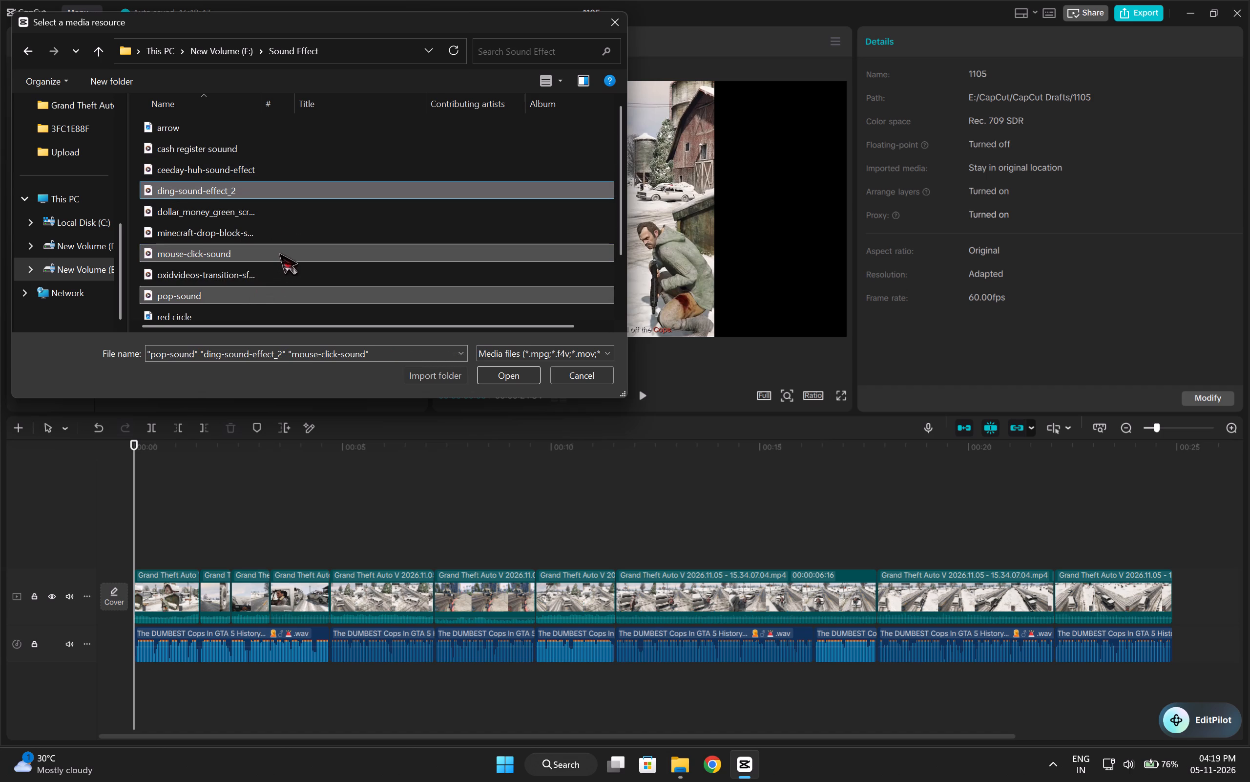
scroll(281, 252, down, 2)
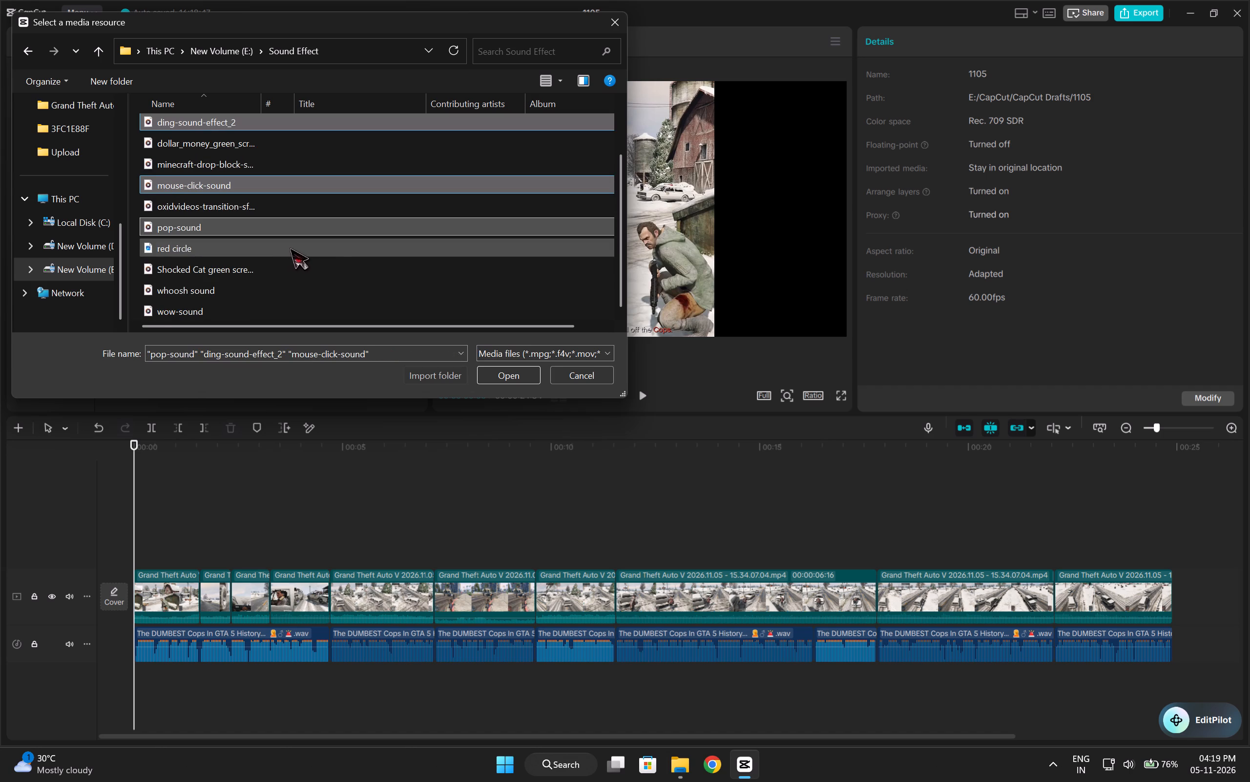
ctrl+click(263, 294)
click(518, 382)
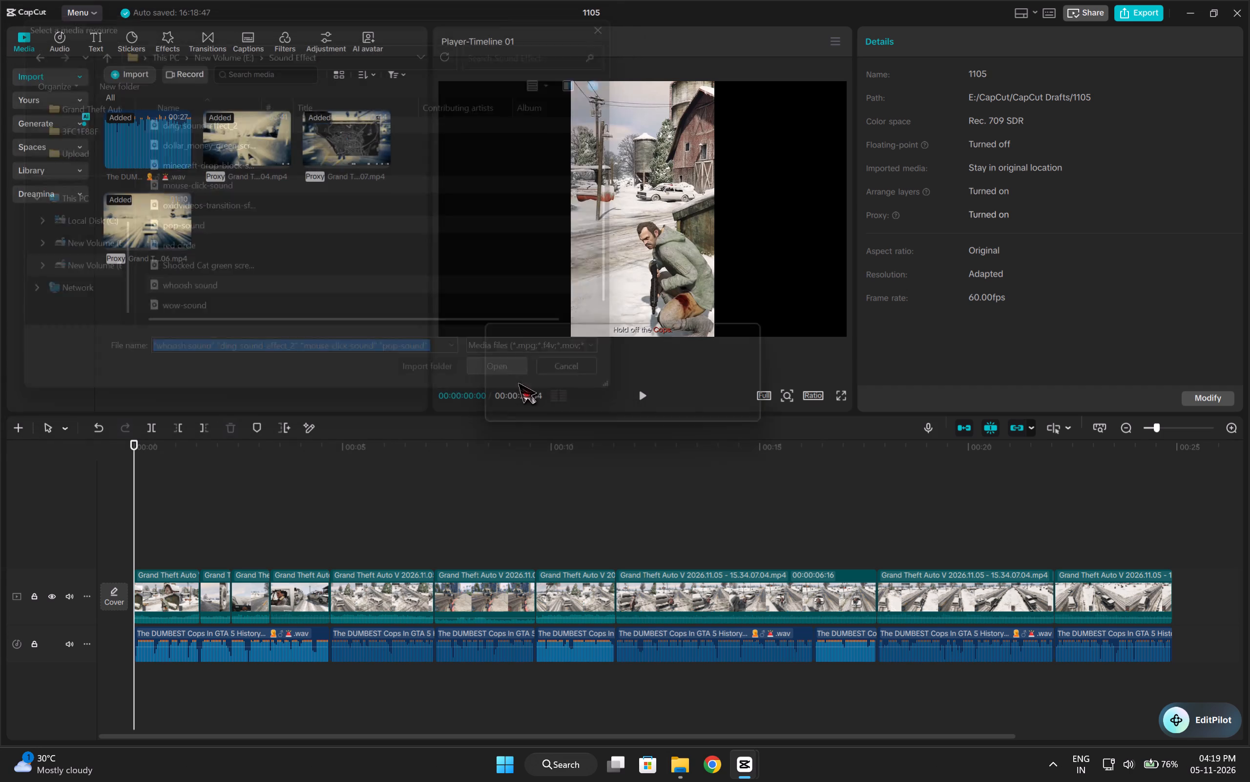
click(380, 372)
Add ding-sound-effect_2 at the timeline start, trim off its first seven frames and move it back to 00:00:00:00.
click(278, 239)
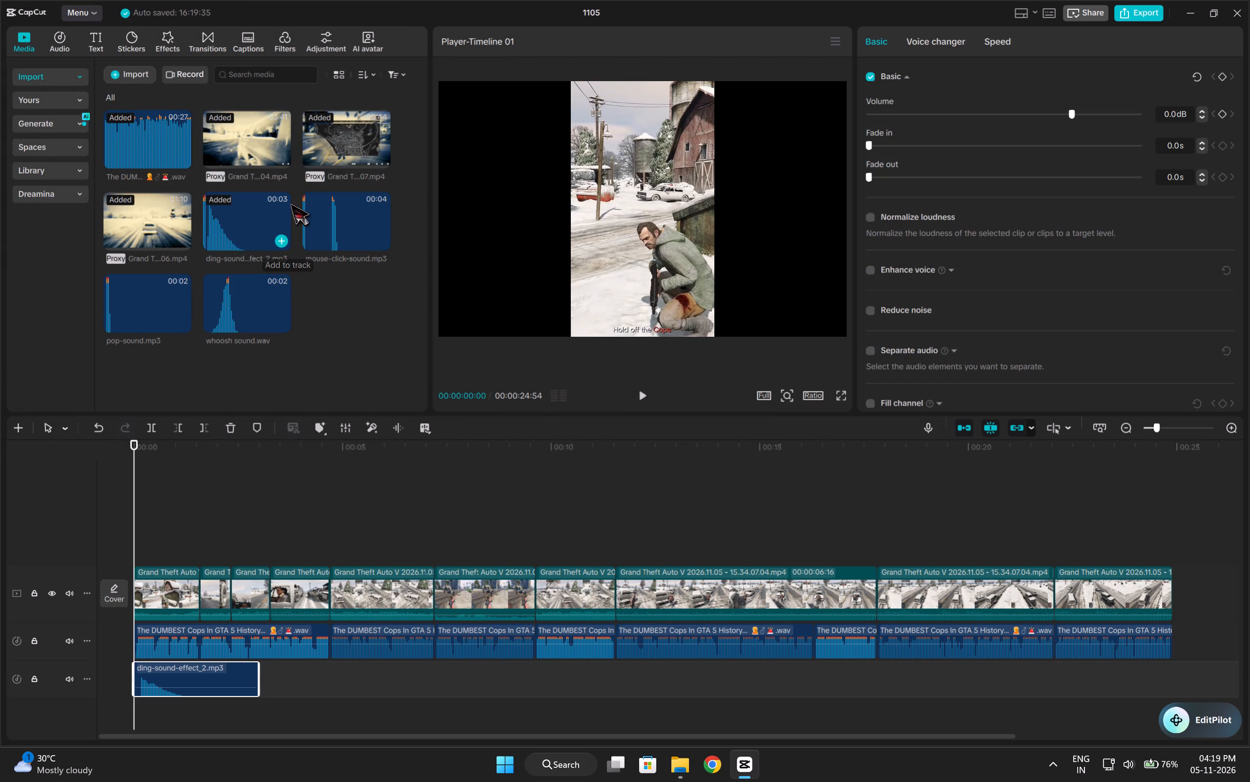
key(Right)
key(Right)
key(Right)
key(Right)
key(Right)
key(Right)
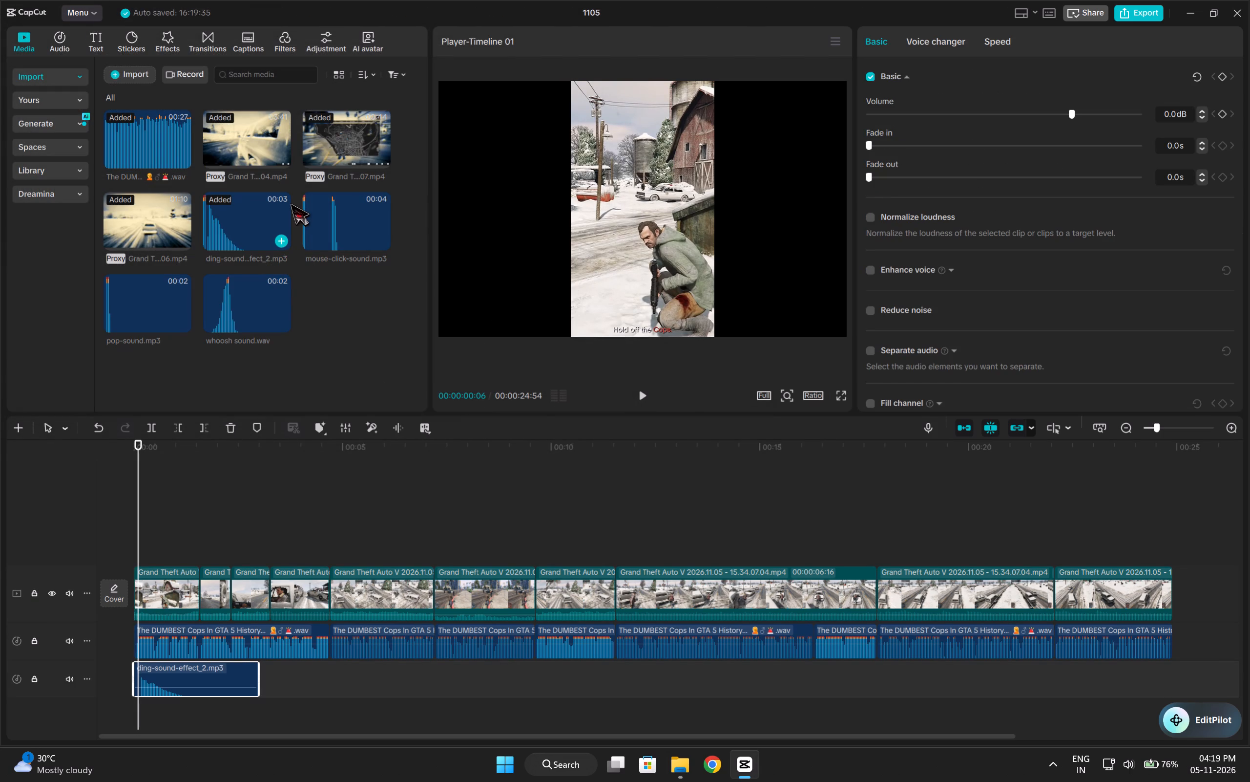
key(Right)
key(q)
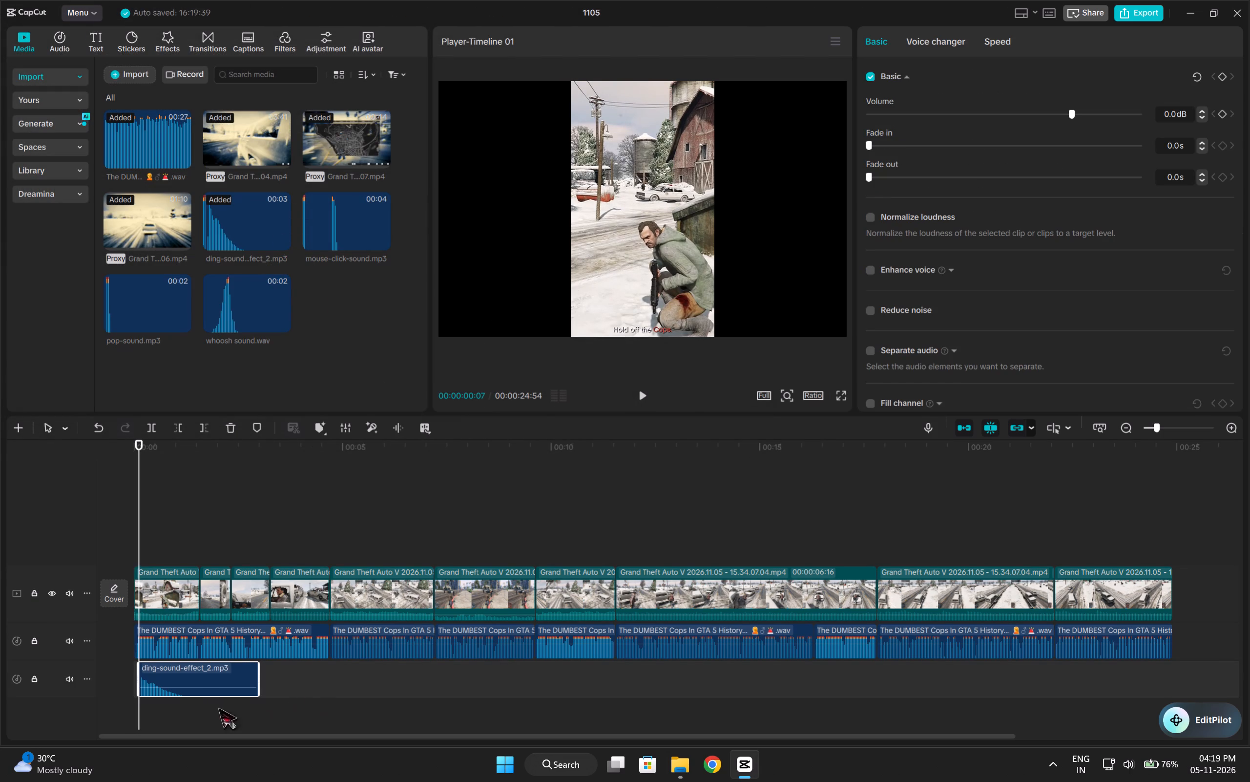
drag(210, 666, 204, 668)
drag(135, 531, 133, 533)
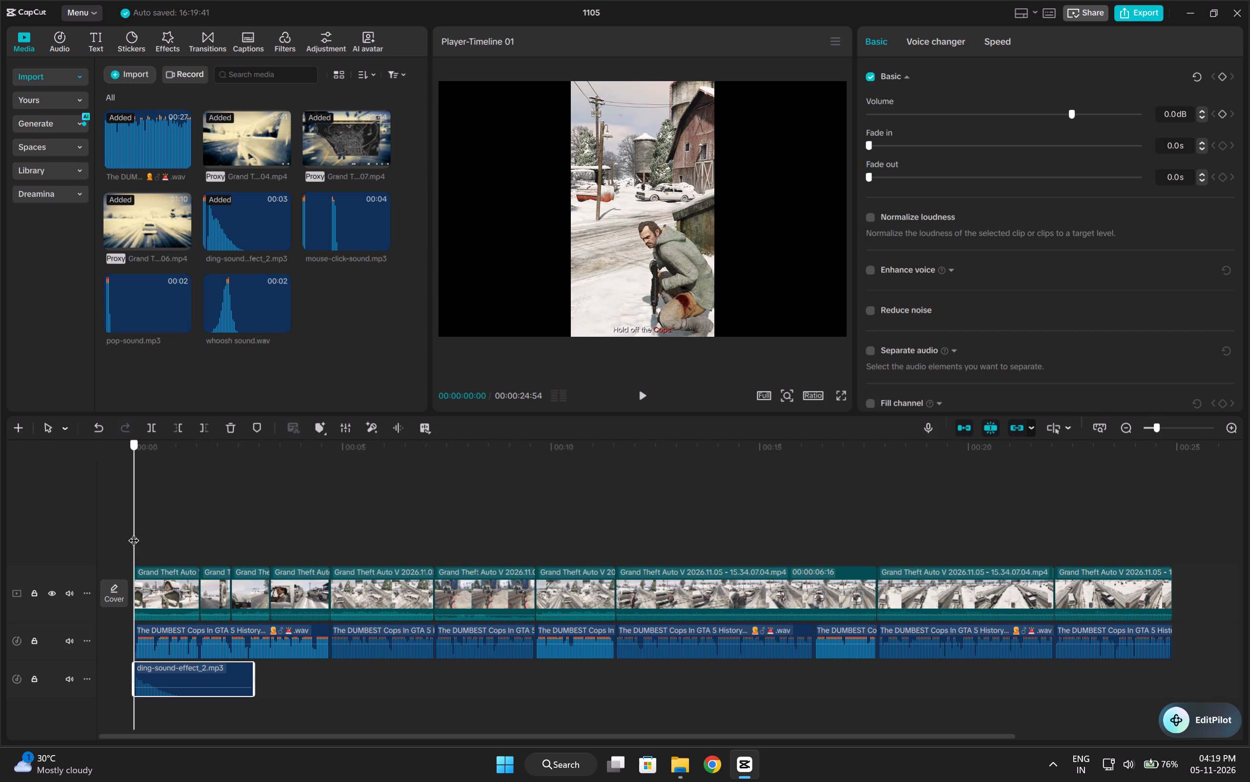
Play from the beginning and trim the ding effect's end to 00:00:01:18.
drag(133, 533, 124, 538)
key(space)
key(w)
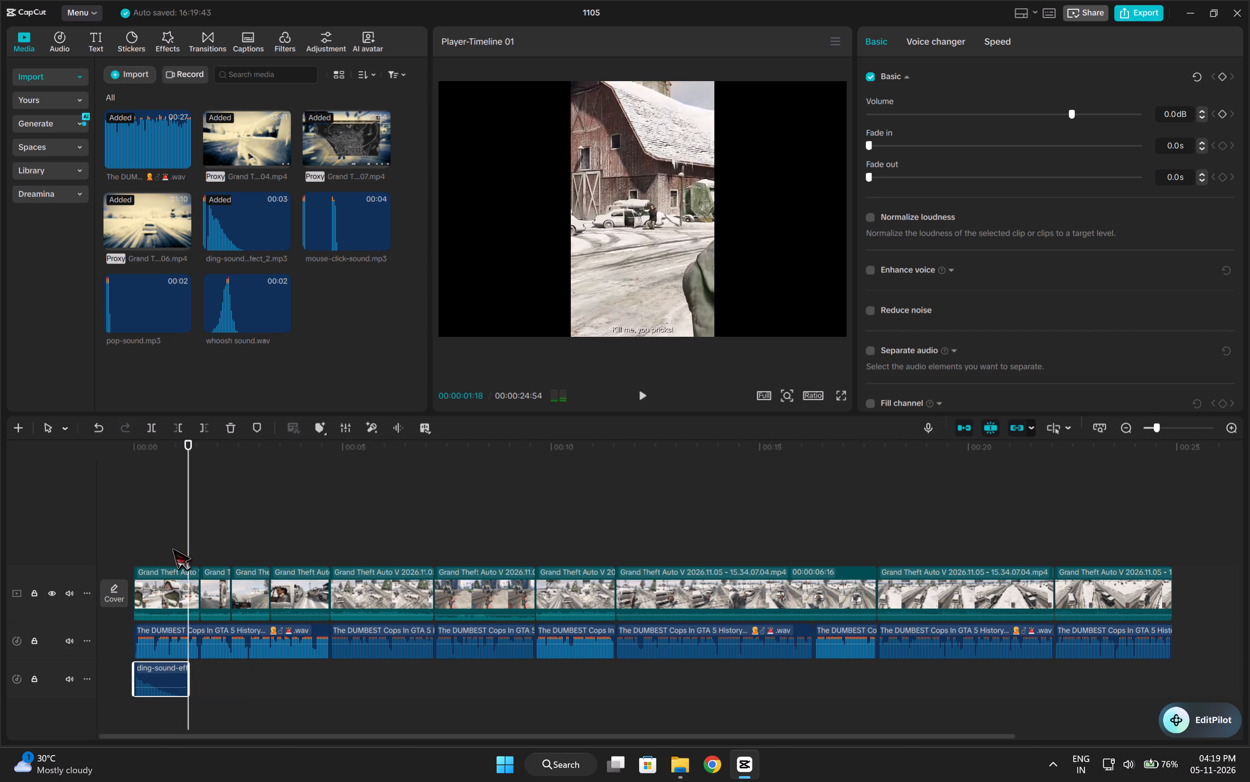
Add mouse-click-sound at 00:00:07:02, just before the cut to the city scene, and raise its volume to 20 dB.
key(space)
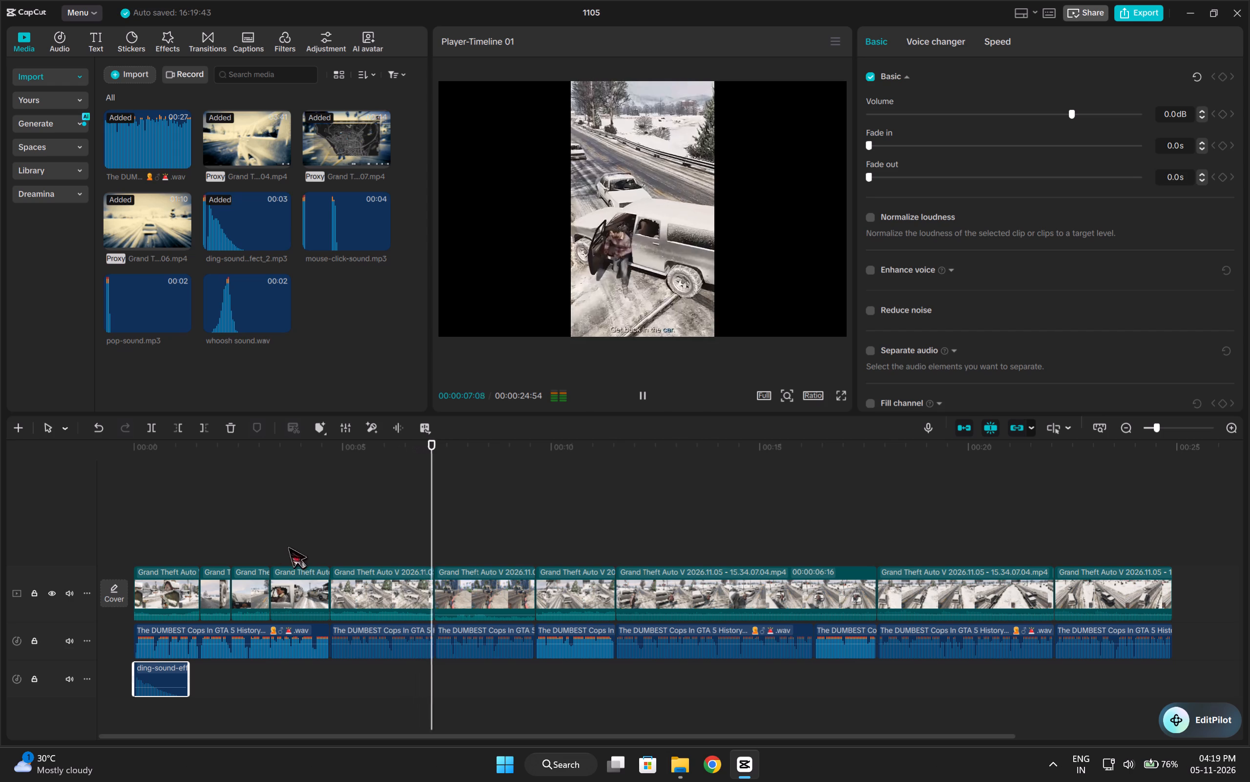
key(space)
click(428, 533)
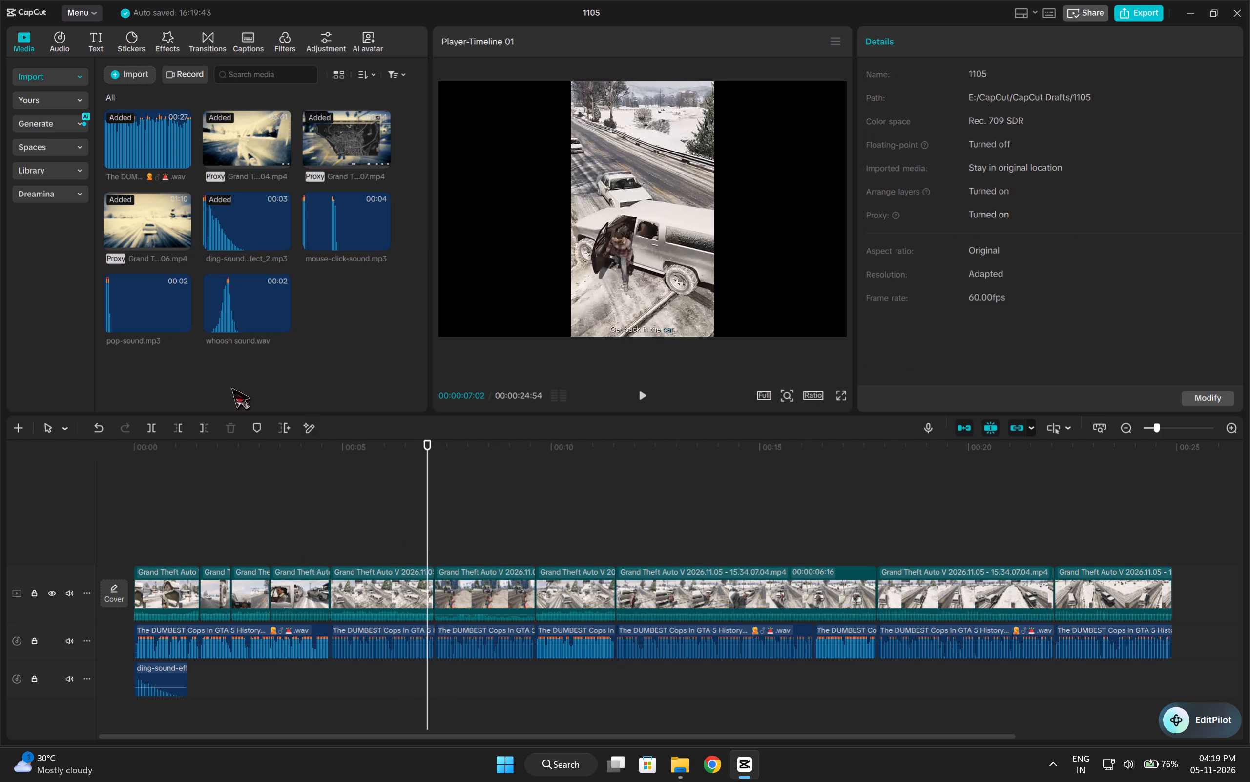
click(381, 234)
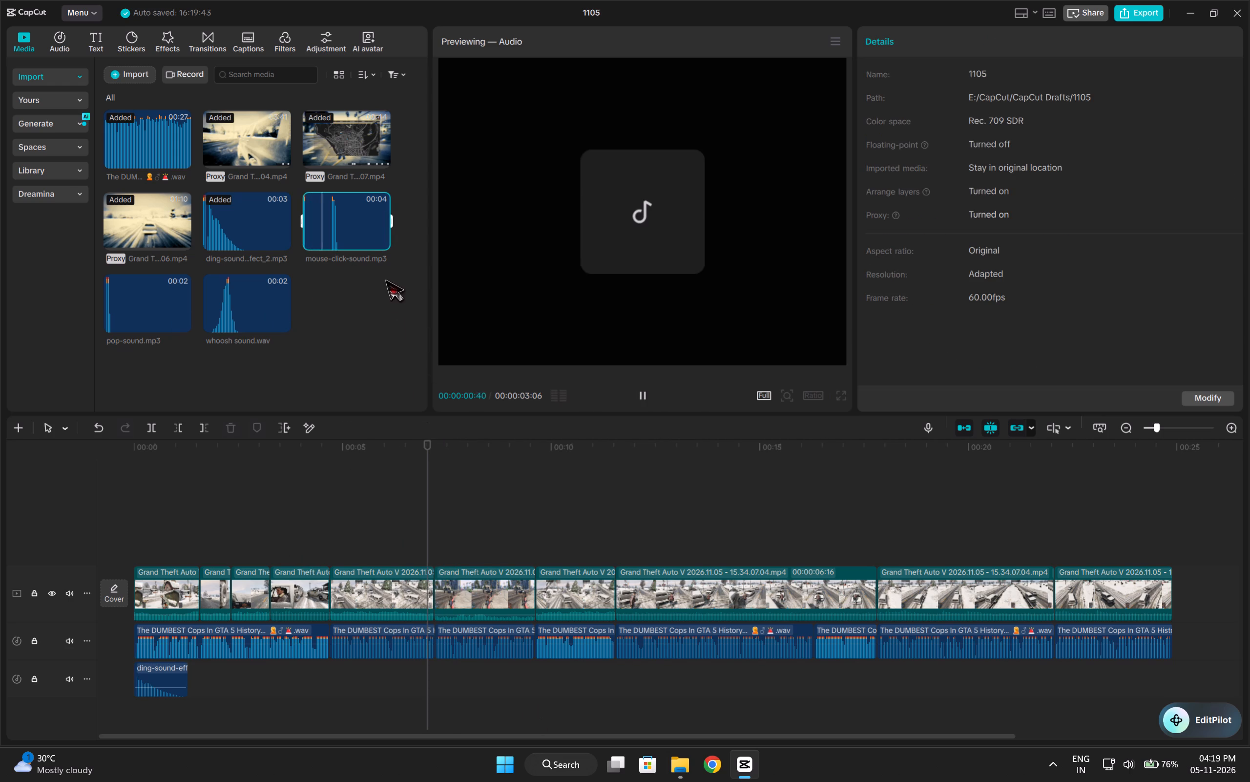
click(380, 240)
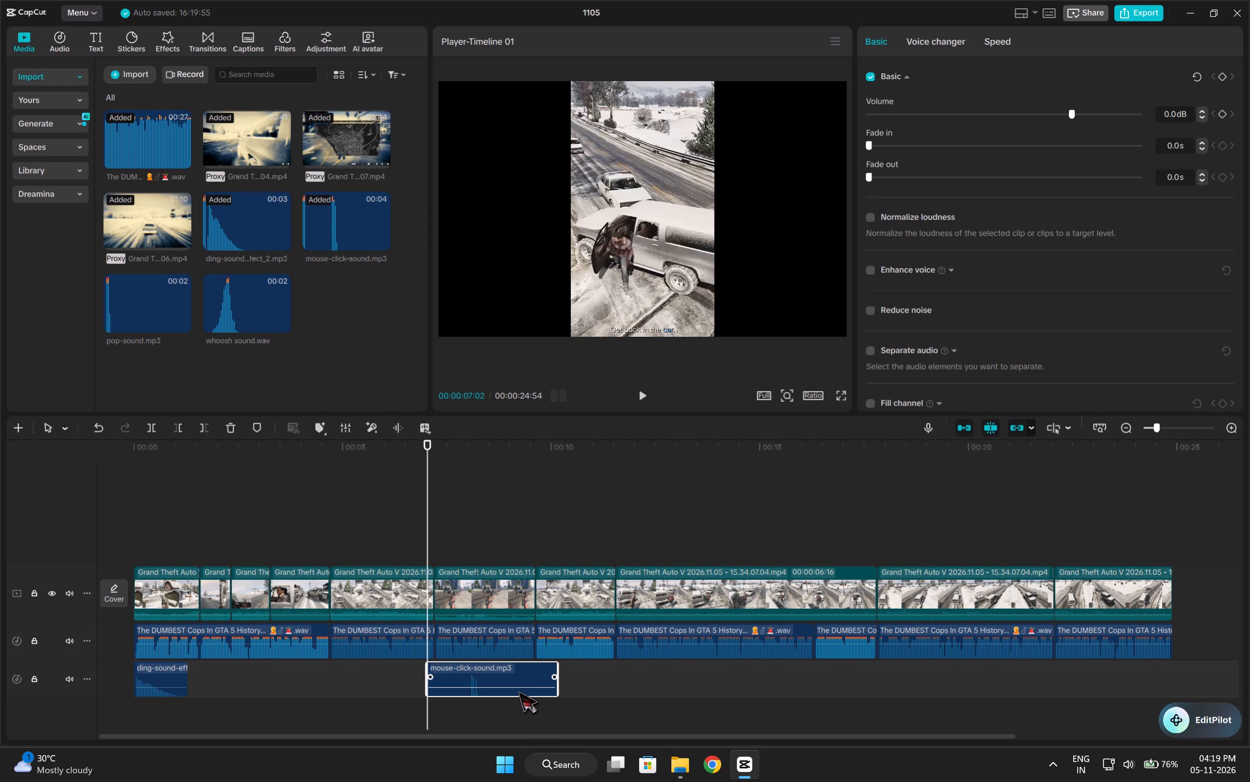
drag(526, 687, 530, 631)
Play the mouse-click effect and trim its start to 00:00:08:01.
key(space)
key(space)
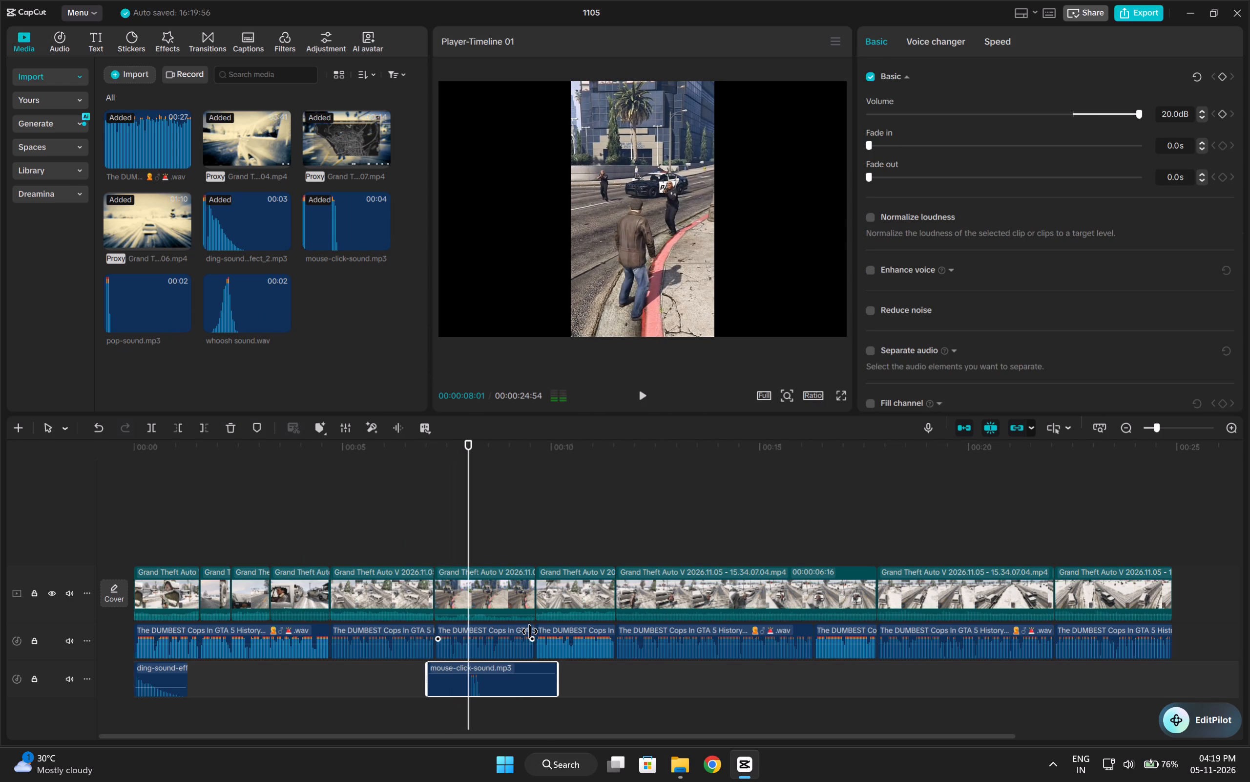
key(q)
Move the trimmed mouse-click effect back to about 00:00:07:00 and play the spot to check its timing.
click(423, 685)
key(space)
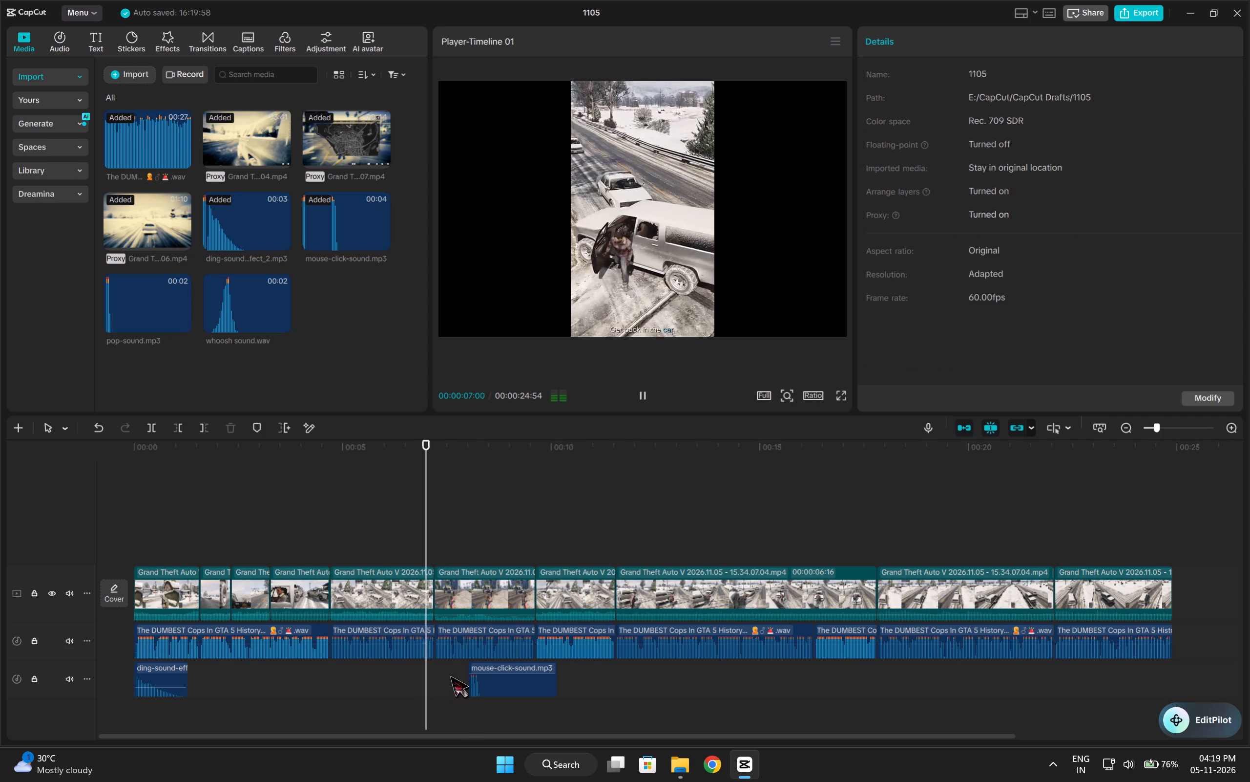
key(space)
key(Left)
key(Left)
key(Left)
key(Left)
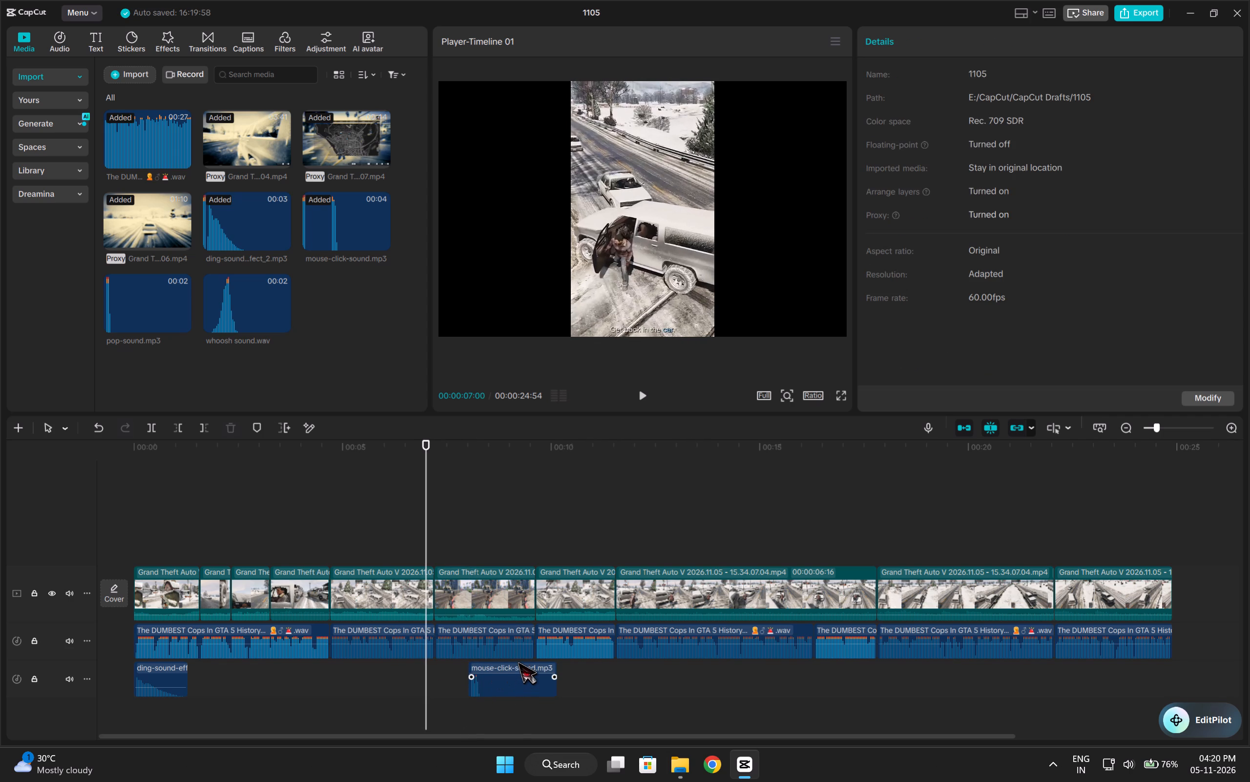
drag(518, 662, 492, 662)
drag(509, 666, 464, 673)
click(413, 701)
key(space)
key(space)
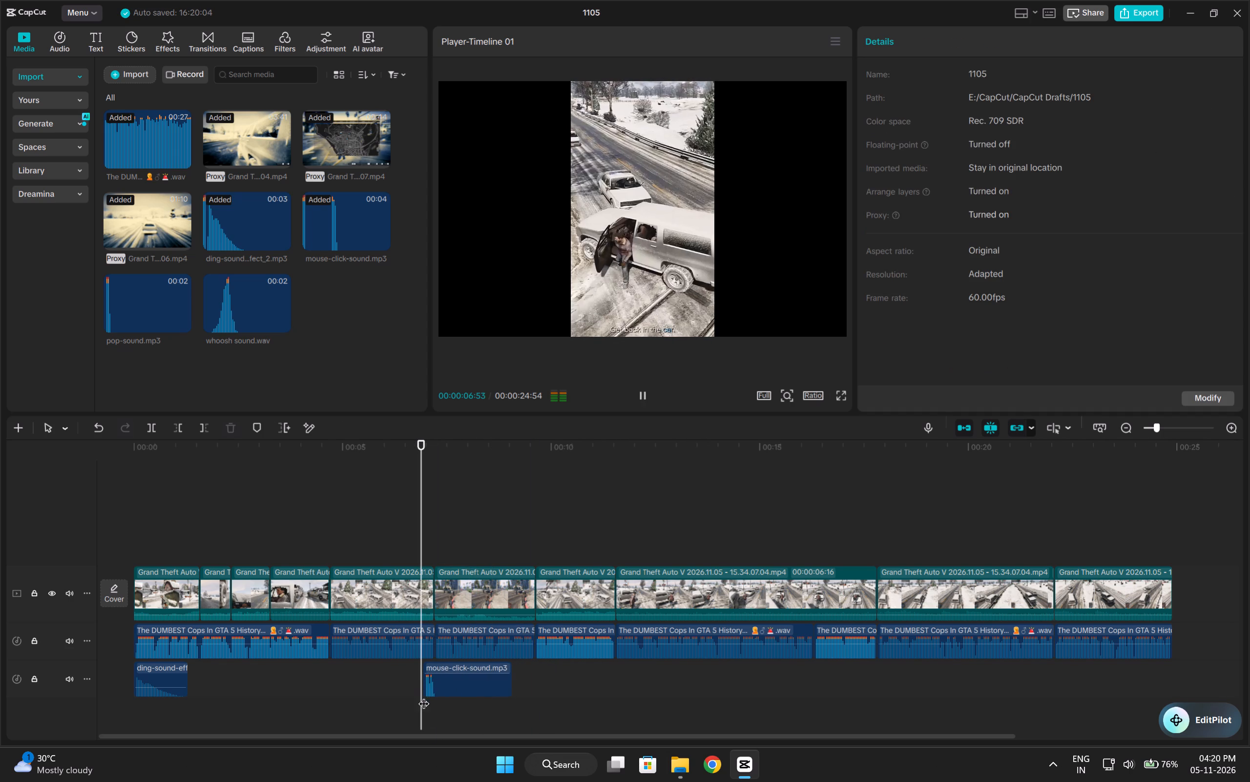
Nudge the mouse-click effect slightly later so it starts at about 00:00:07:04.
key(Right)
key(Right)
key(Right)
key(Right)
key(Right)
key(Right)
key(Right)
key(Right)
key(Right)
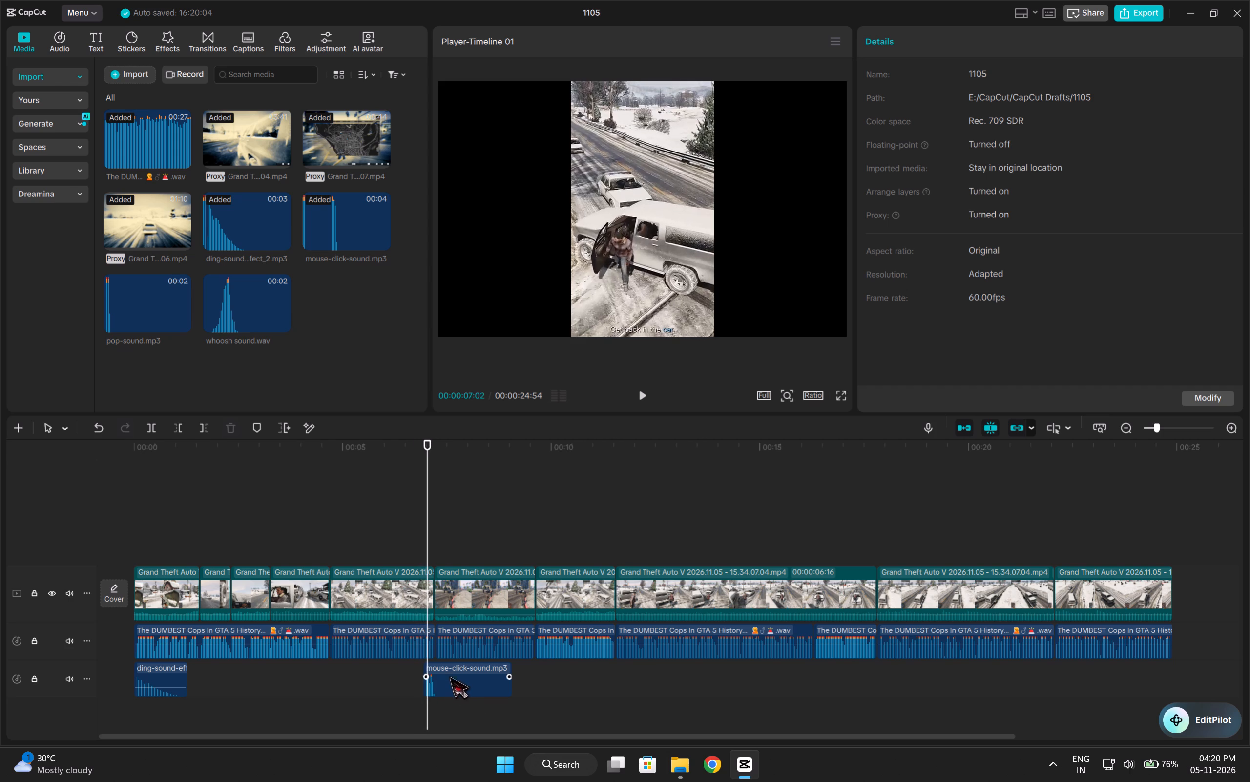
click(443, 664)
key(Right)
key(Right)
click(460, 670)
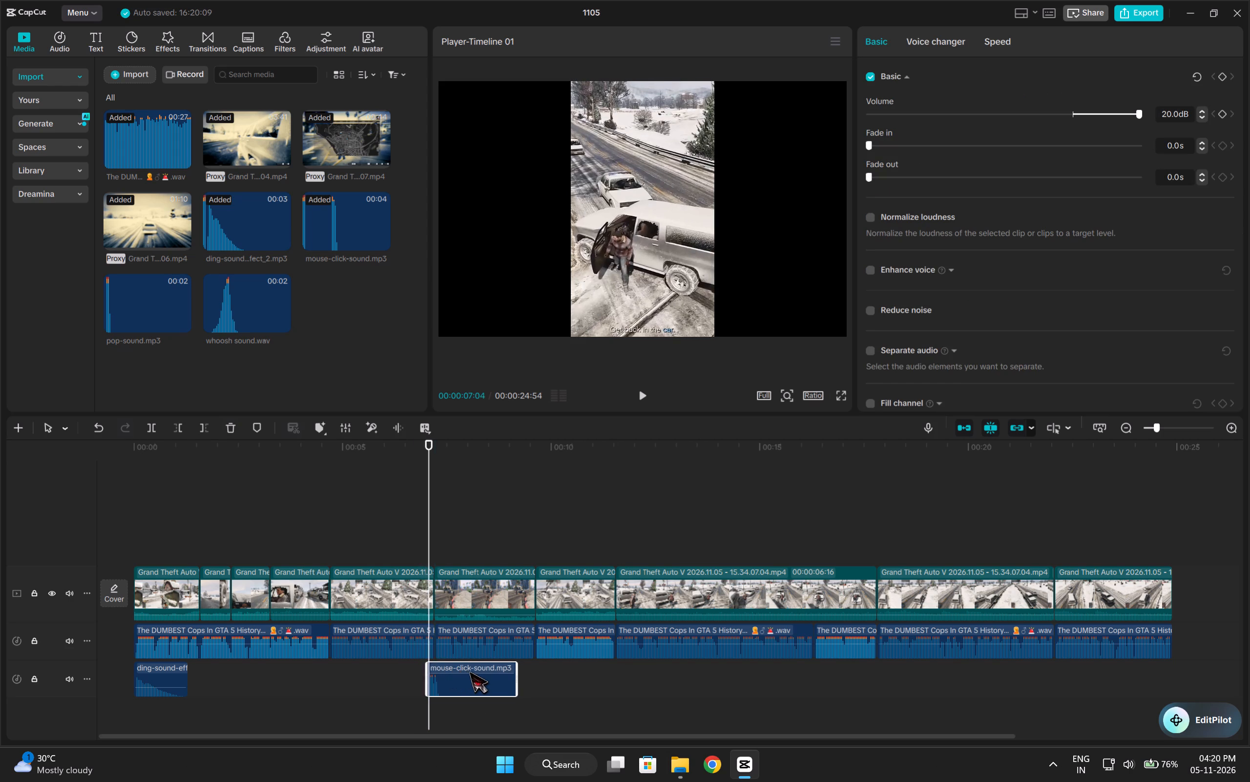
Play the mouse-click effect and trim its end to just before the 8-second mark.
key(space)
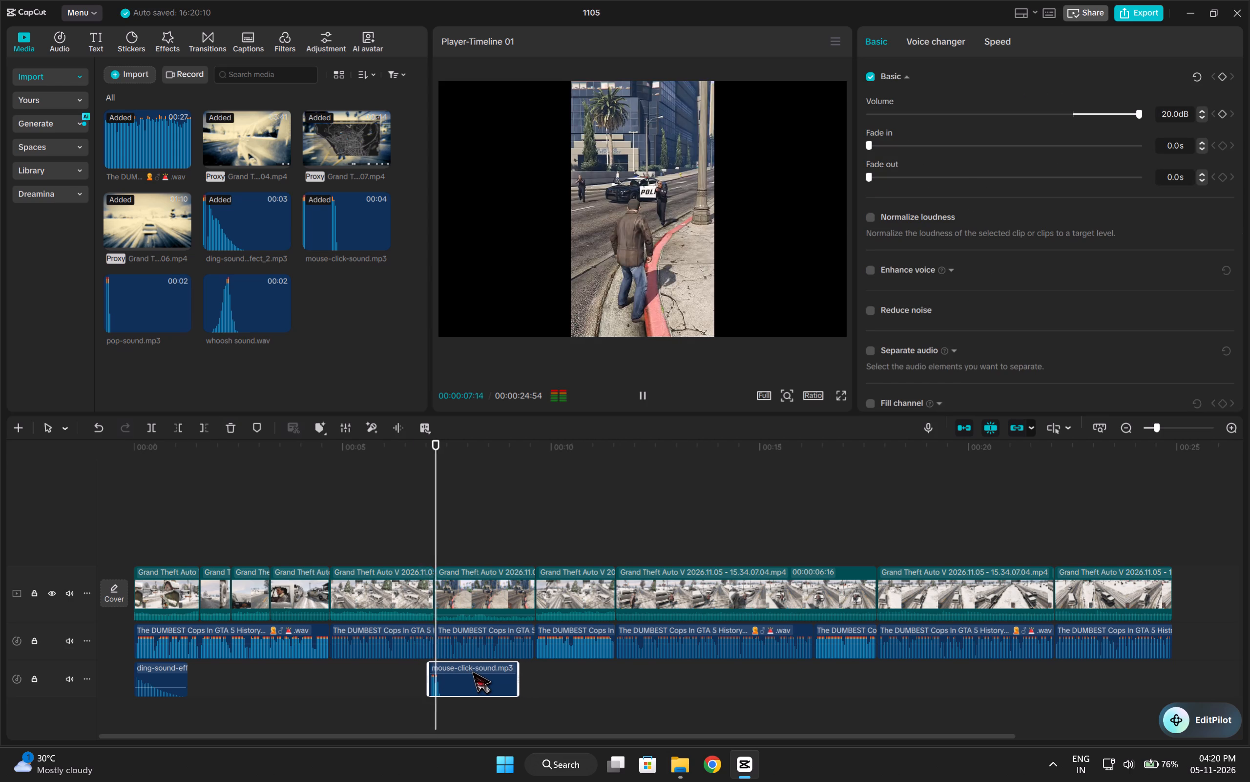
key(space)
drag(464, 717, 458, 720)
text(w)
Play around the cut from the city scene to the snowy chase and add whoosh sound.wav at 00:00:09:25.
key(space)
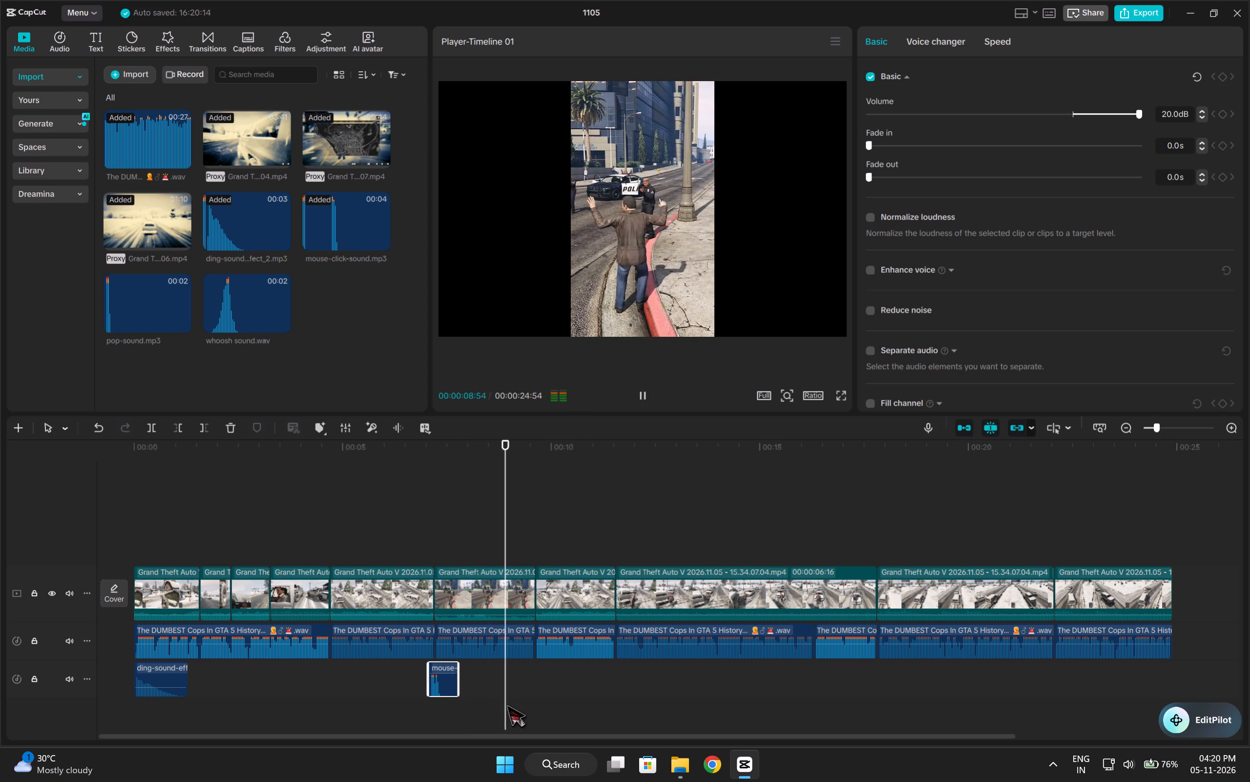
key(space)
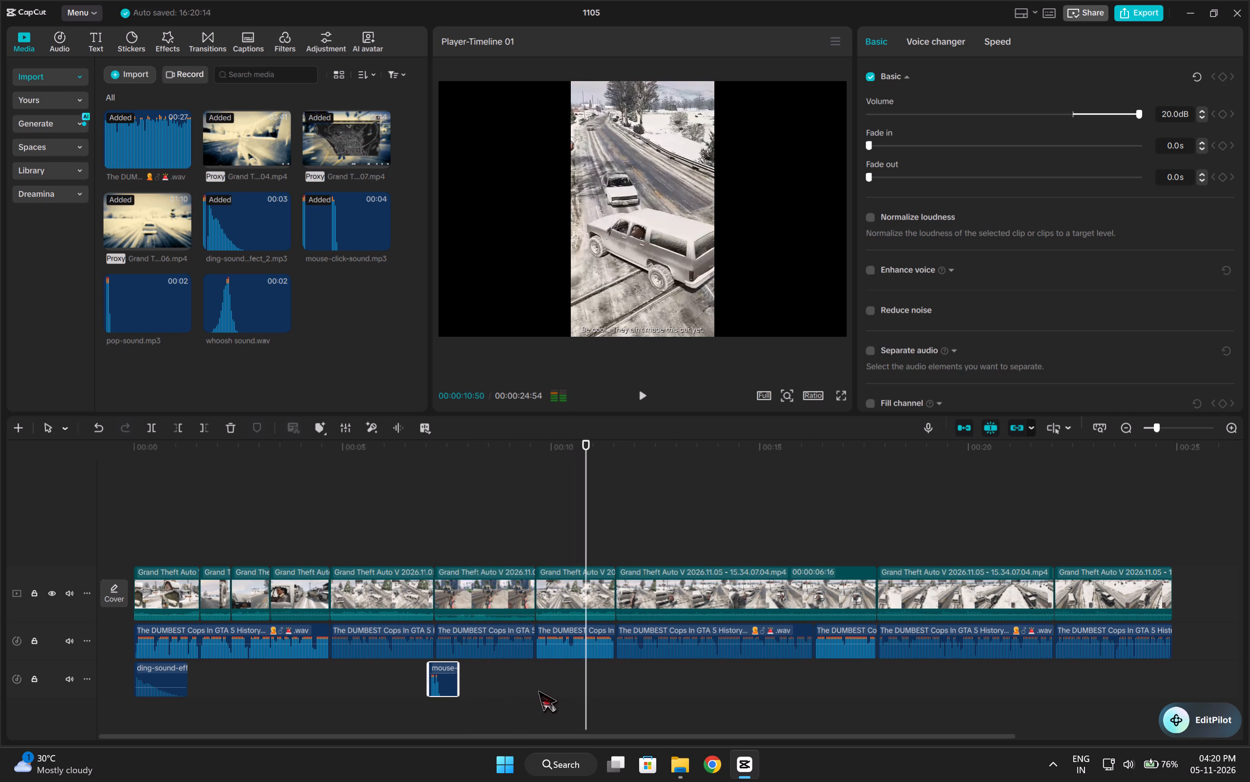
click(531, 694)
drag(531, 694, 523, 704)
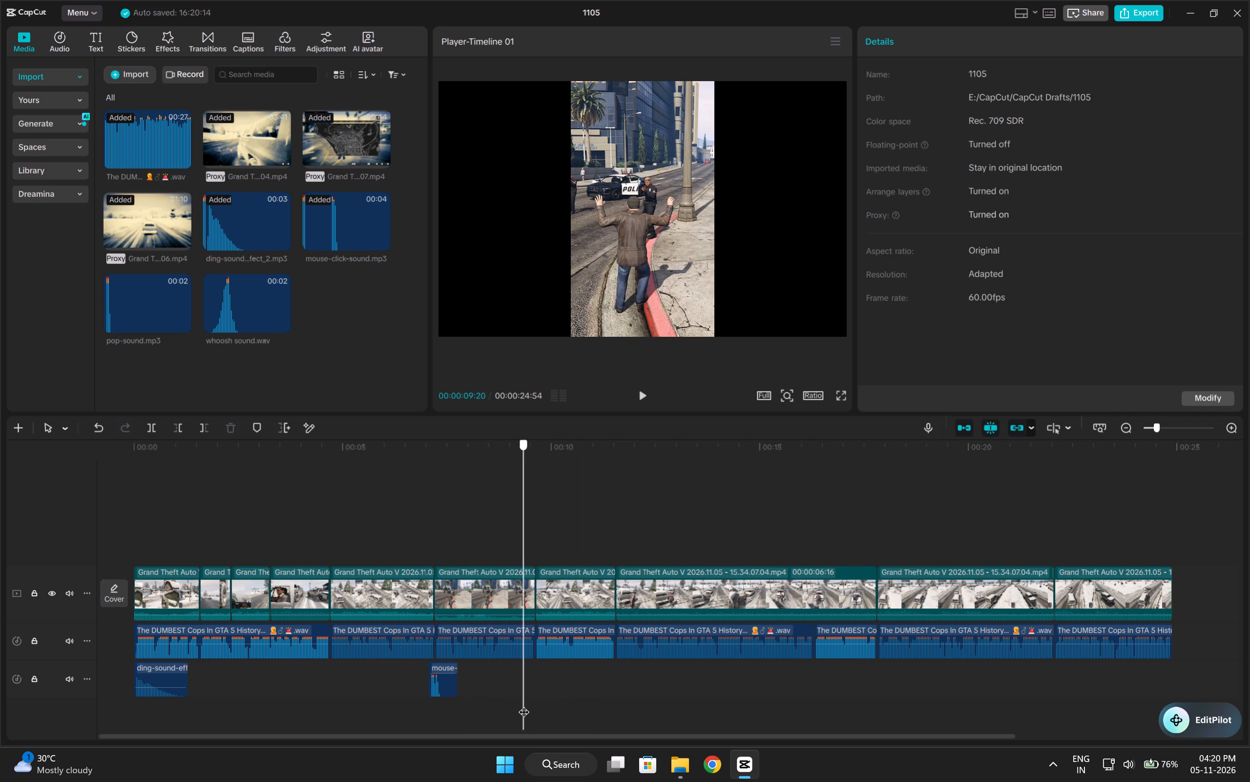
drag(523, 704, 519, 706)
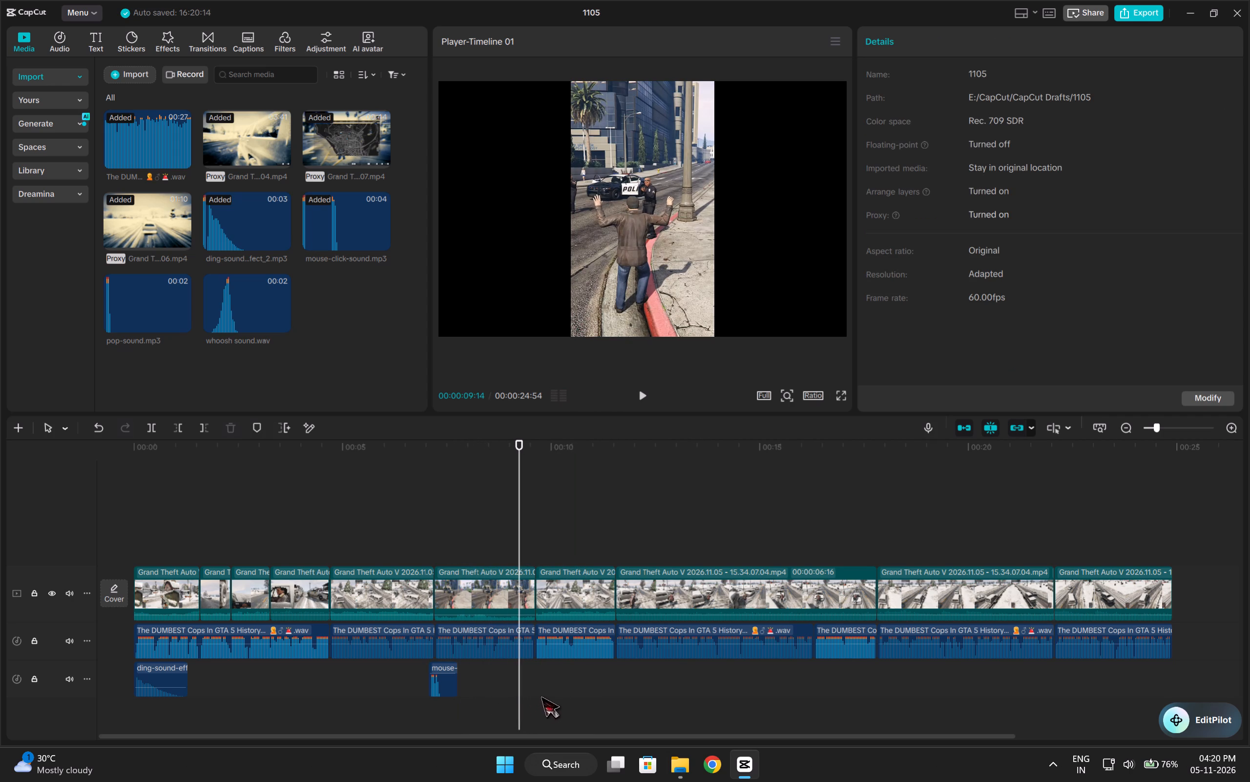
drag(520, 520, 526, 525)
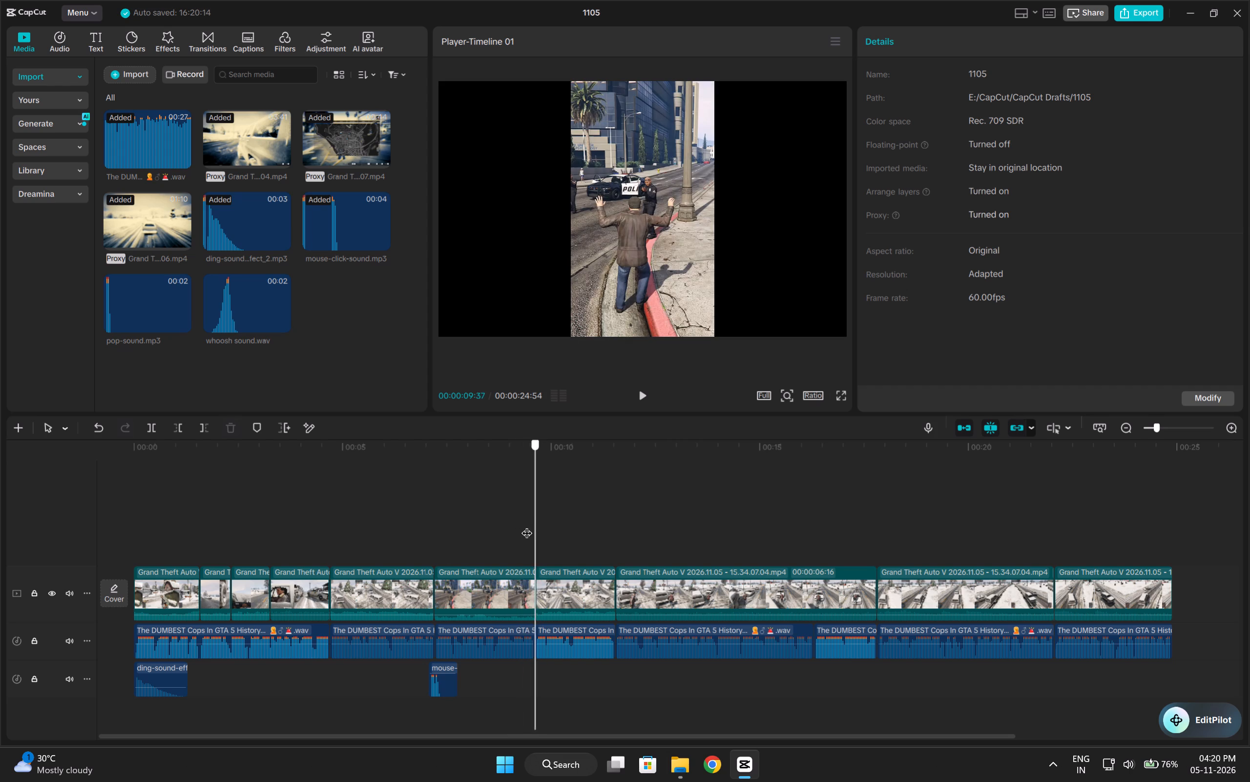
drag(526, 525, 516, 534)
key(space)
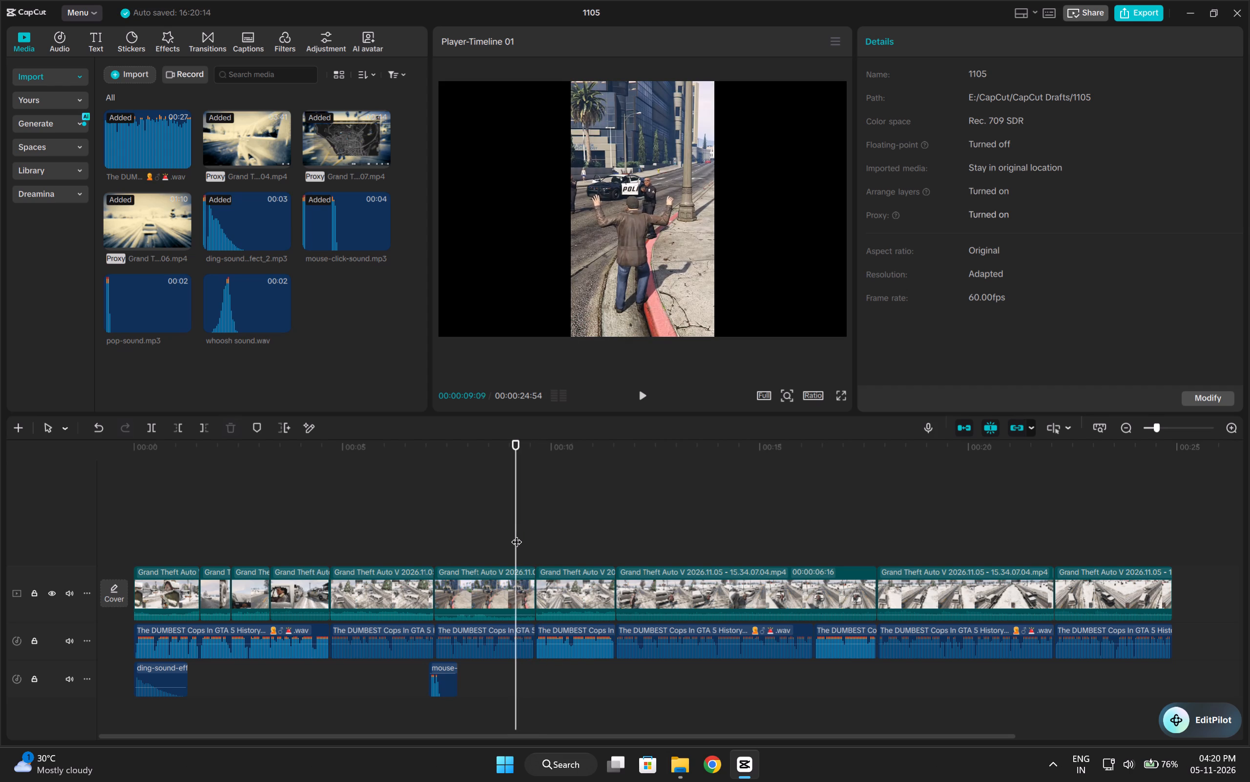
key(space)
drag(531, 524, 517, 533)
key(space)
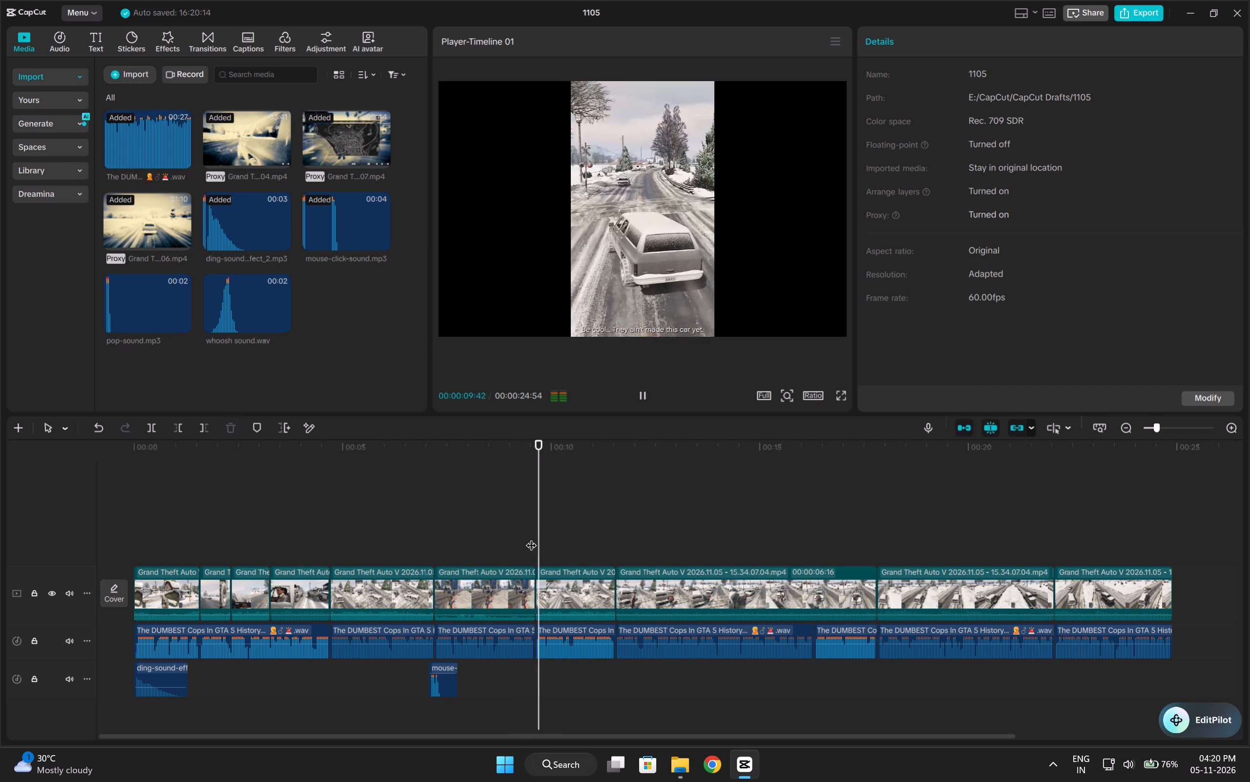
key(space)
click(527, 536)
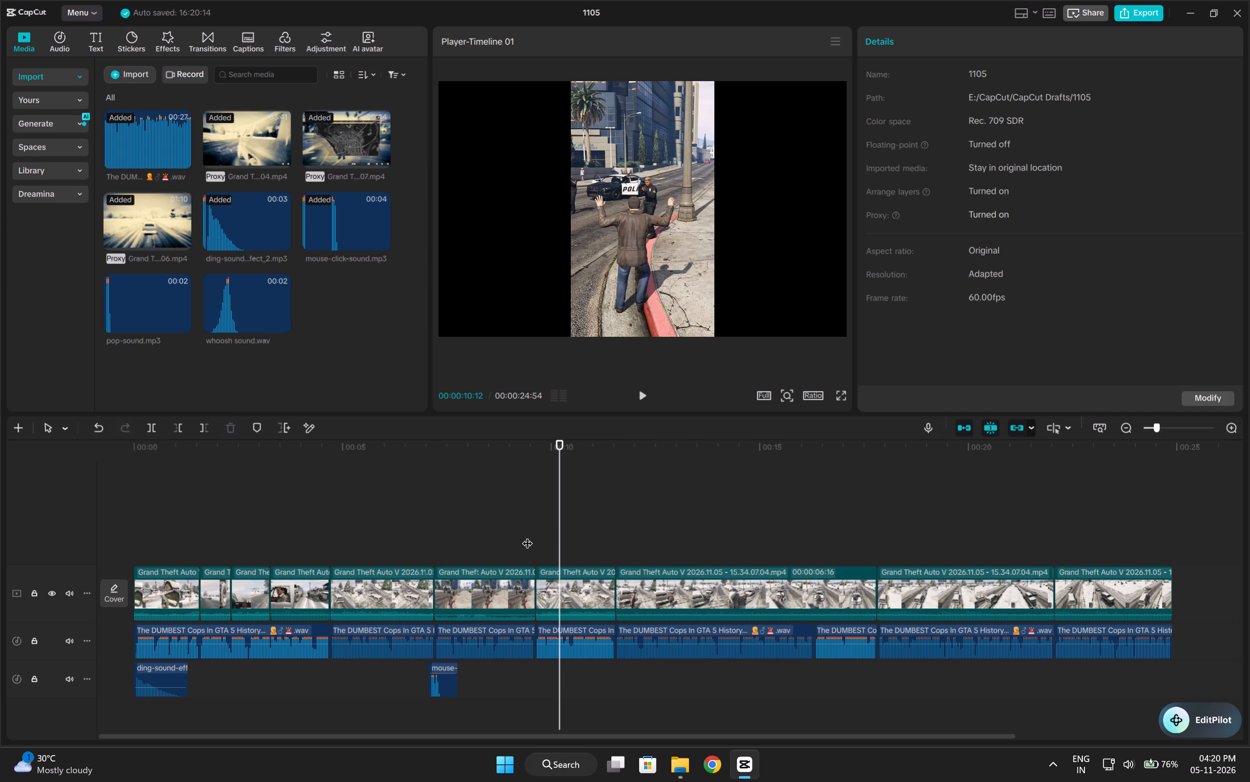
click(278, 317)
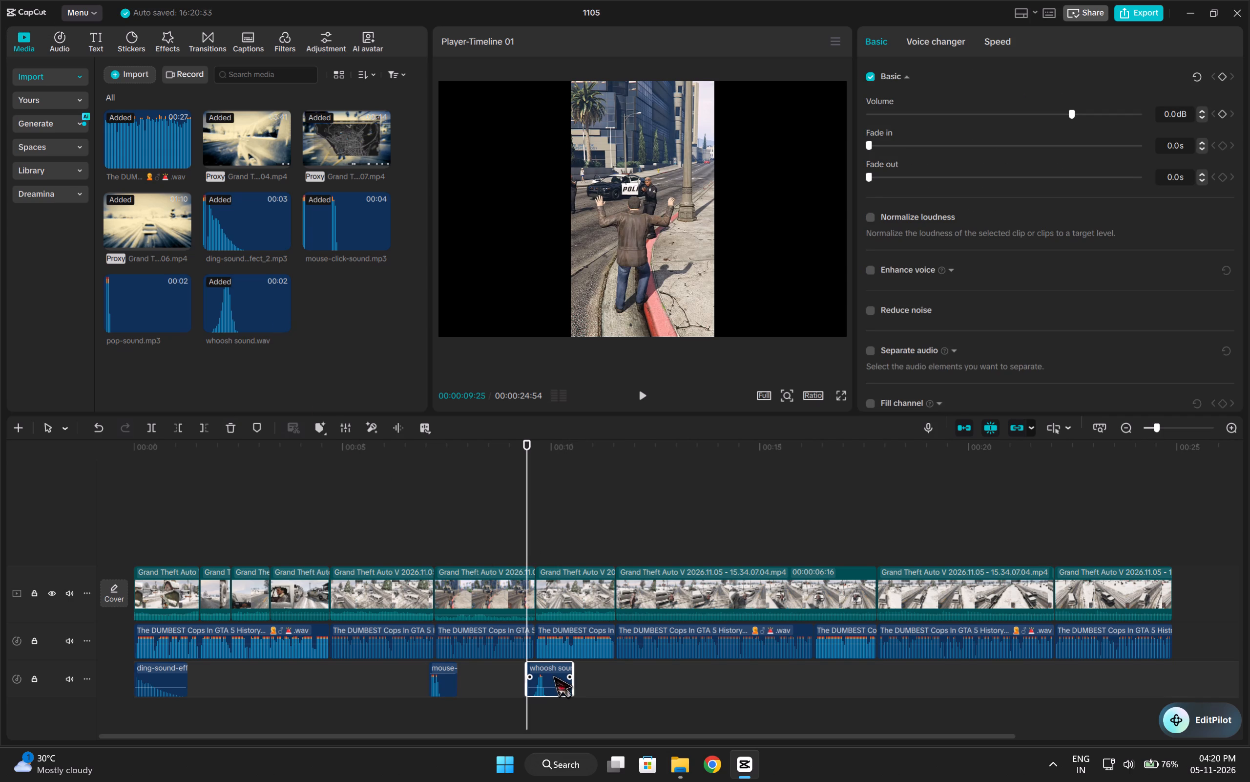
Raise the whoosh effect's volume to 20 dB, play it over the cut and return to 00:00:09:25.
drag(554, 688, 546, 652)
key(space)
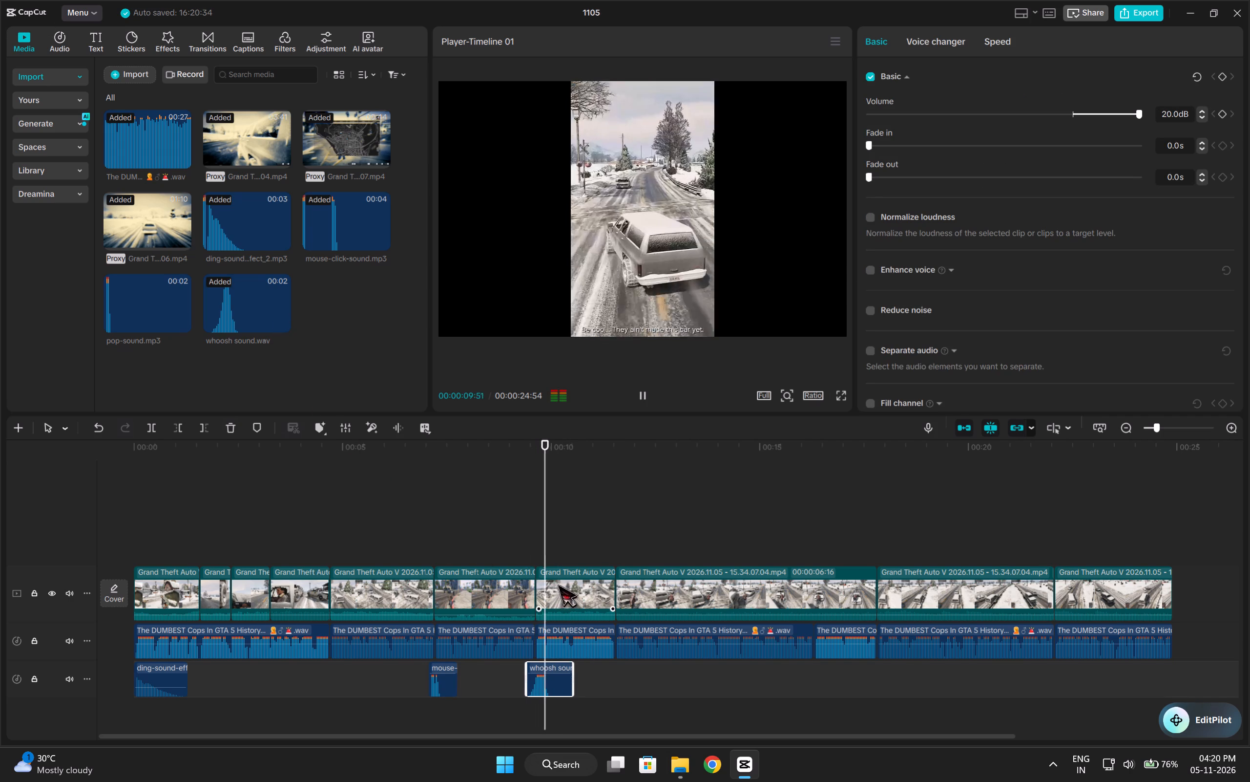
key(space)
click(525, 537)
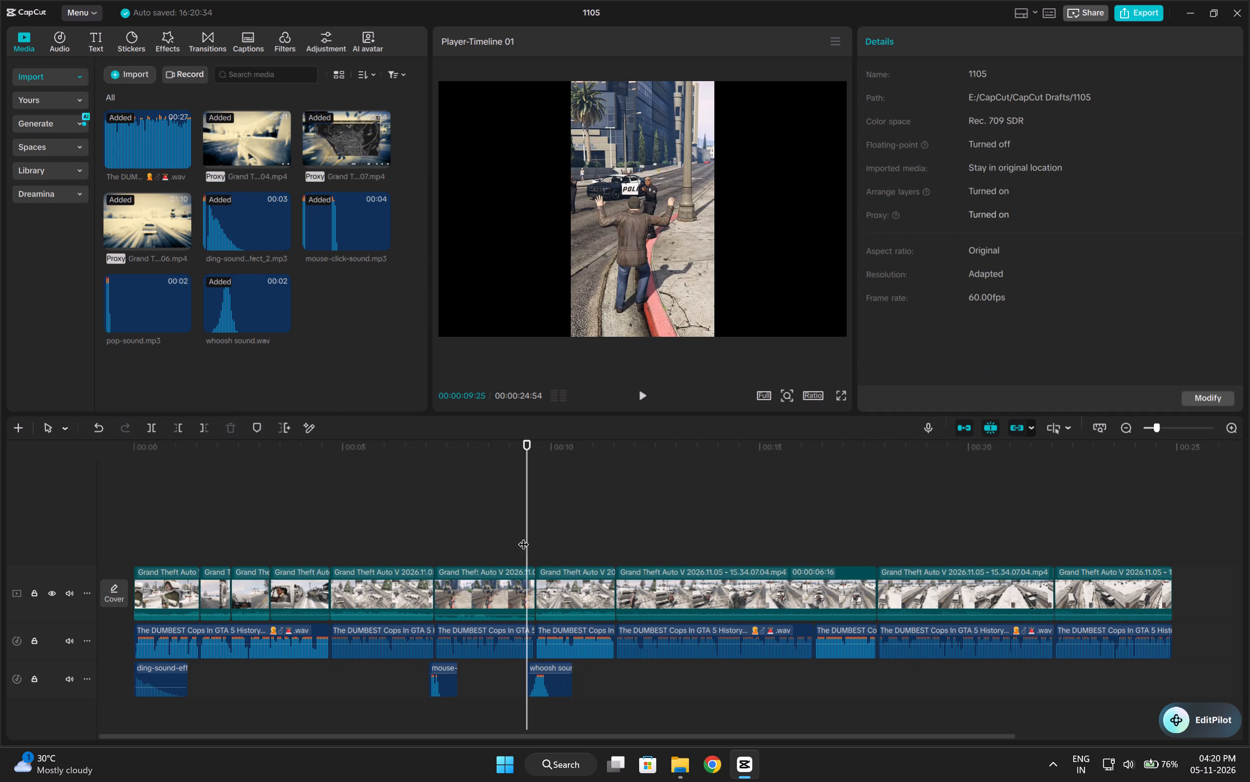
Shift the whoosh effect slightly earlier to start at about 00:00:09:22 and play it over the cut.
key(Left)
key(Left)
key(Left)
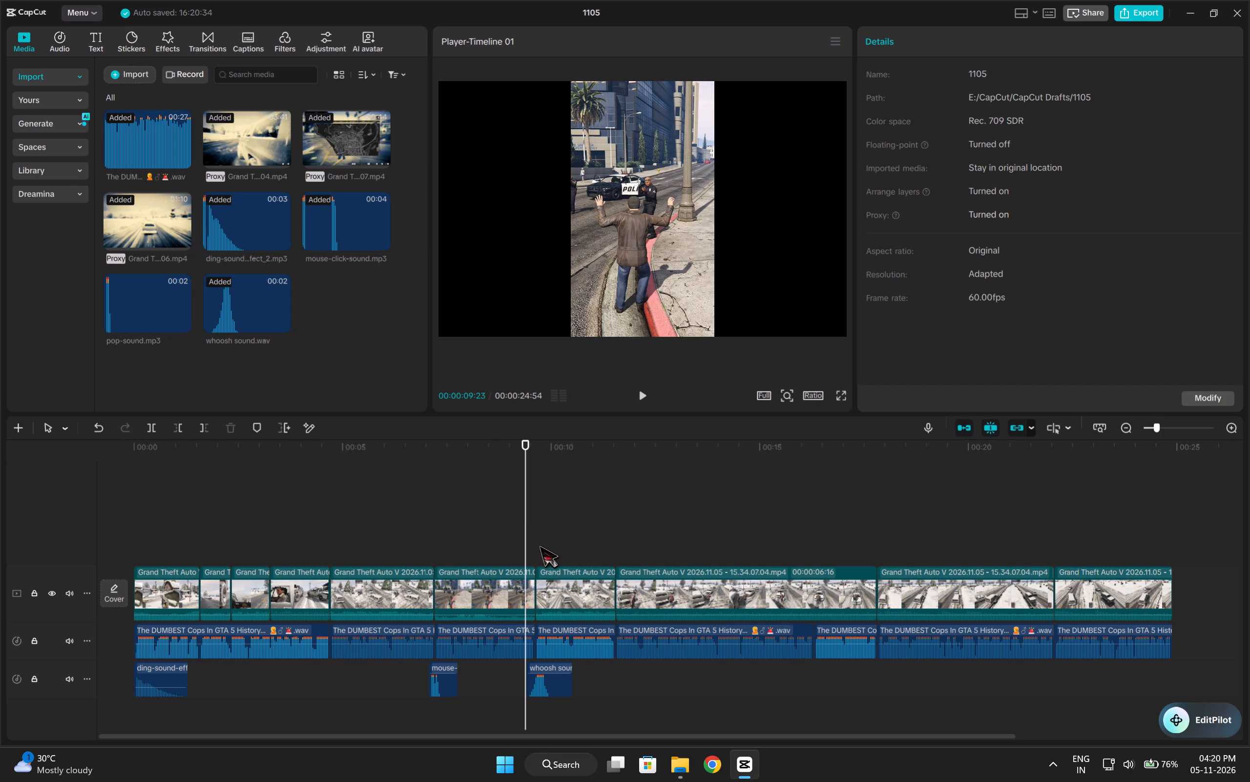
drag(551, 666, 551, 666)
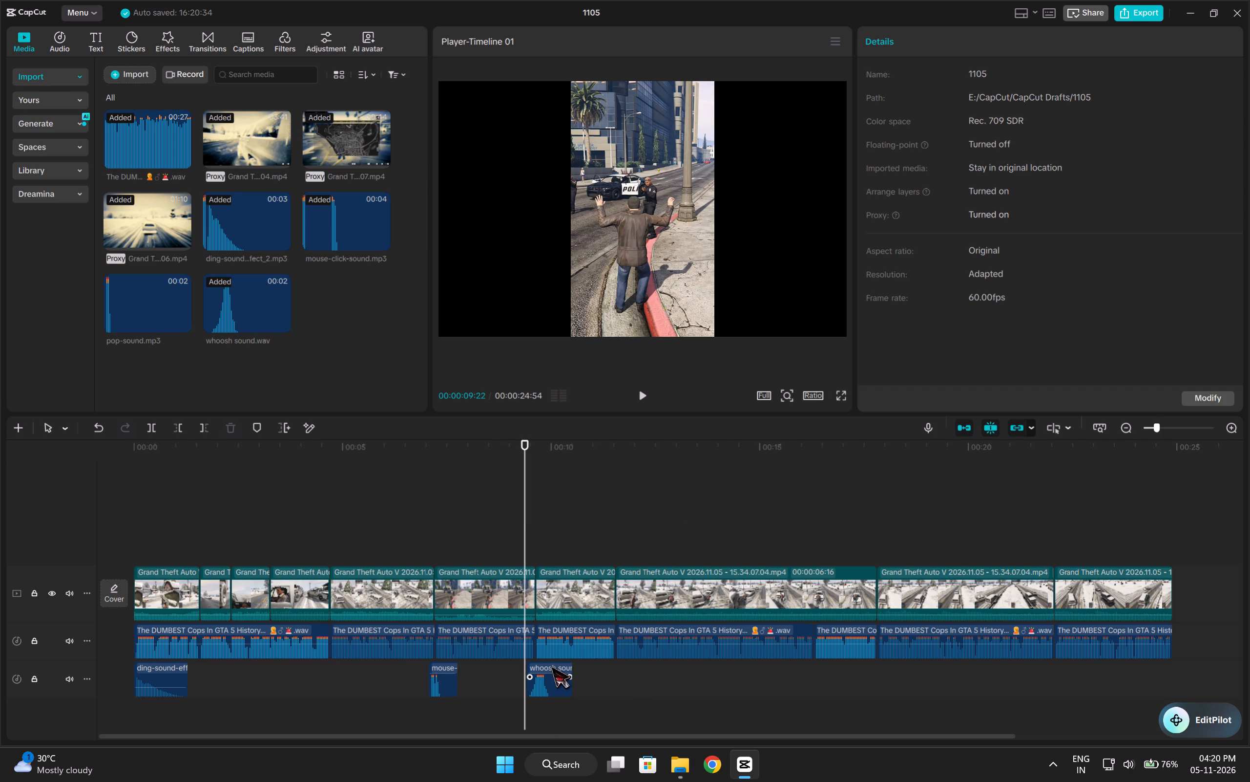
drag(551, 666, 546, 666)
key(space)
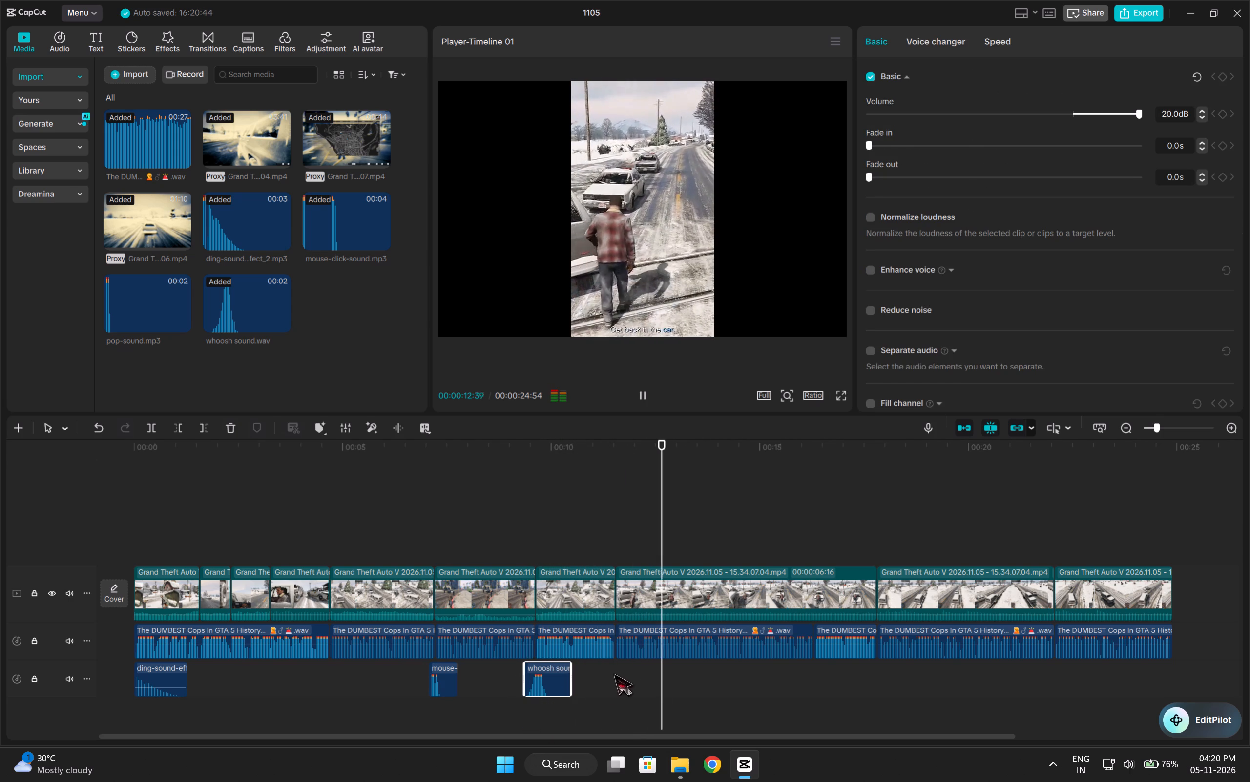
key(space)
Copy the whoosh effect to just before 00:00:11:16, where the character-on-foot clip begins, and play on from there.
click(605, 683)
click(605, 686)
click(546, 695)
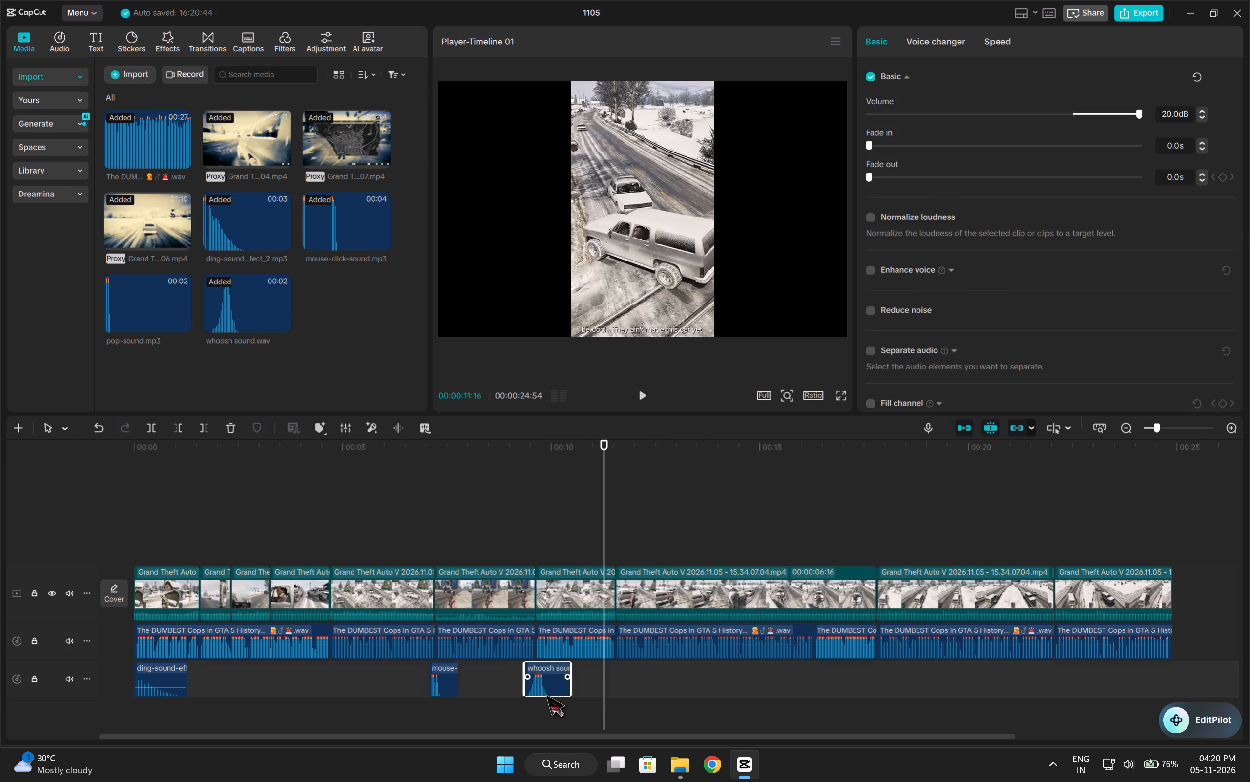
key(Left)
key(Left)
key(ctrl+c)
key(ctrl+v)
key(space)
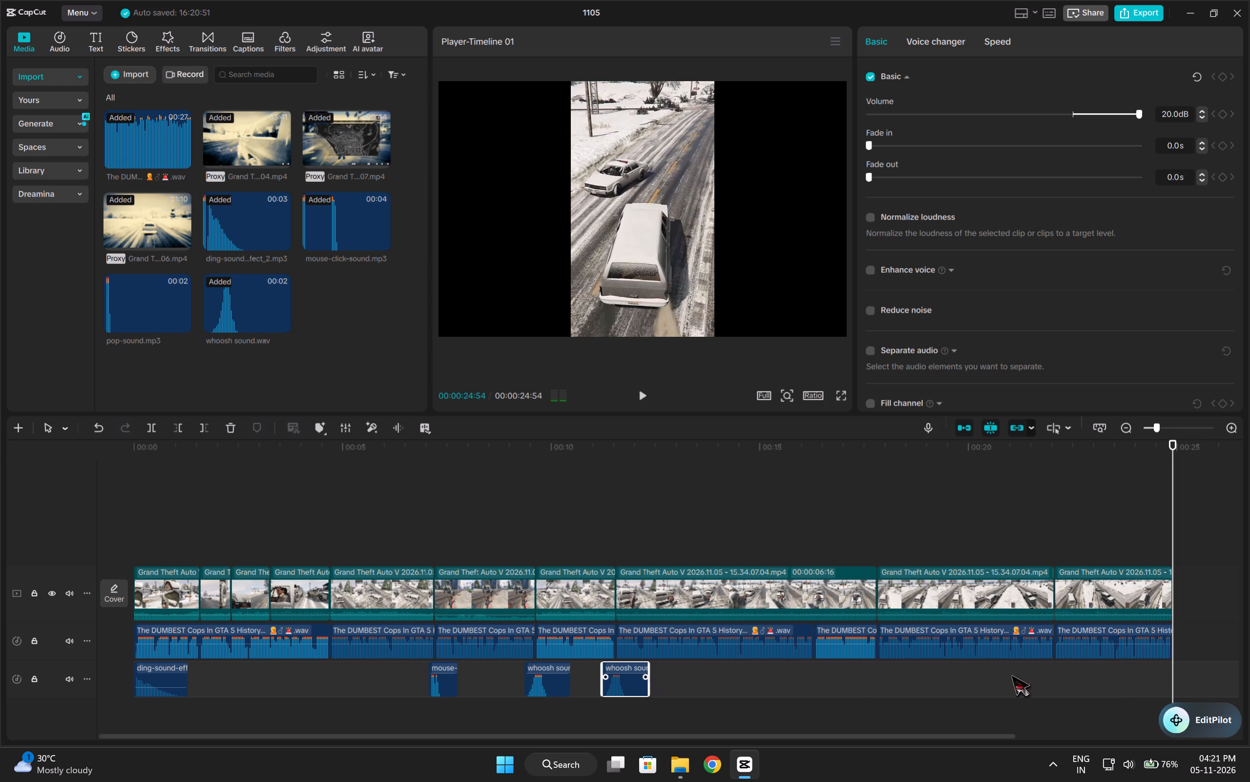
Find the cut after the character climbs on the car and place another copy of the whoosh effect just after 00:00:17:33.
click(877, 712)
click(816, 715)
key(space)
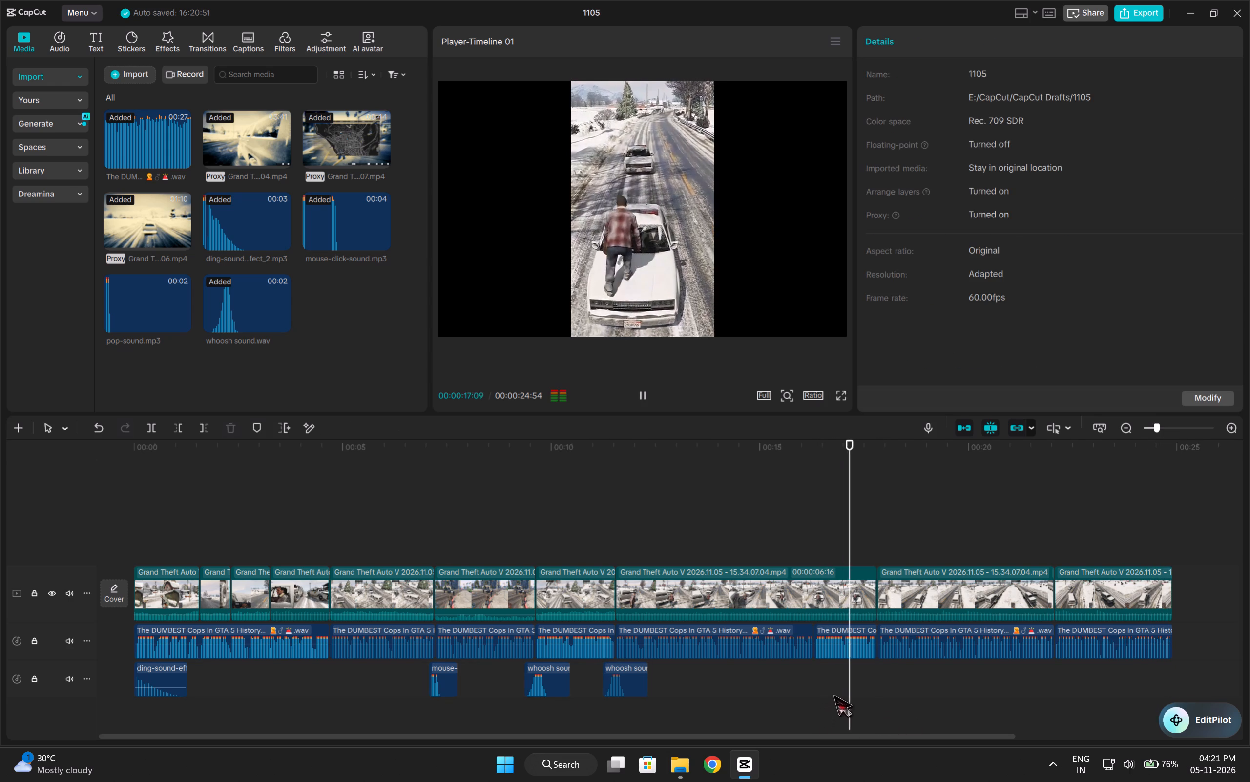
key(space)
click(855, 685)
key(space)
key(space)
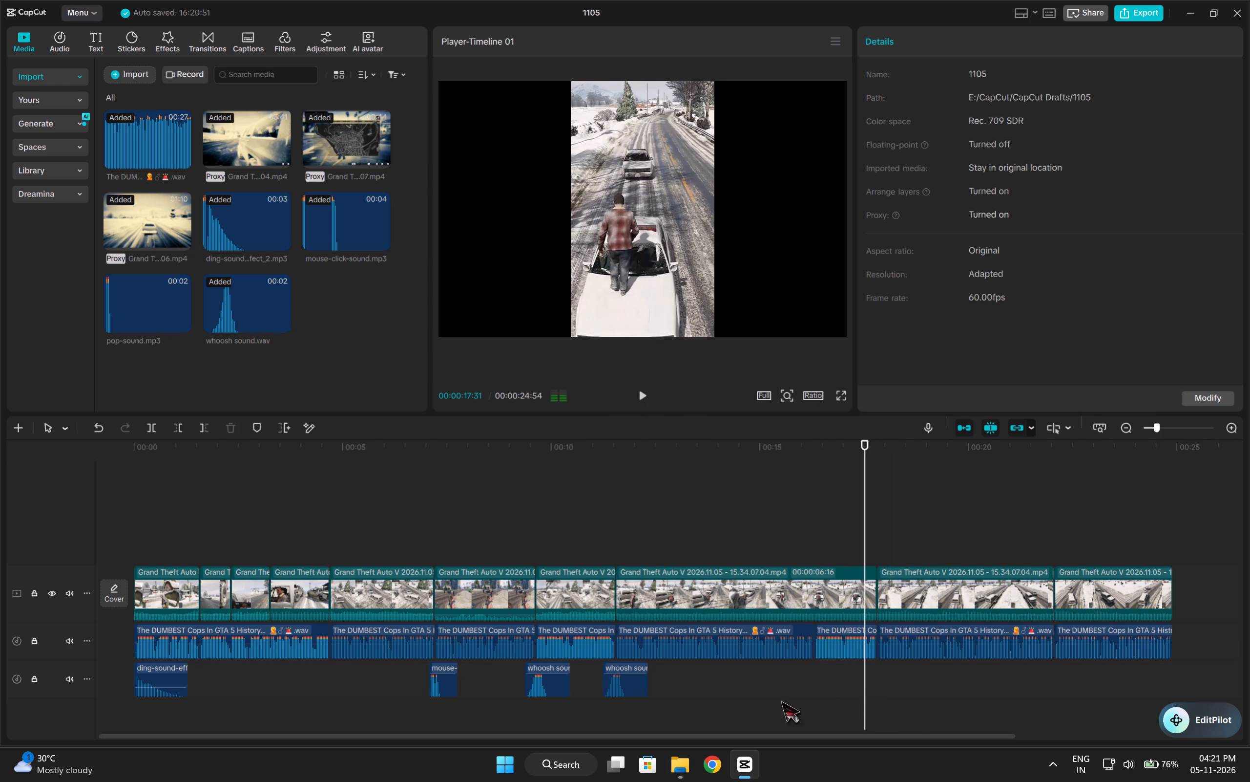
click(627, 688)
key(Right)
key(Right)
key(Right)
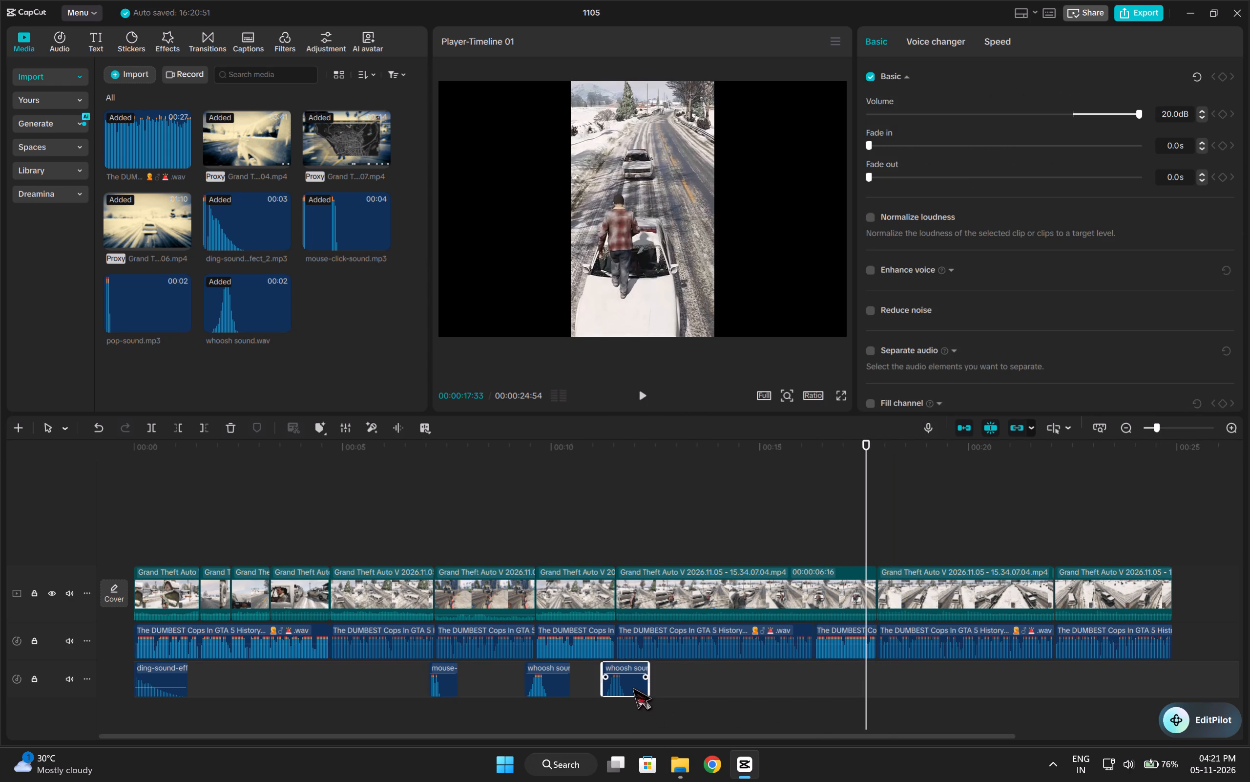
key(Right)
key(ctrl+c)
key(ctrl+v)
key(space)
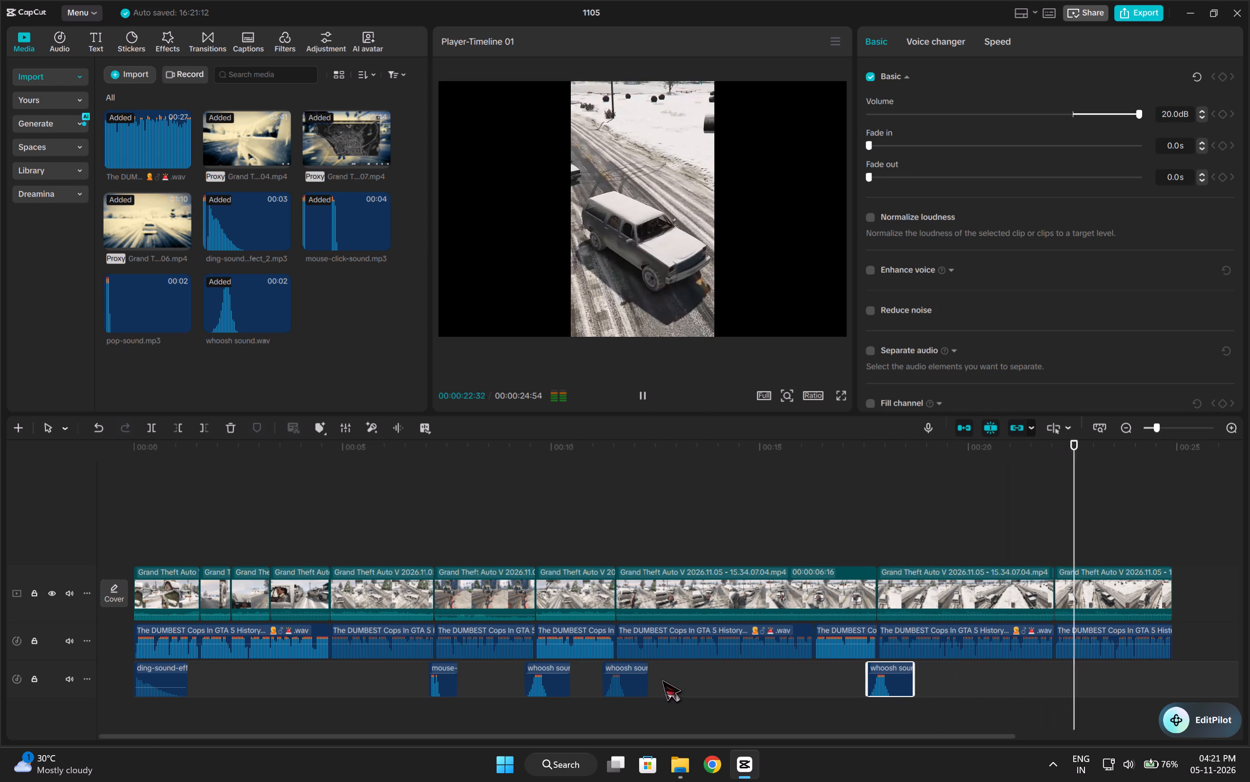
key(space)
Replay the effects from about 7 seconds, and duplicate the 00:00:06:16 on-foot clip onto a new track above, starting at 00:00:11:33.
click(692, 699)
drag(692, 699, 392, 710)
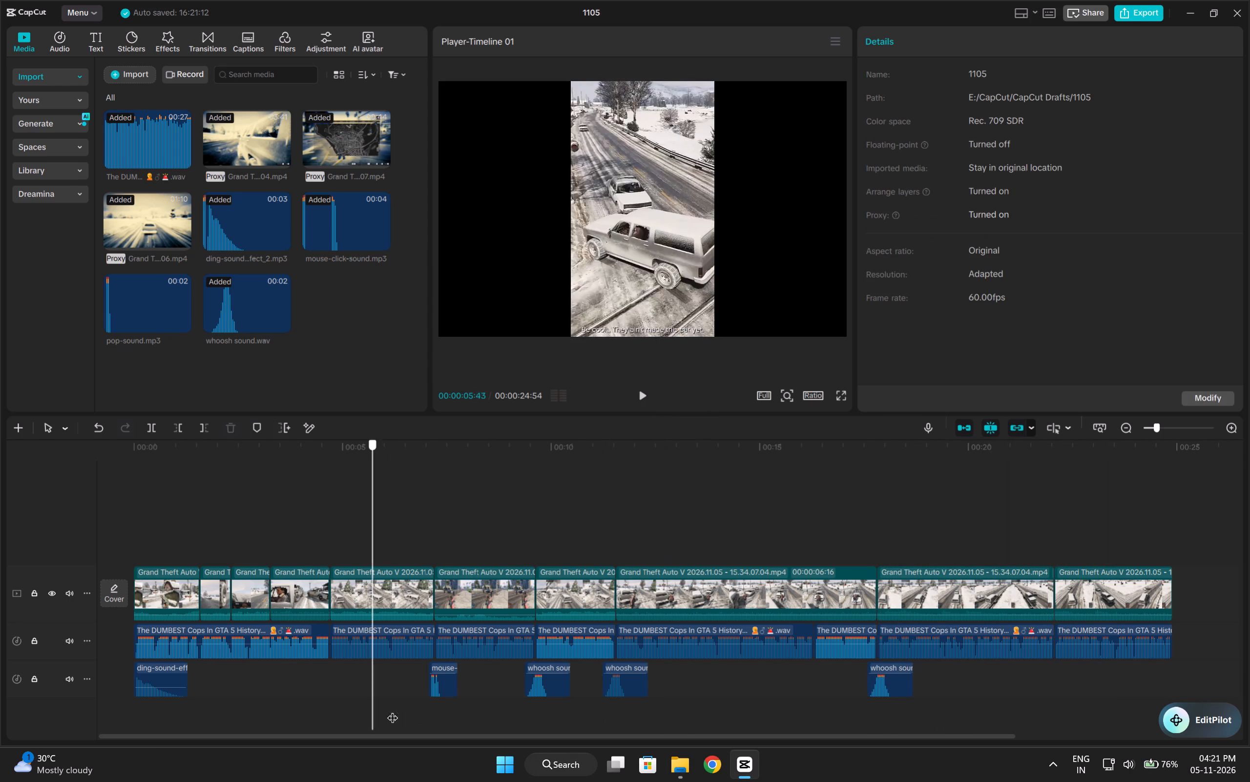
drag(392, 710, 426, 705)
key(space)
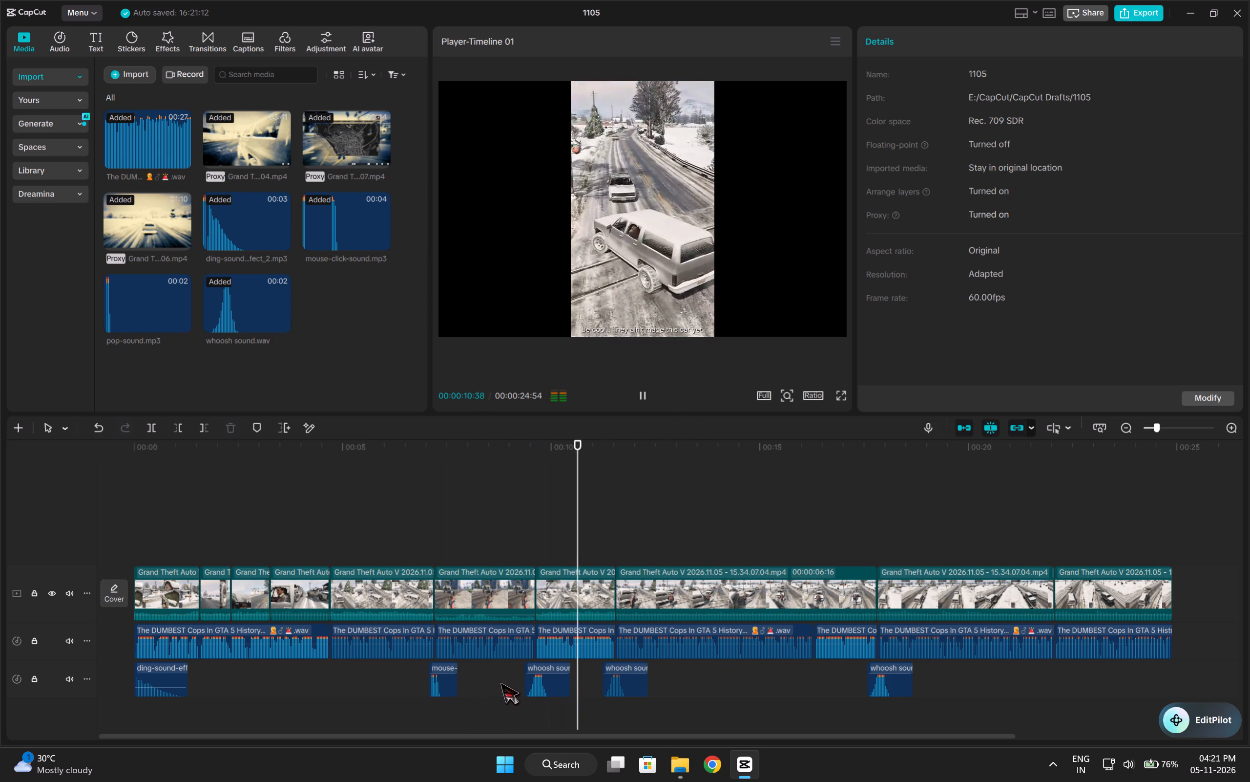
key(space)
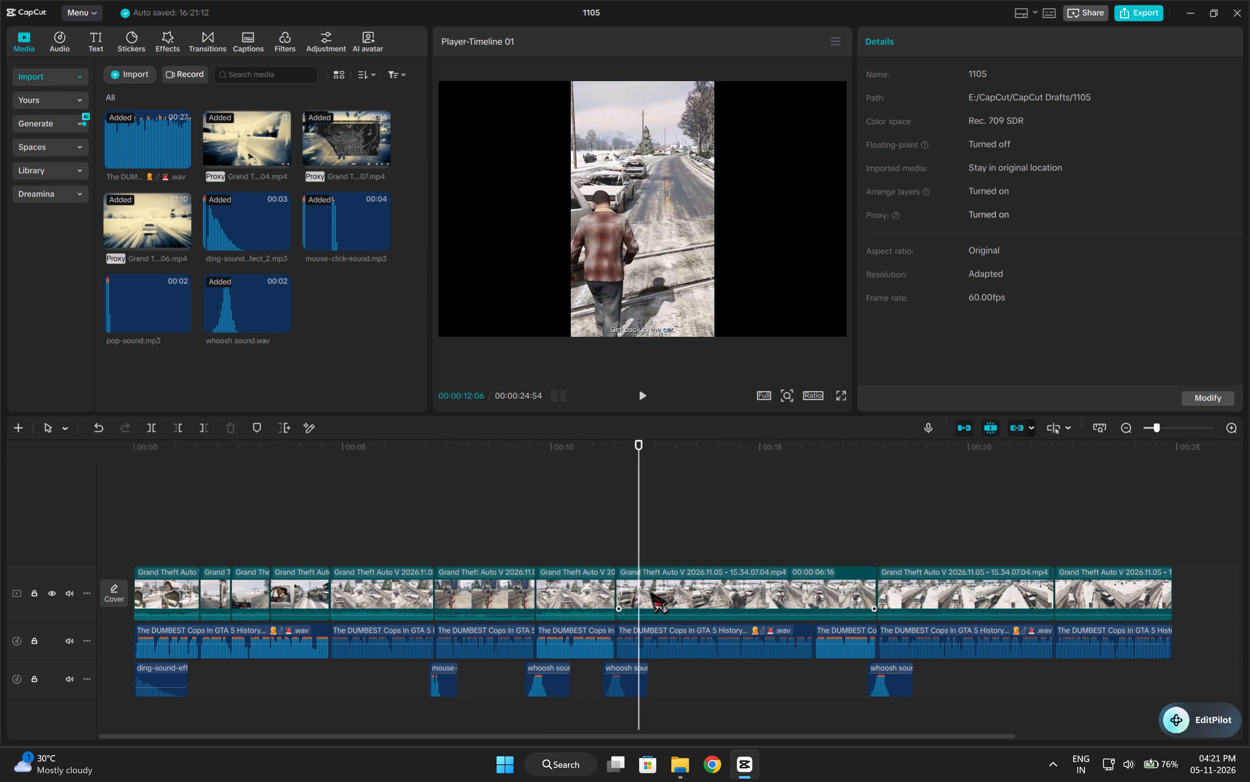
click(649, 591)
key(ctrl+c)
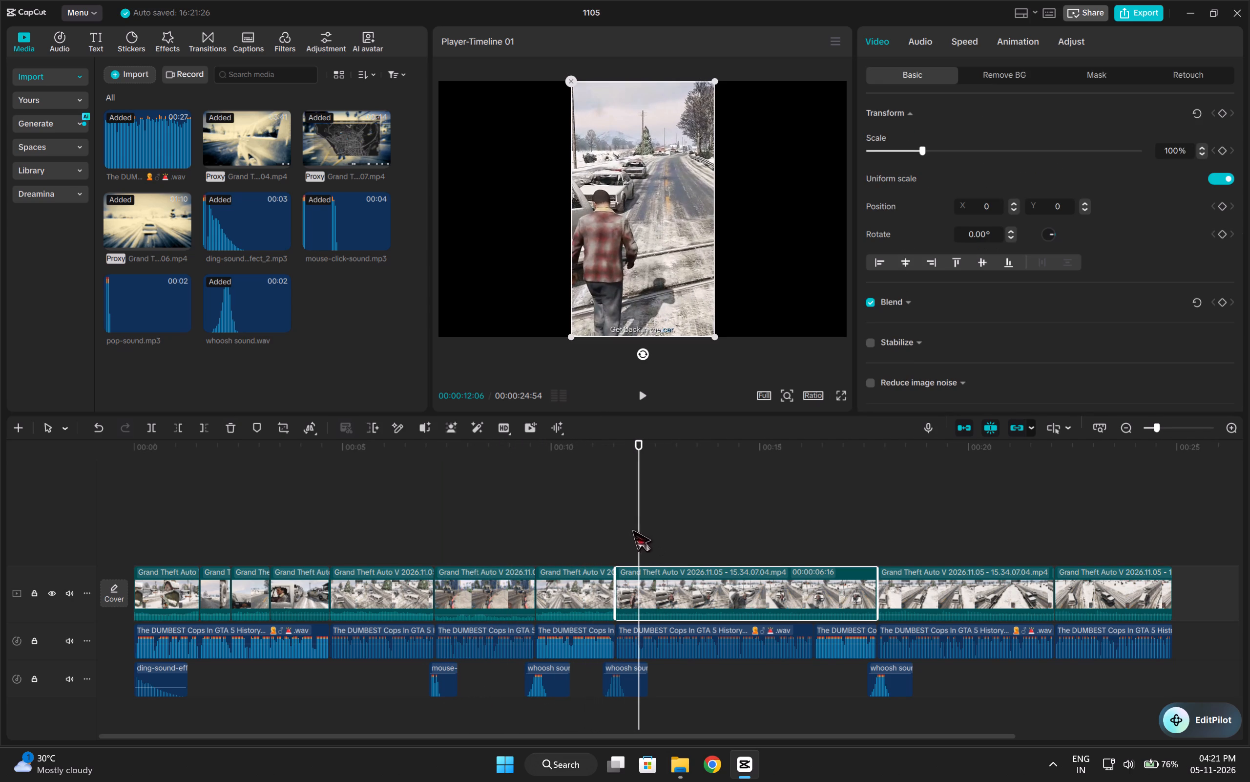
drag(636, 527, 619, 536)
key(ctrl+v)
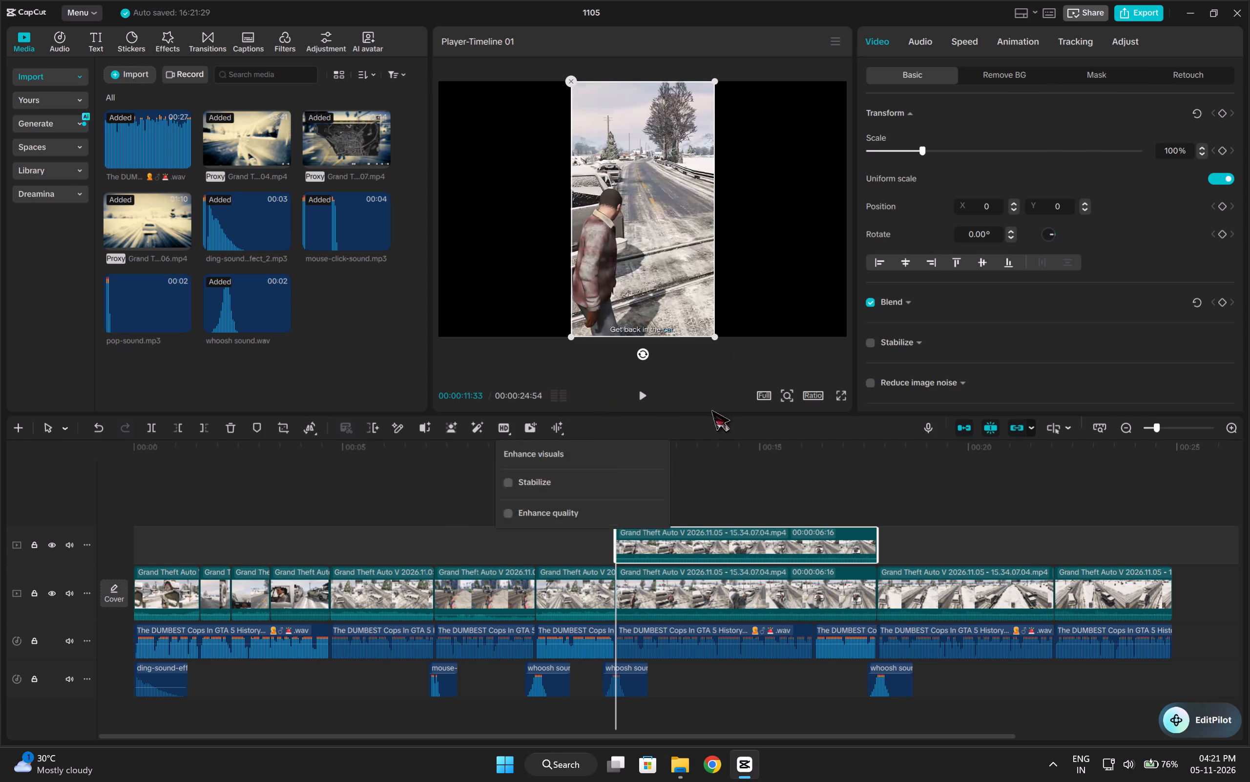
Crop the duplicated clip to the upper-right corner of the footage that holds the wanted-level stars.
click(283, 430)
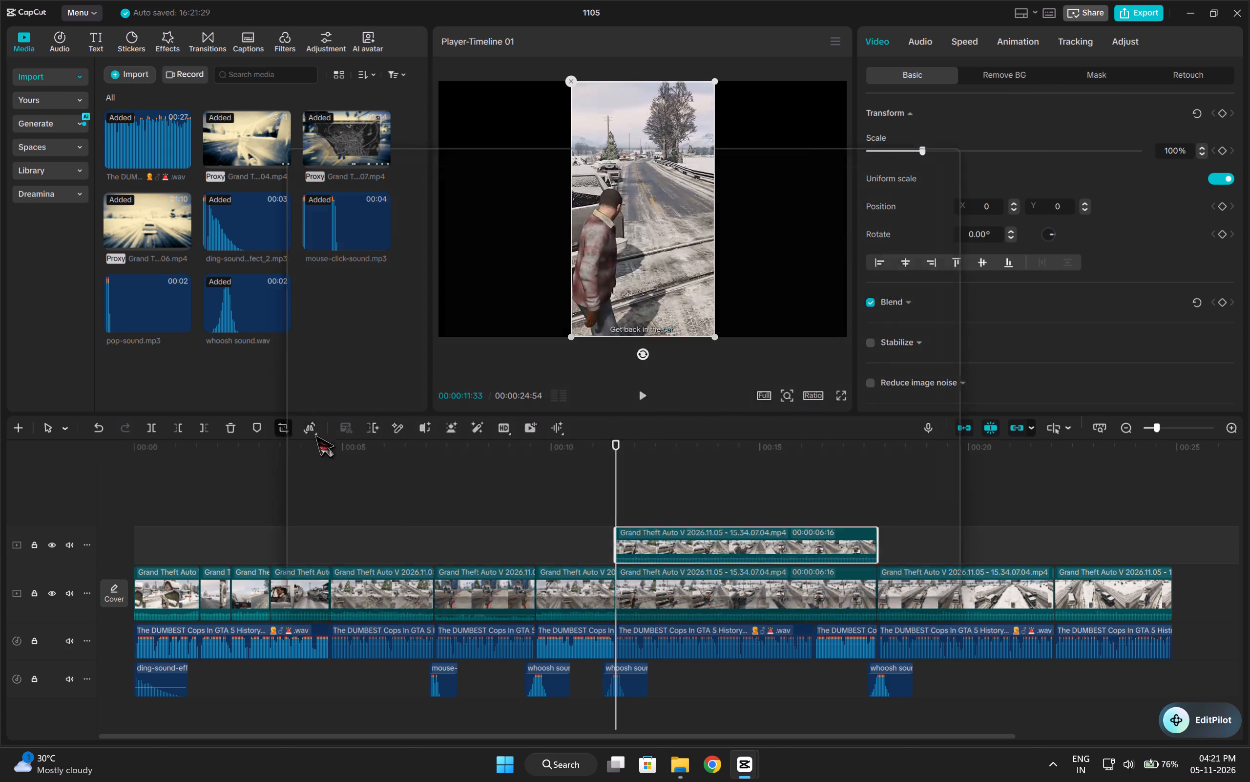
click(885, 602)
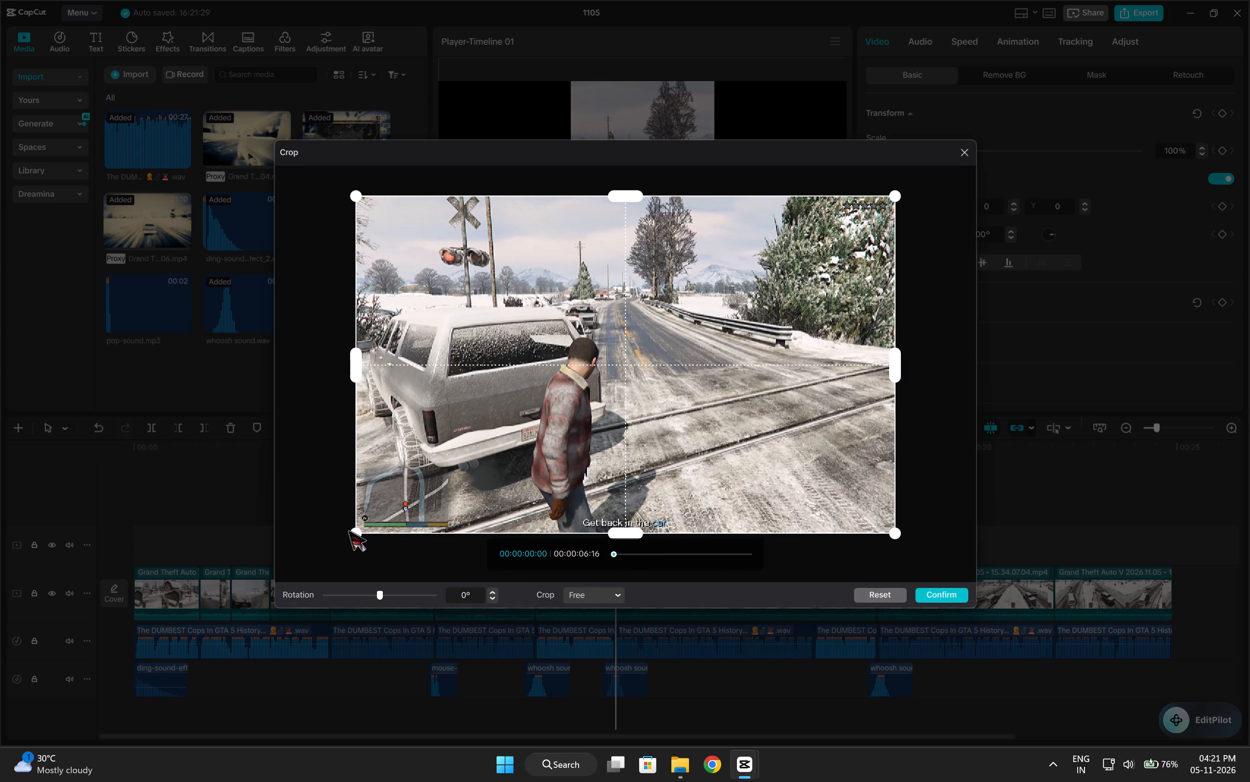
drag(347, 532, 568, 351)
drag(351, 533, 786, 282)
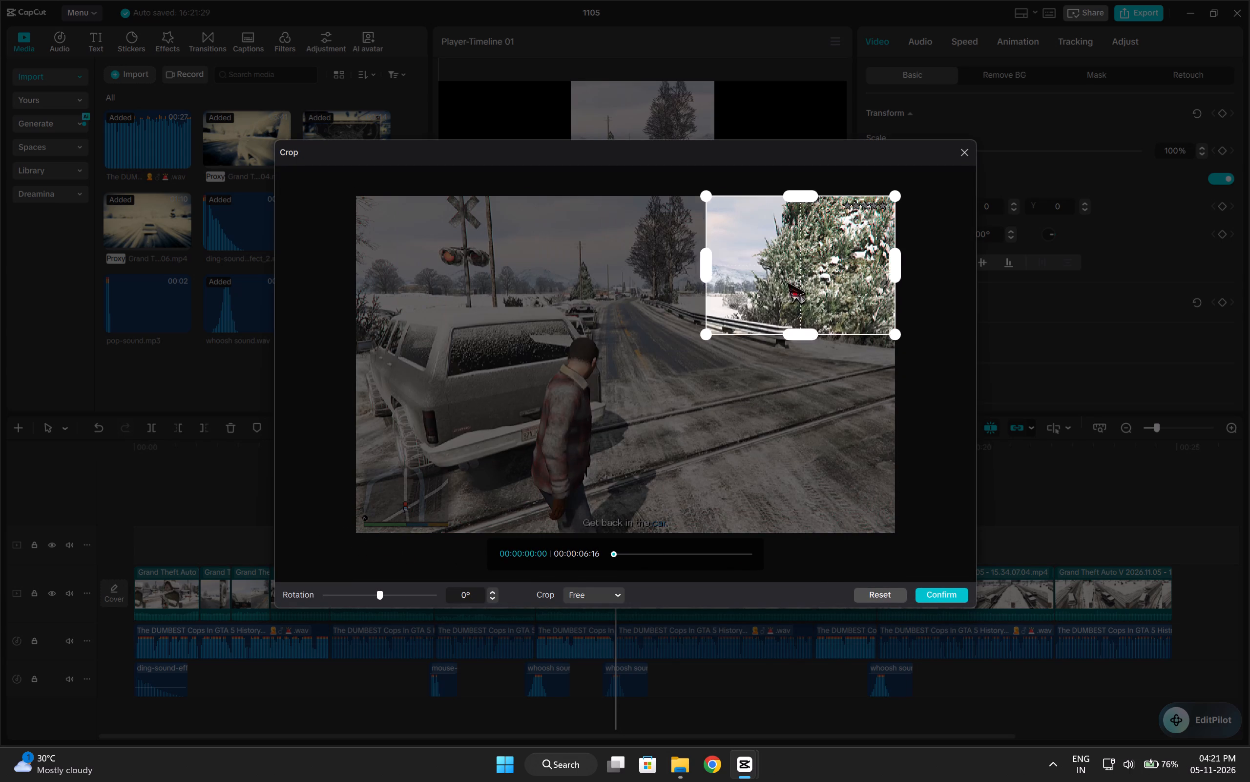
drag(786, 282, 916, 220)
click(939, 603)
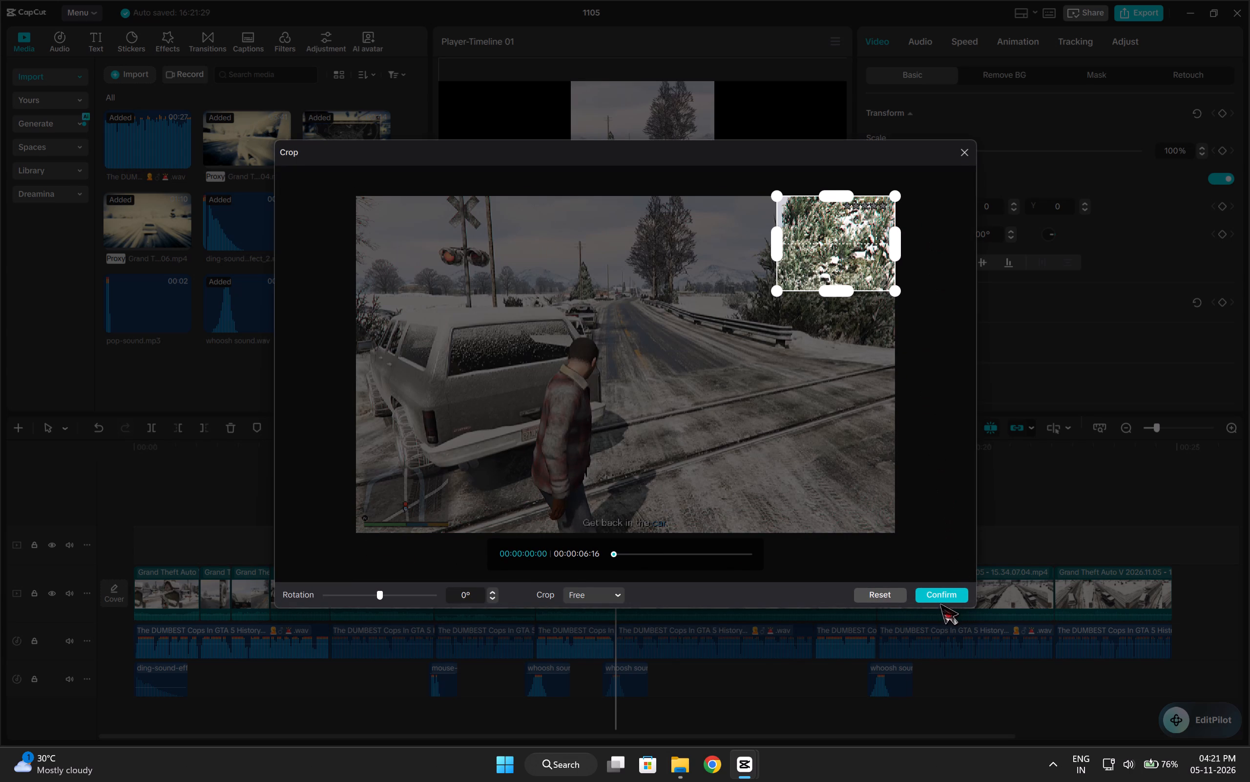
click(939, 600)
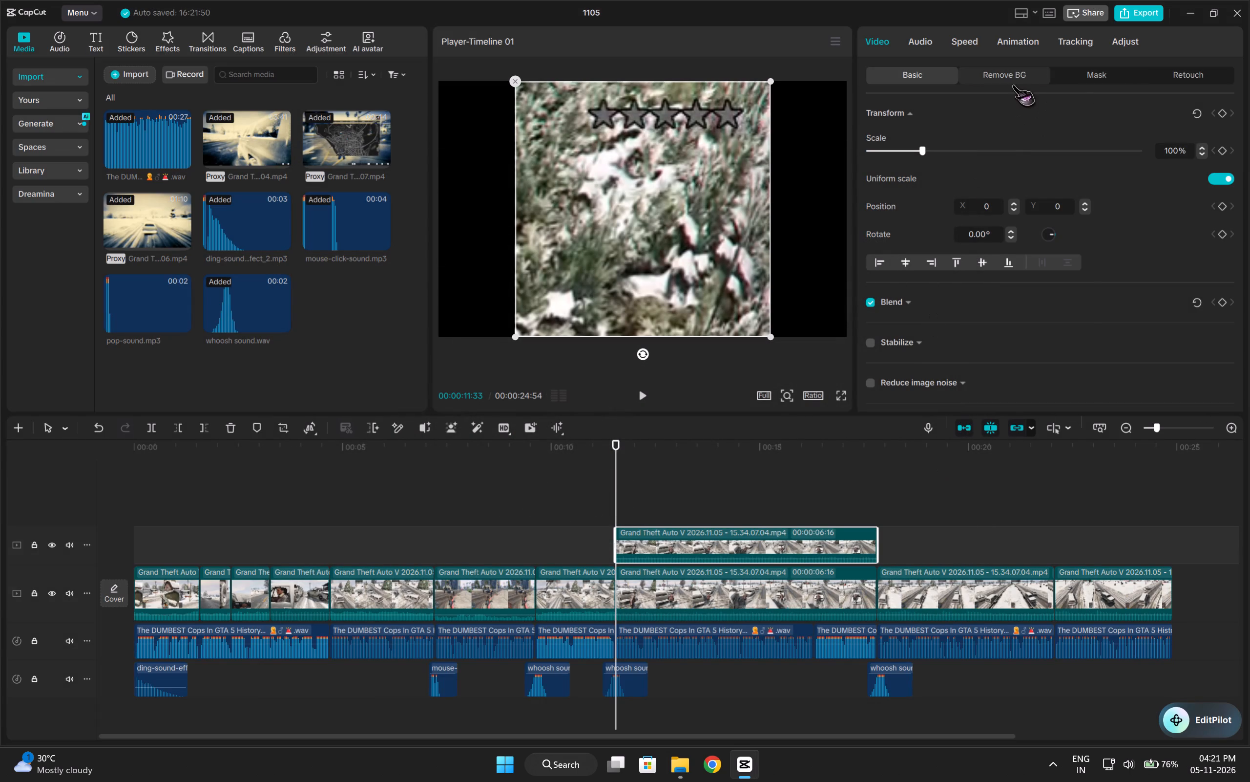
Add a rectangle mask to the cropped clip, move it over the wanted stars and widen it to about 254.
click(1012, 84)
click(1096, 82)
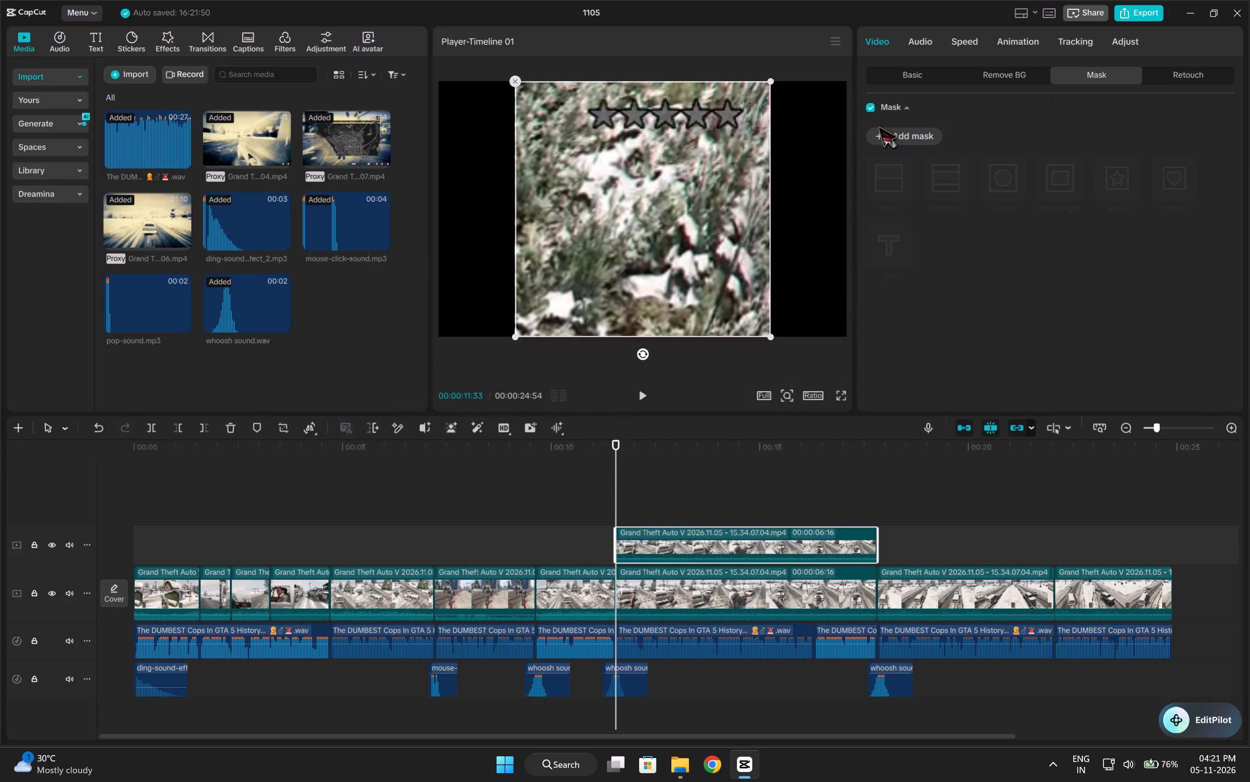
click(878, 127)
click(883, 138)
drag(647, 230, 662, 155)
drag(717, 135, 735, 137)
drag(717, 139, 714, 125)
drag(696, 130, 700, 127)
drag(739, 117, 788, 115)
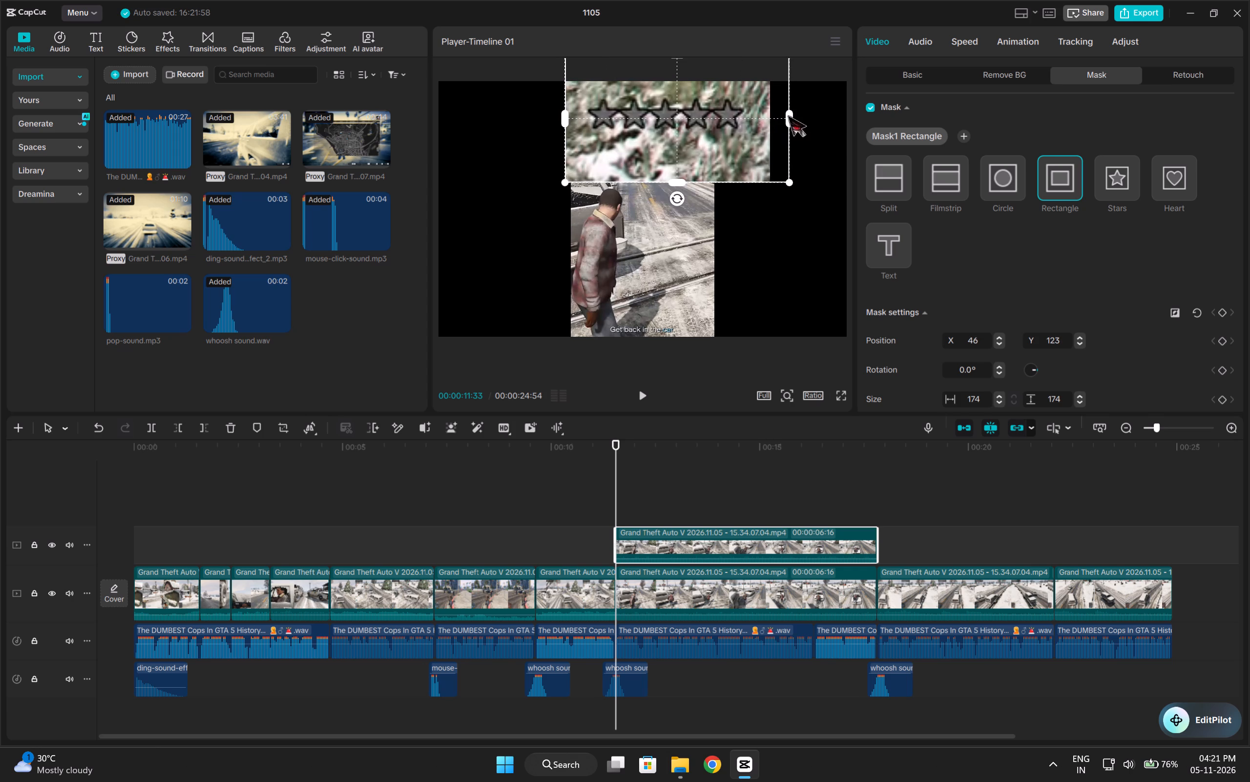
drag(788, 115, 769, 122)
Tighten the rectangle mask around the wanted stars to about 240 by 57, positioned at about X 31, Y 128.
drag(729, 128, 725, 129)
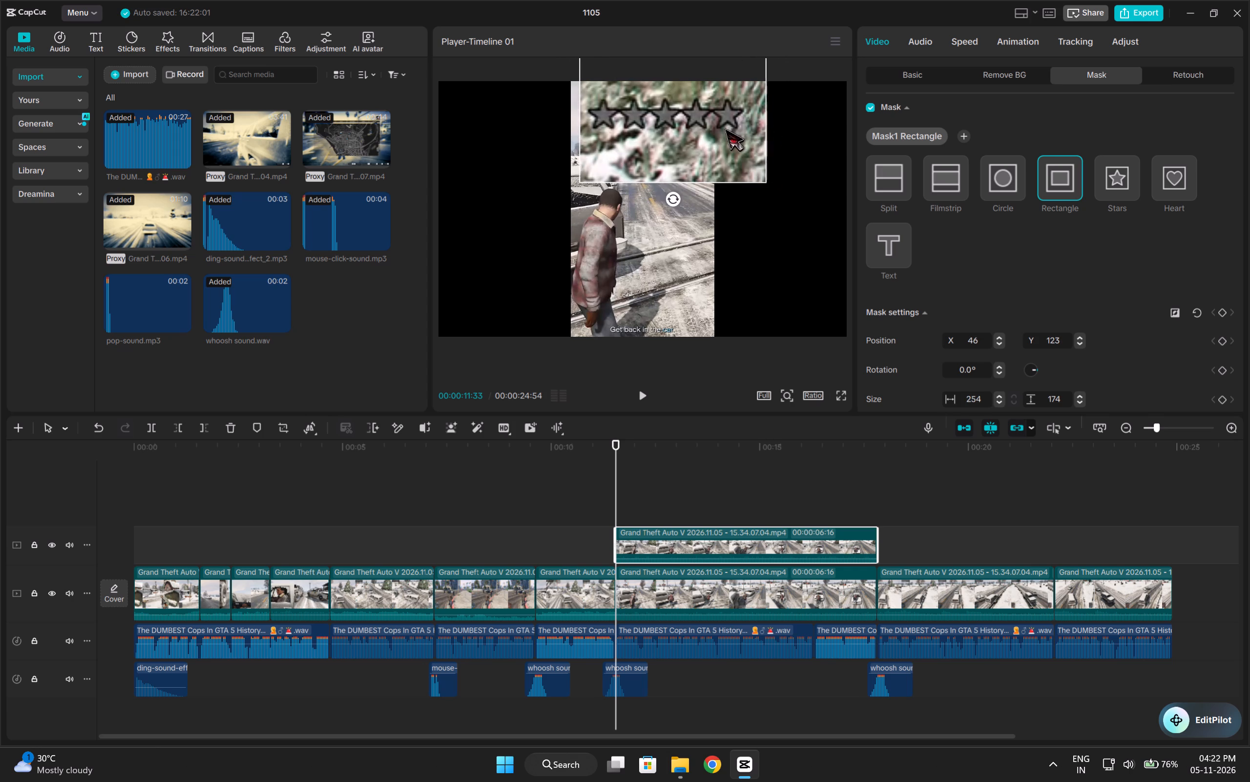
drag(725, 129, 720, 128)
drag(754, 120, 750, 120)
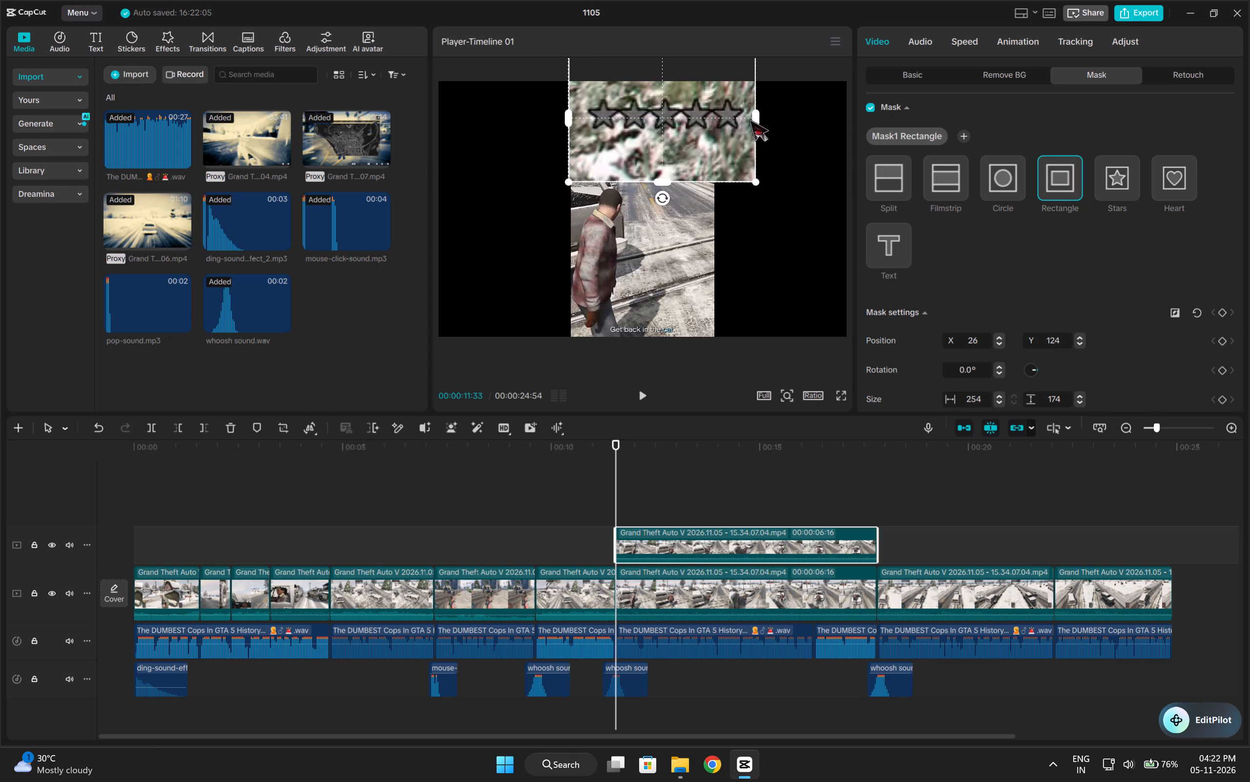
drag(755, 116, 750, 117)
drag(687, 125, 694, 125)
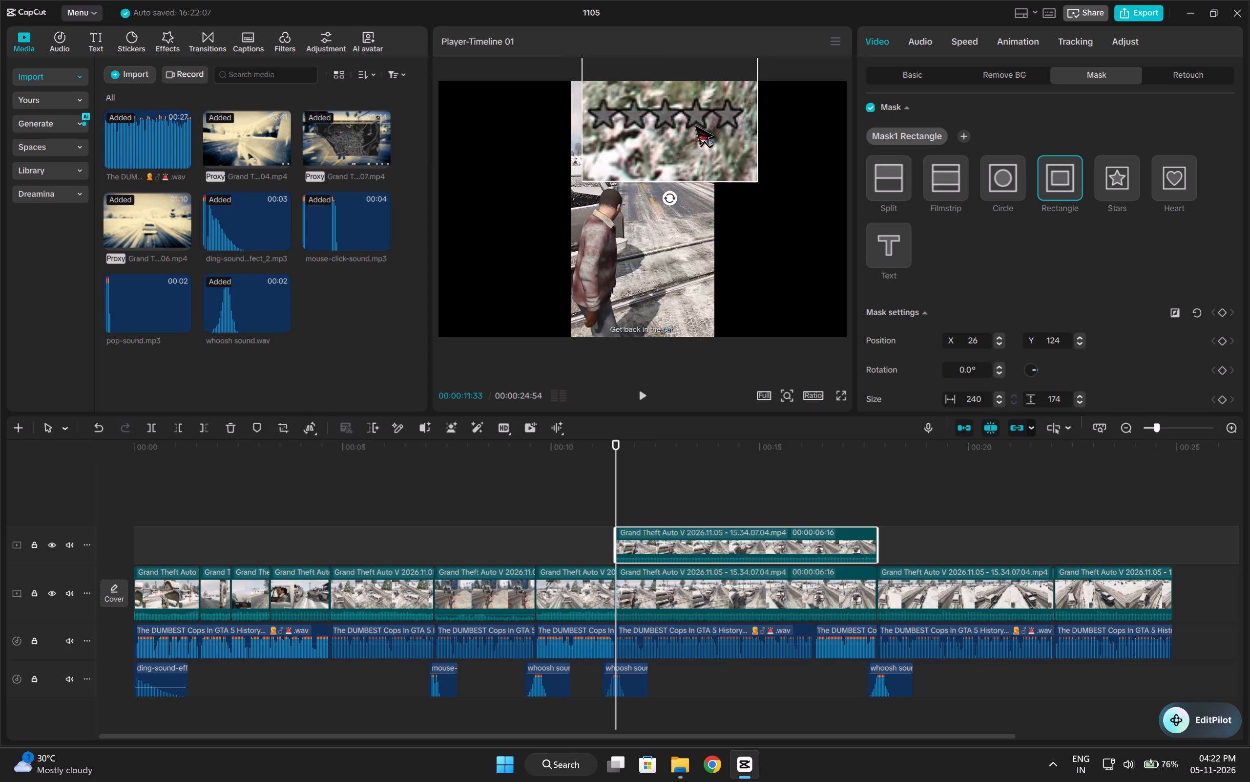
drag(694, 125, 692, 125)
drag(667, 179, 673, 137)
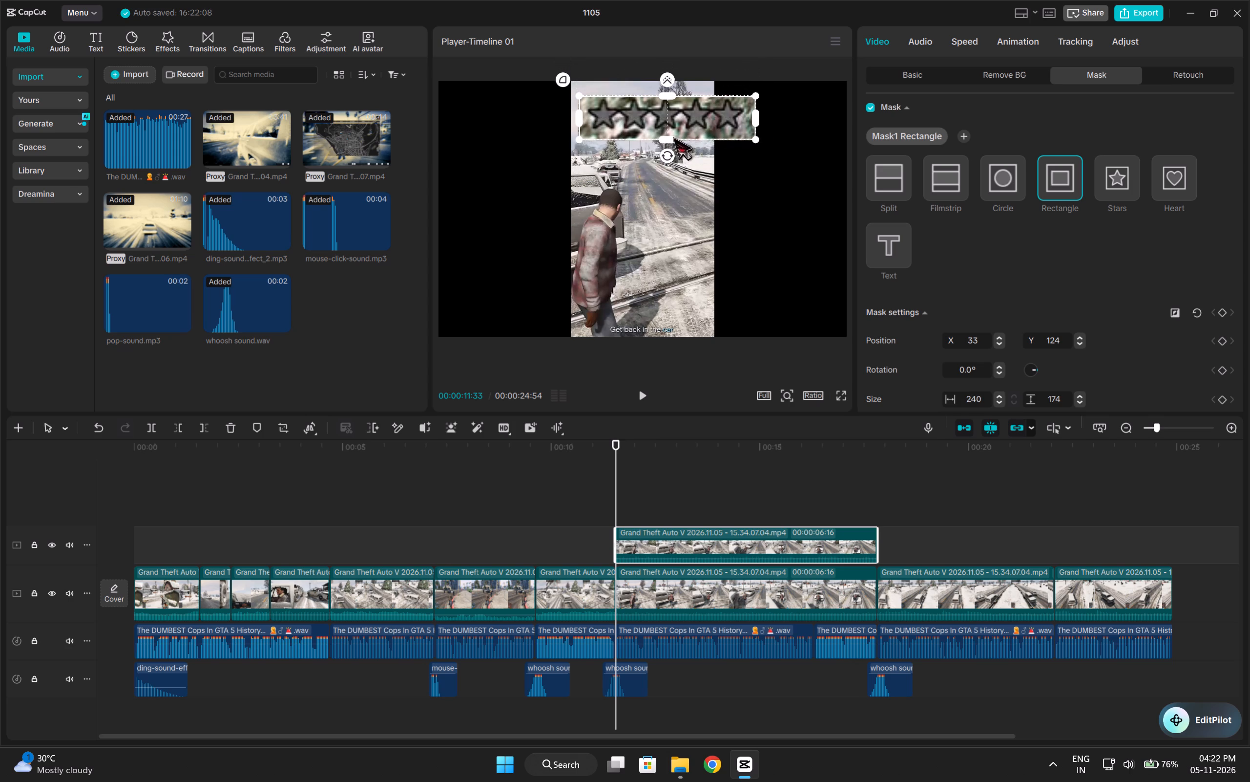
drag(673, 137, 673, 136)
click(676, 128)
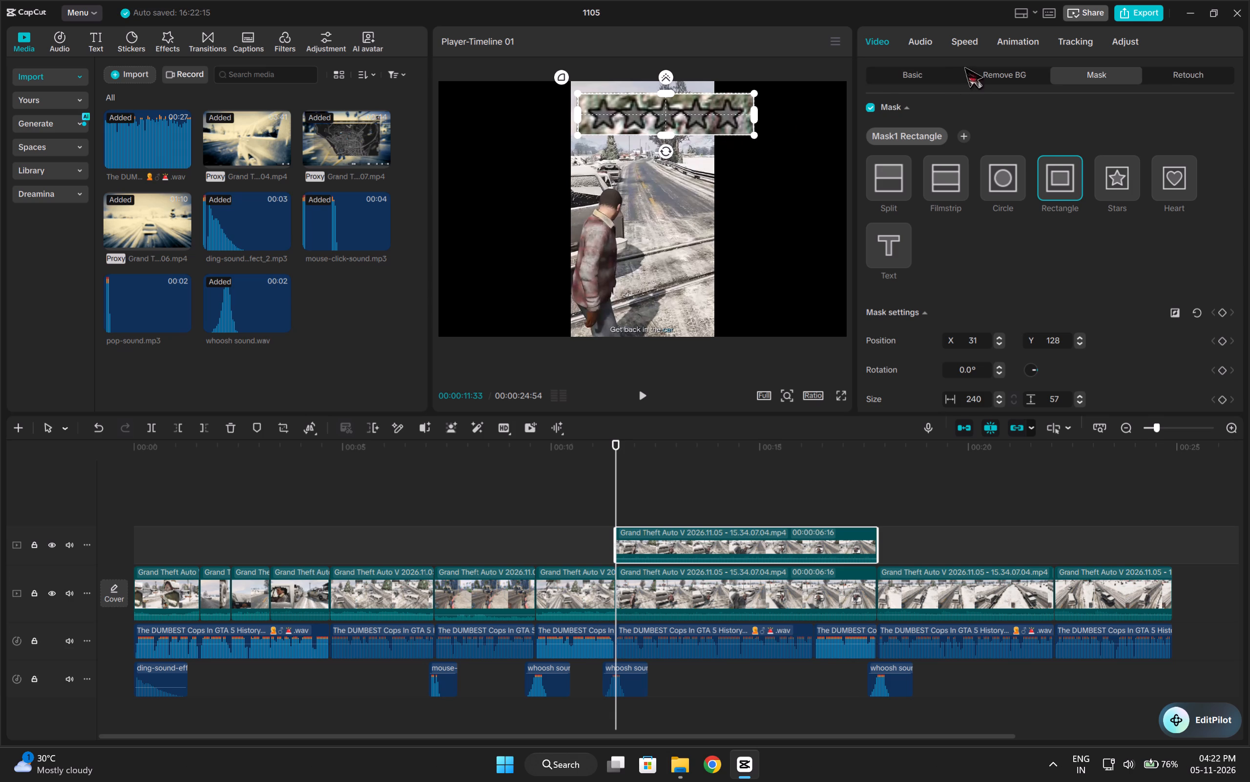
Shrink the masked stars overlay to 51%, narrow its mask slightly and place it at about X -93, Y 399 near the frame's top.
click(923, 83)
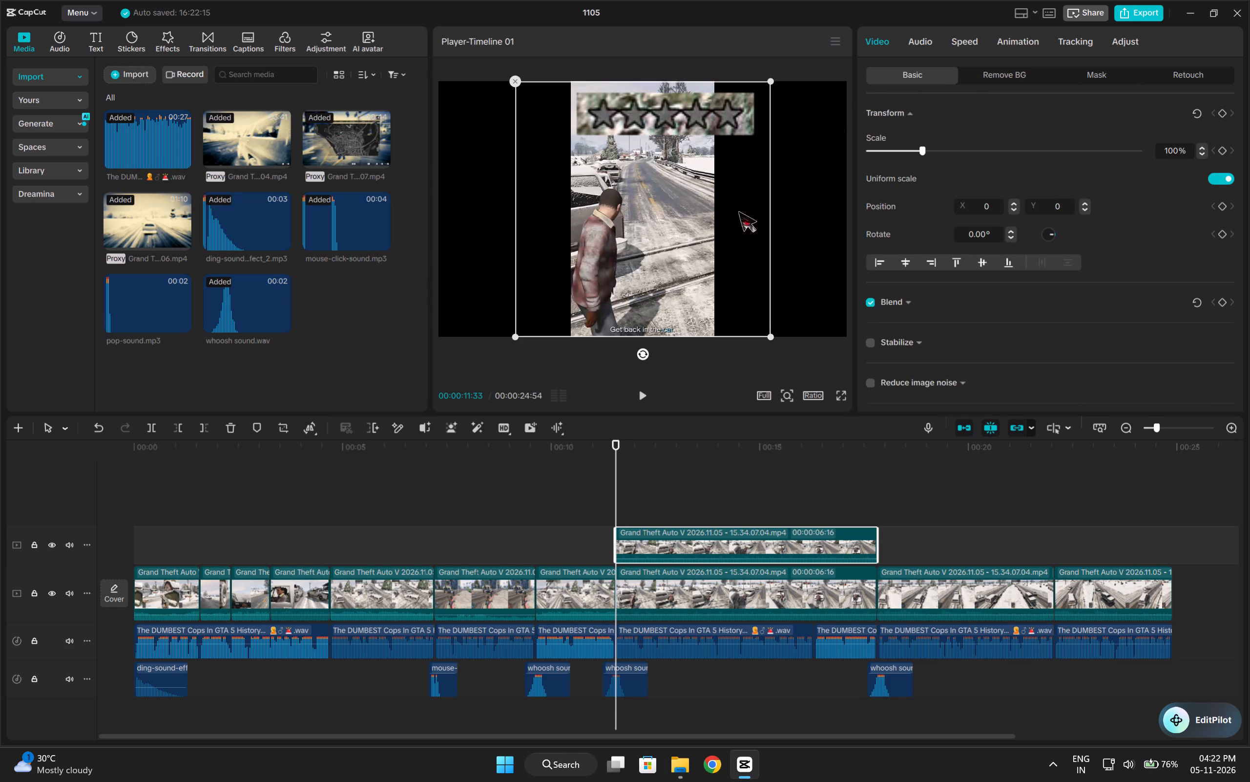
drag(713, 267, 693, 287)
drag(750, 356, 702, 301)
drag(692, 234, 703, 209)
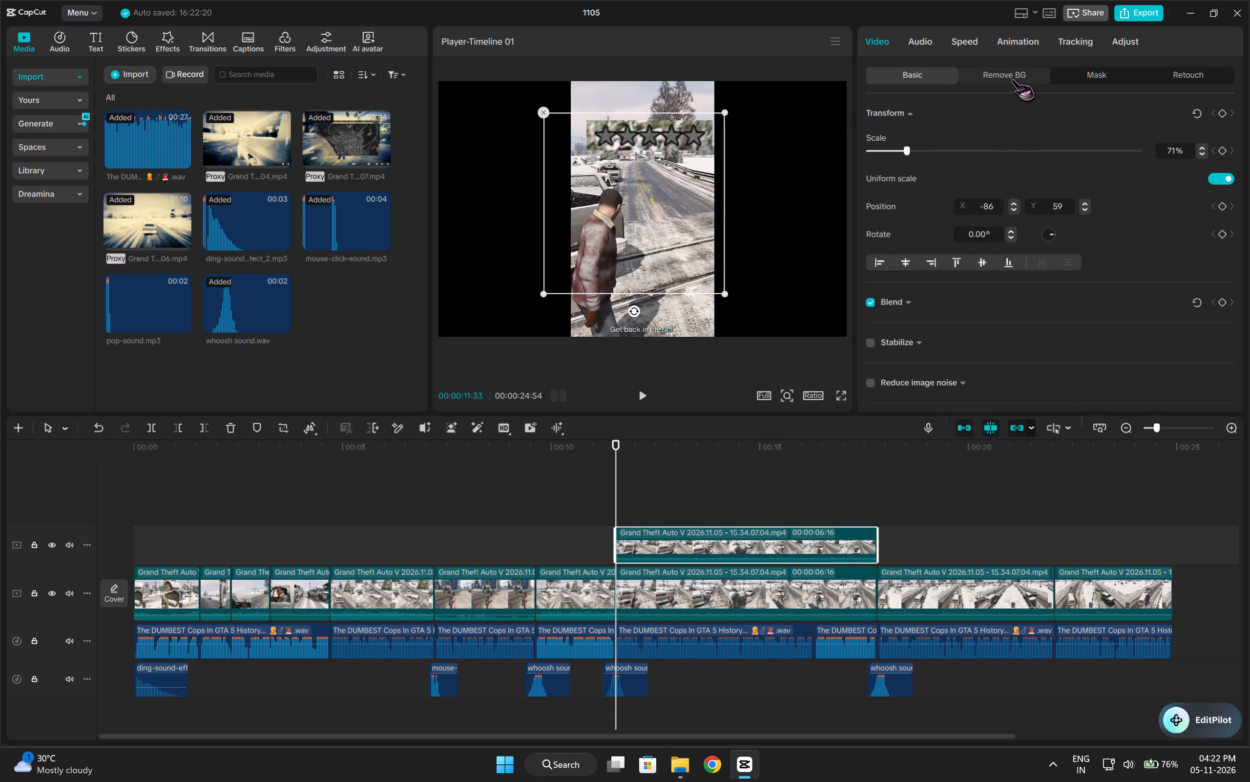
click(1083, 76)
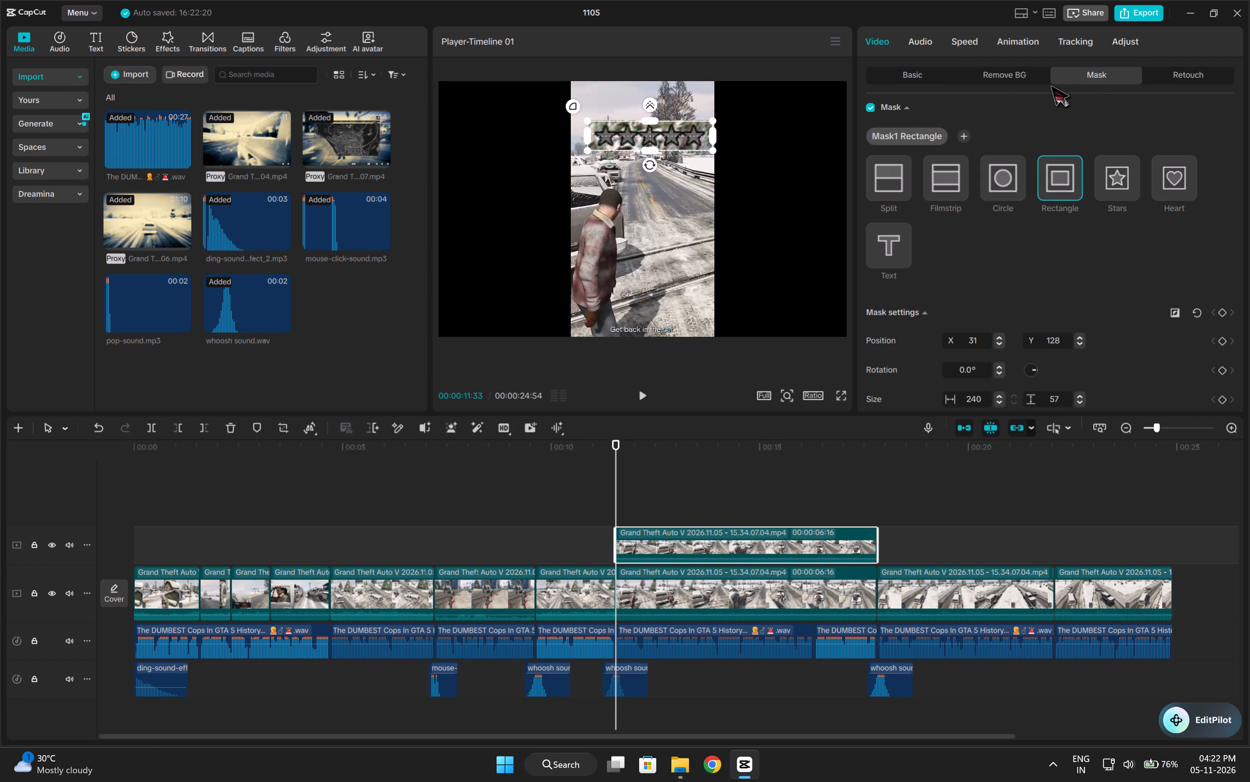
click(649, 151)
drag(711, 137, 706, 139)
click(906, 71)
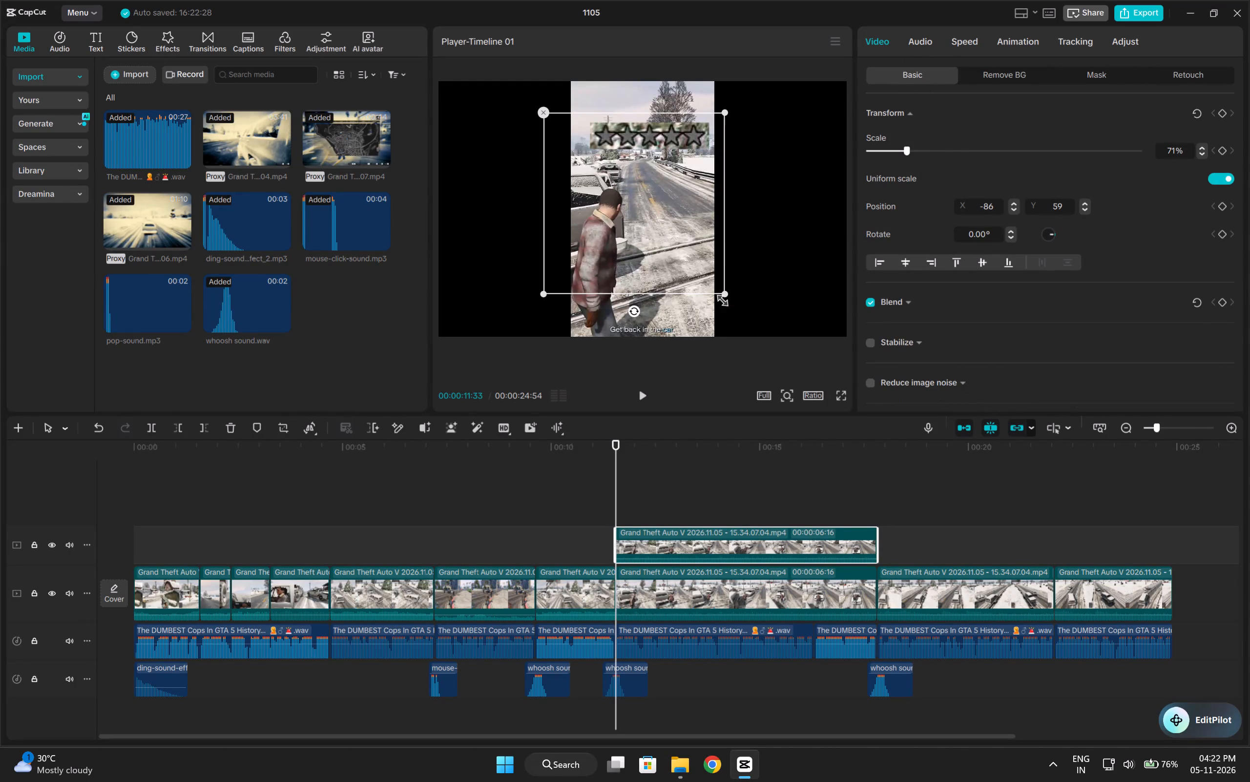
drag(719, 296, 678, 264)
drag(641, 236, 646, 222)
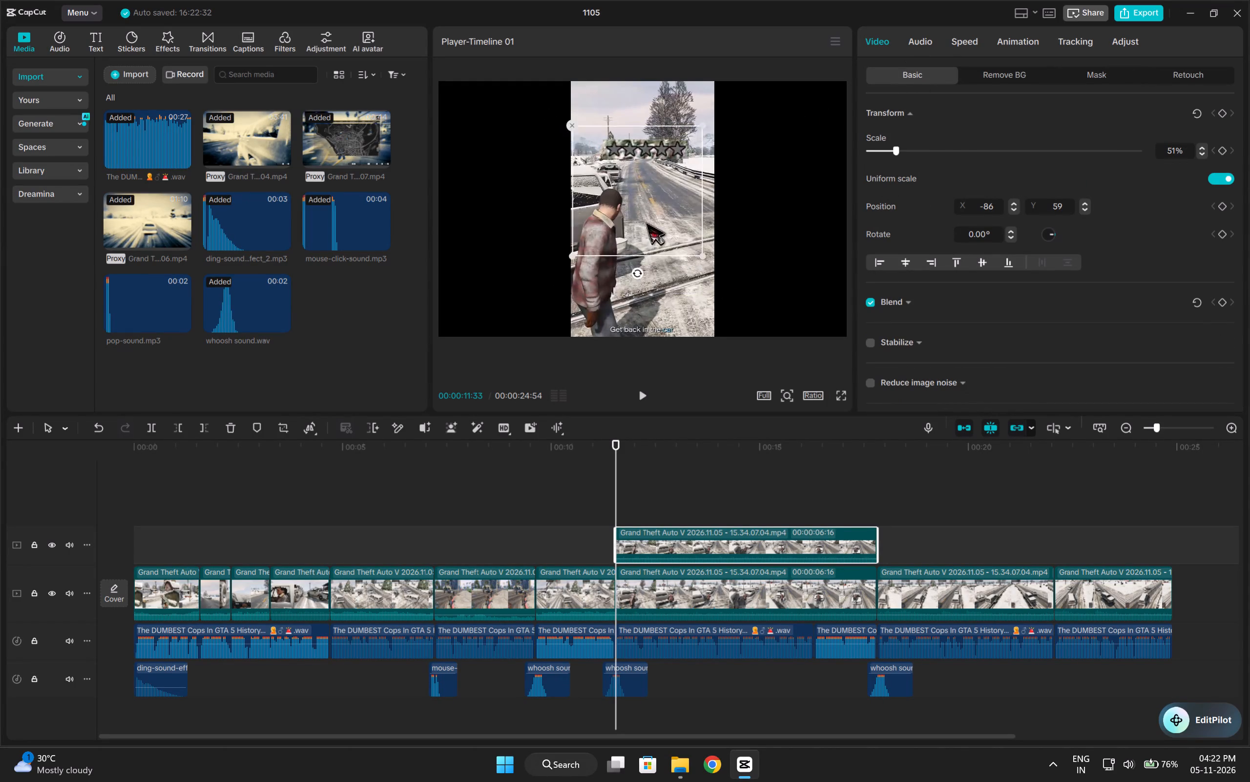
drag(646, 222, 640, 200)
Play the stars overlay and trim its start to about the 12-second mark, leaving a length of 00:00:05:45.
key(space)
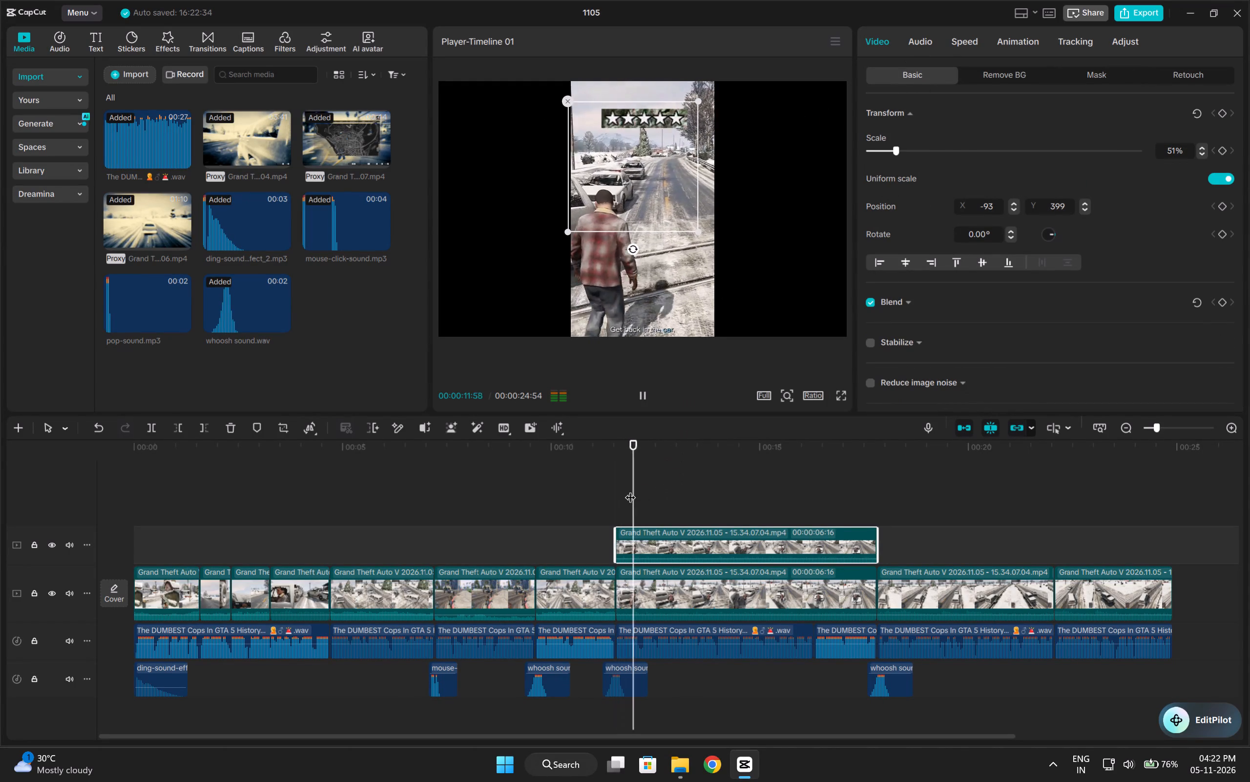
key(space)
key(q)
key(space)
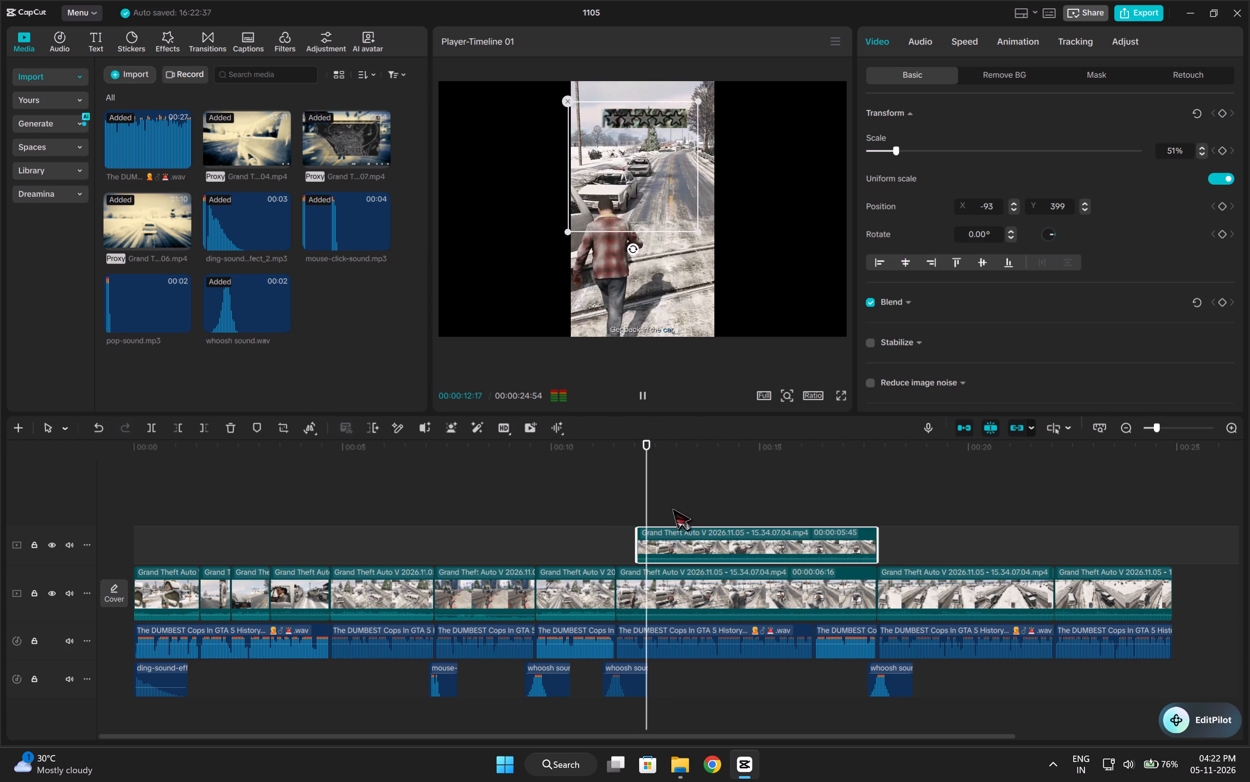
key(space)
Mute the stars overlay track and play the section briefly.
click(65, 544)
key(space)
key(space)
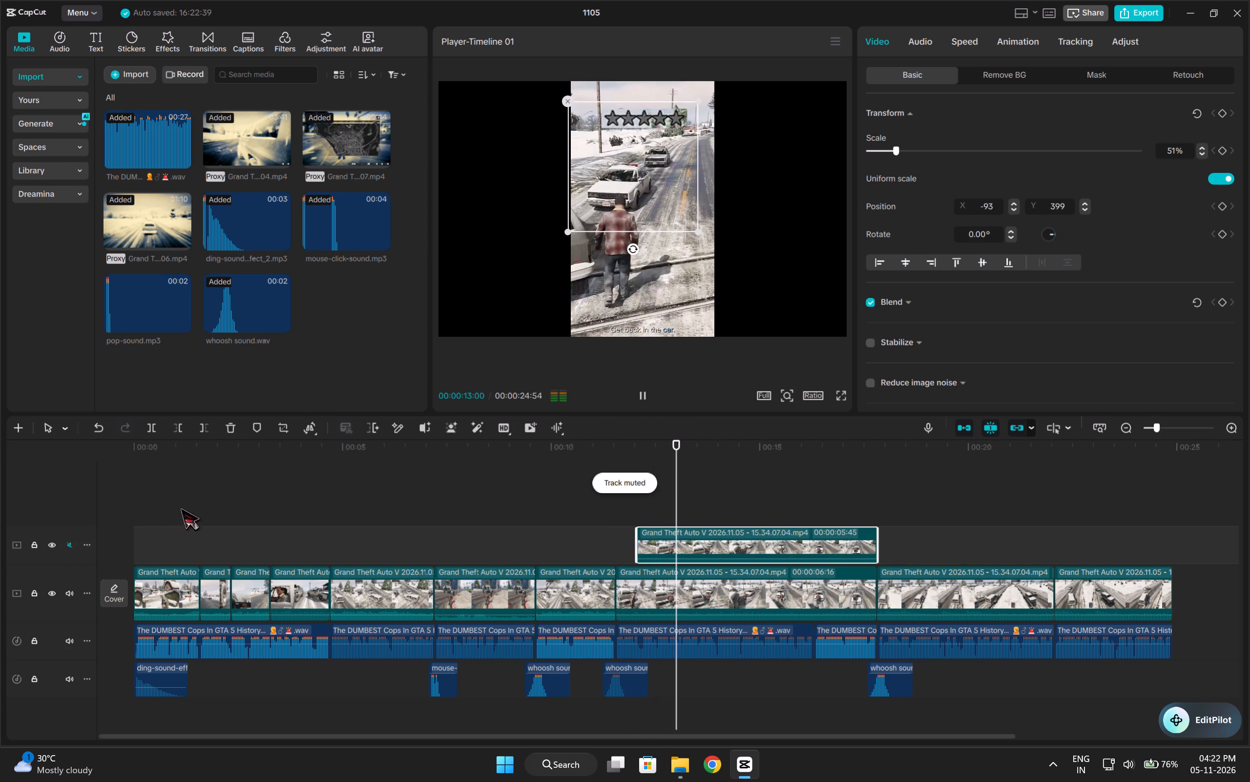
Trim the end of the stars overlay to about the 13-second mark.
key(w)
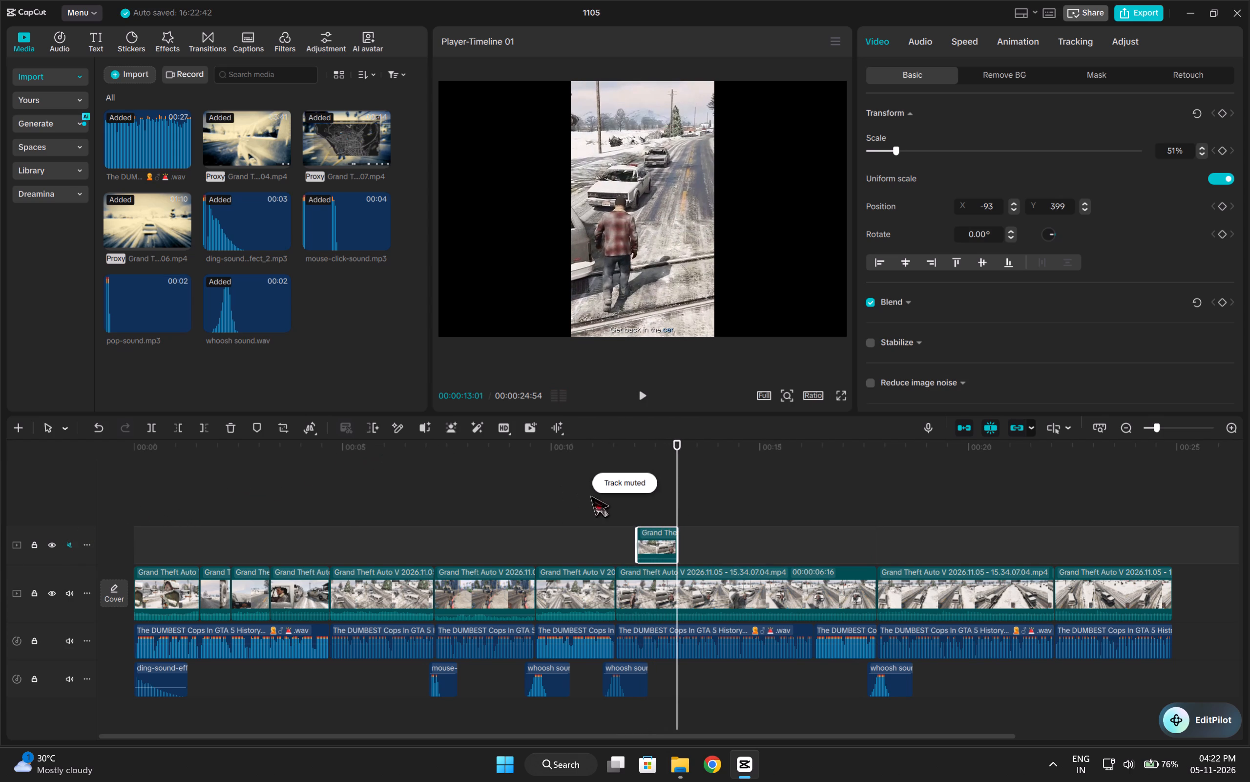
Add pop-sound.mp3 at the start of the stars overlay, at 00:00:12:01, and play it briefly.
click(612, 508)
key(space)
key(space)
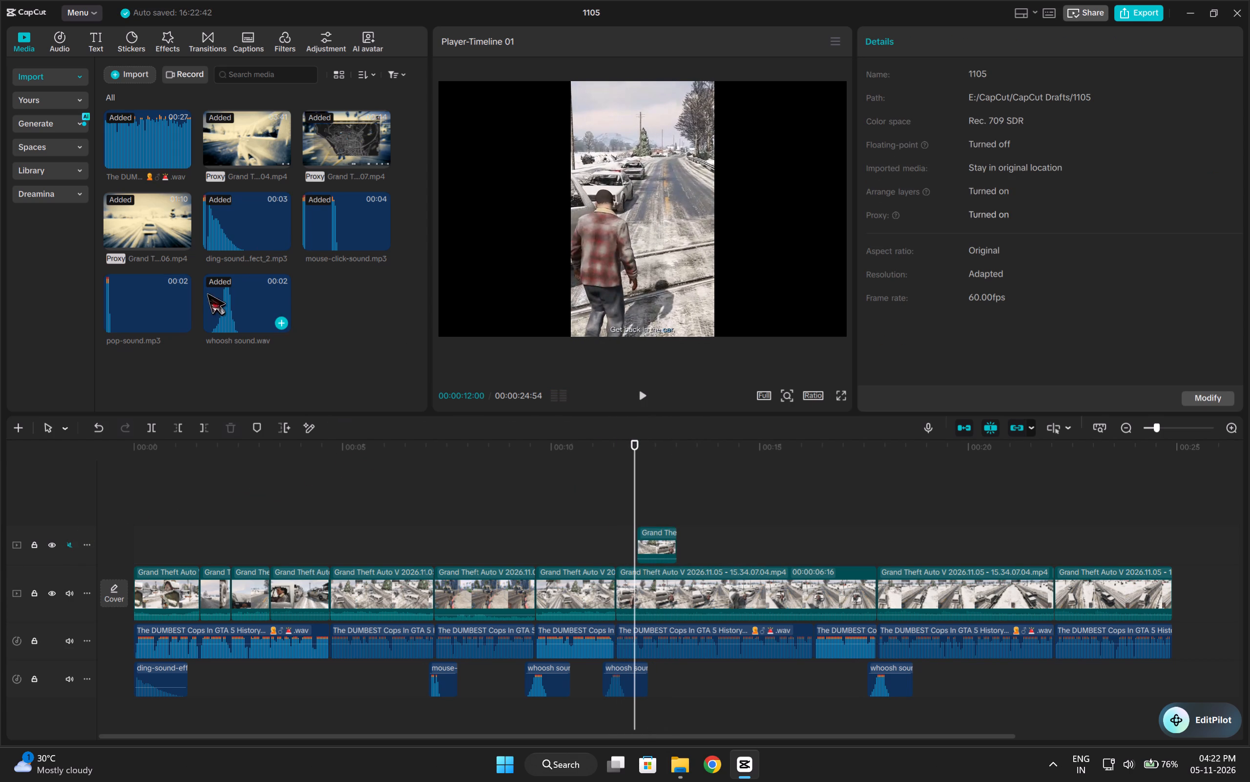
key(Right)
key(Right)
key(Left)
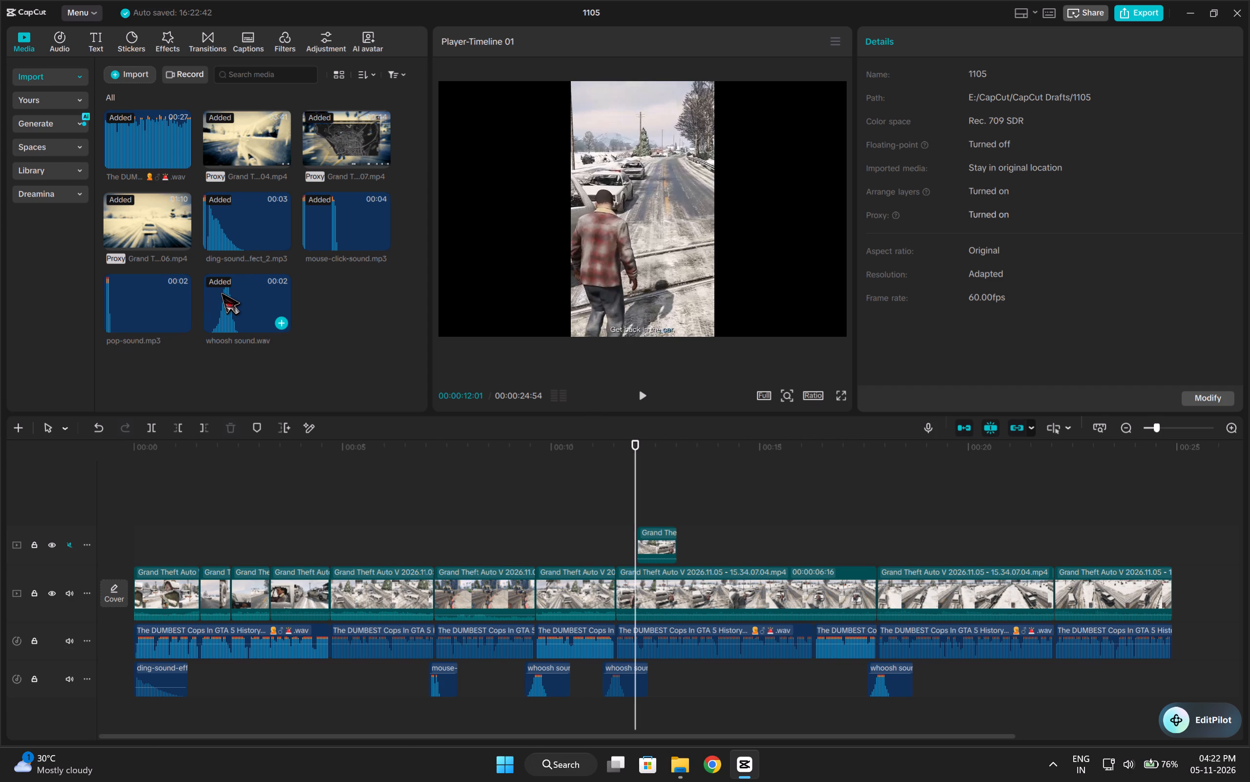
click(186, 325)
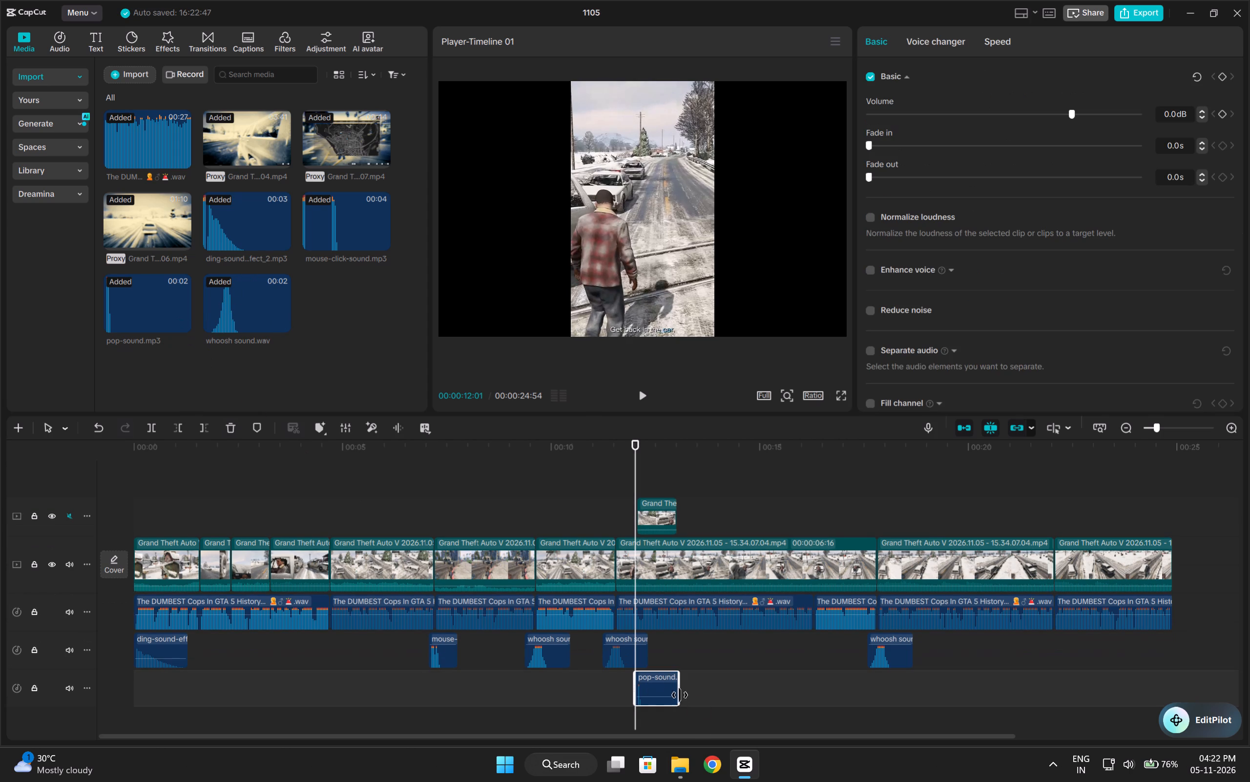
drag(657, 699, 659, 688)
drag(653, 697, 662, 652)
key(space)
key(space)
Trim the end of the whoosh sound just before the pop sound to 00:00:11:58 and play the section.
click(618, 479)
key(space)
key(space)
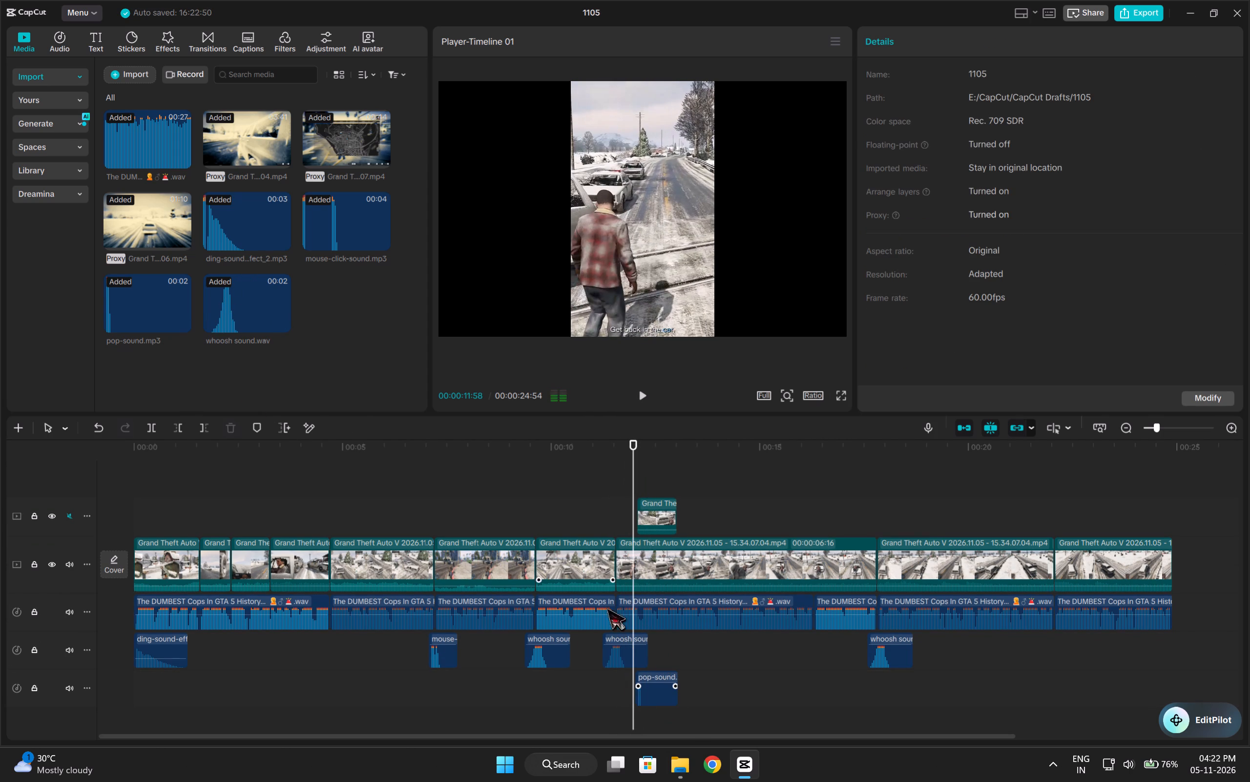
click(634, 654)
key(w)
click(556, 513)
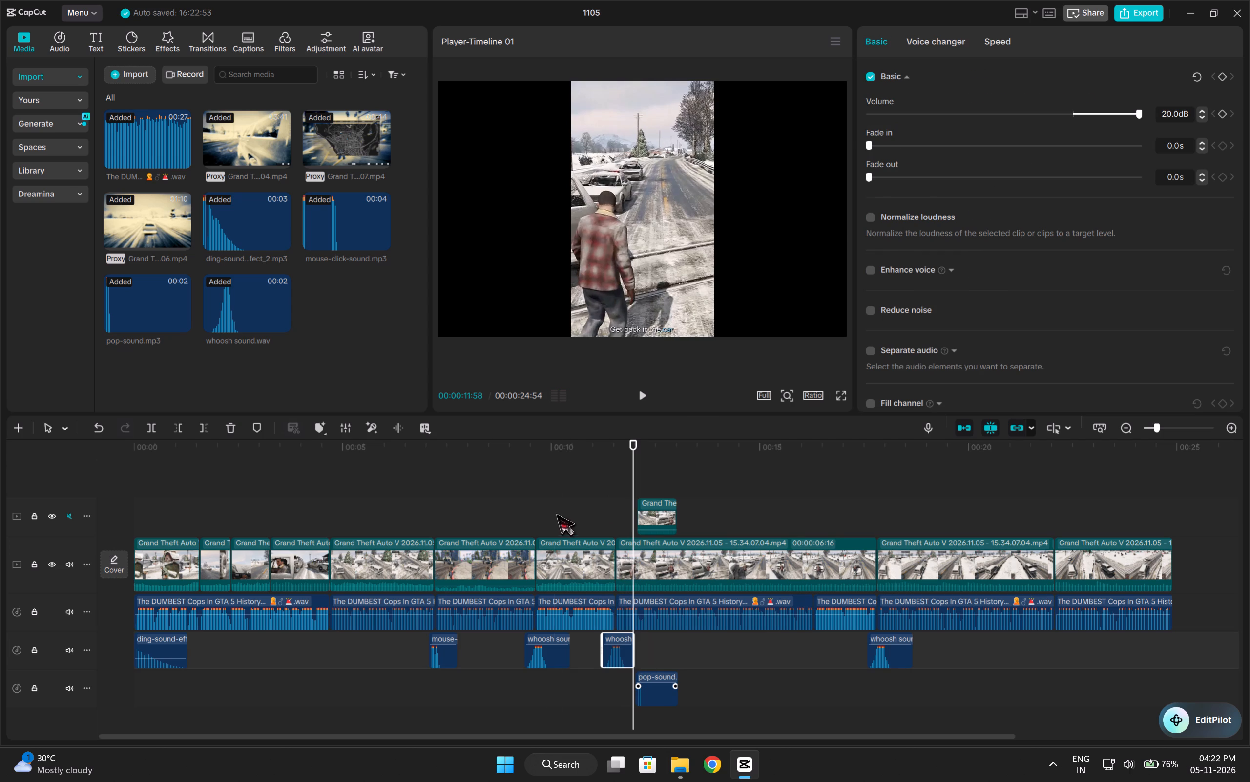
key(space)
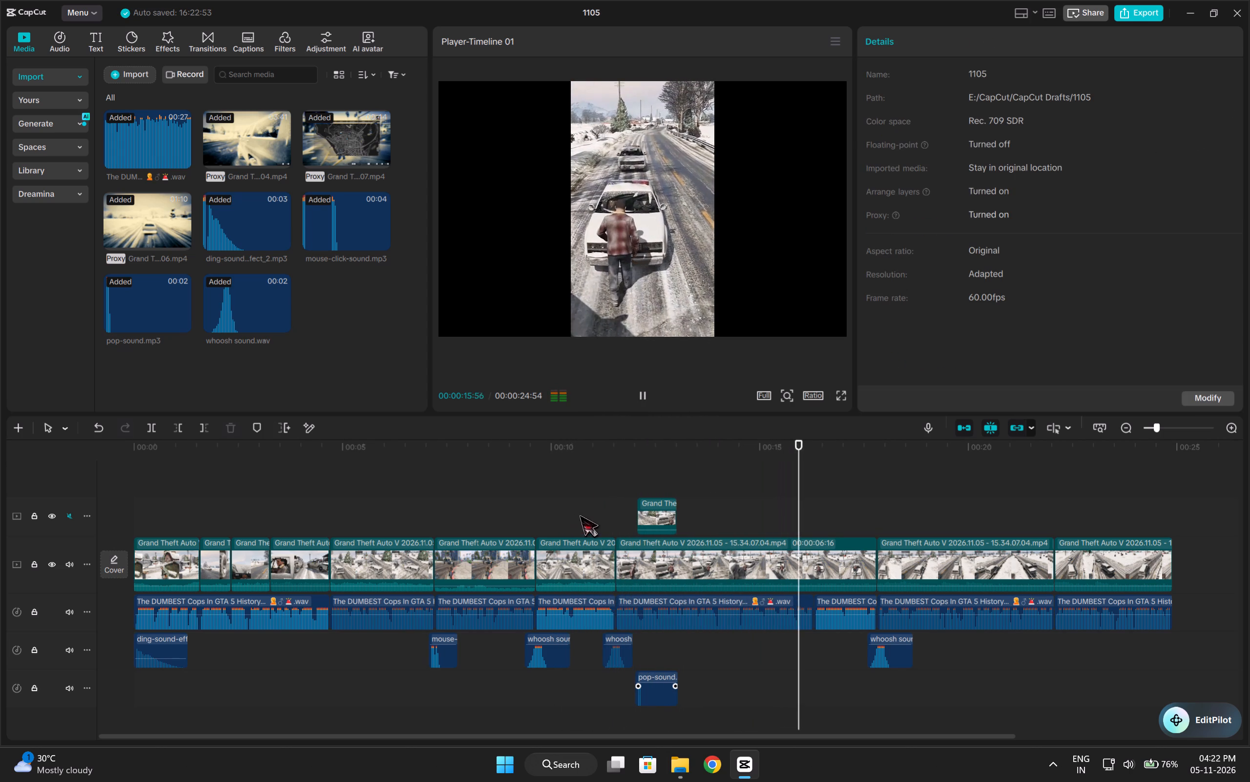
key(space)
Add the GTA brand preset adjustment at the start of the timeline and extend it over the whole video.
click(517, 506)
drag(517, 506, 29, 520)
click(288, 43)
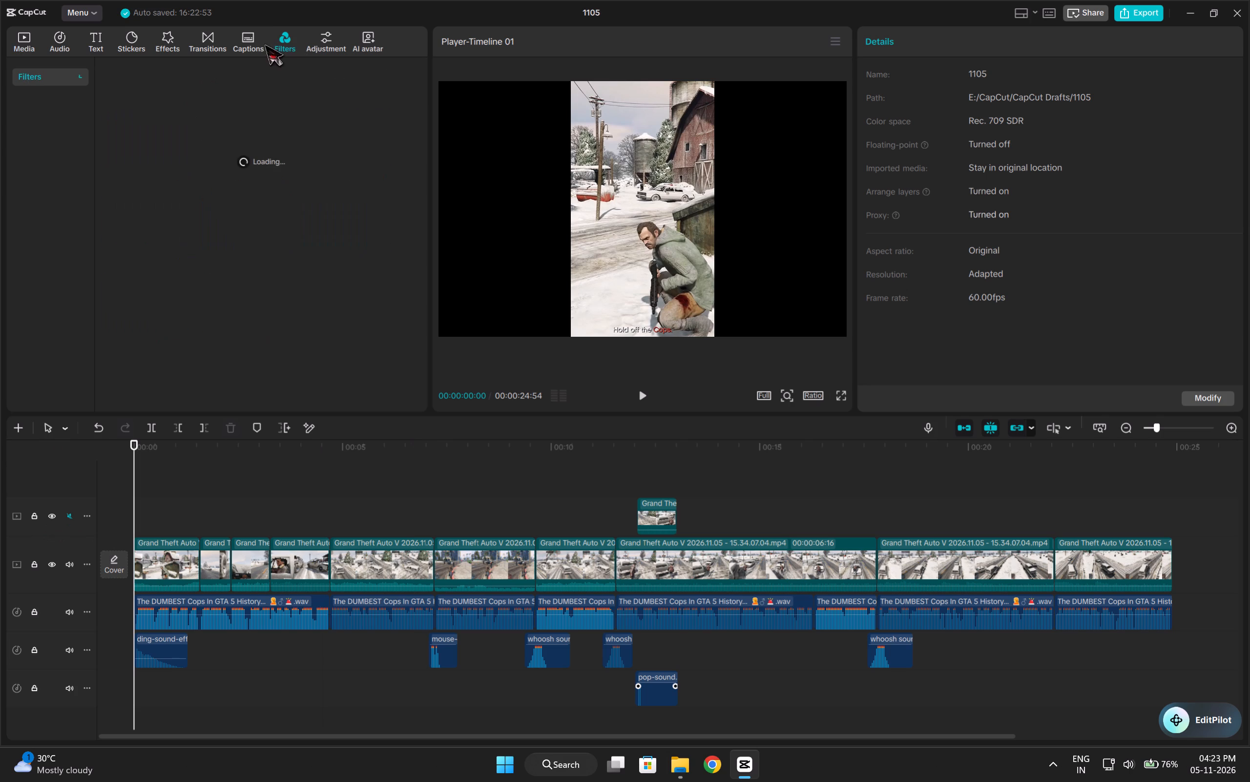
click(248, 40)
double_click(306, 37)
click(311, 36)
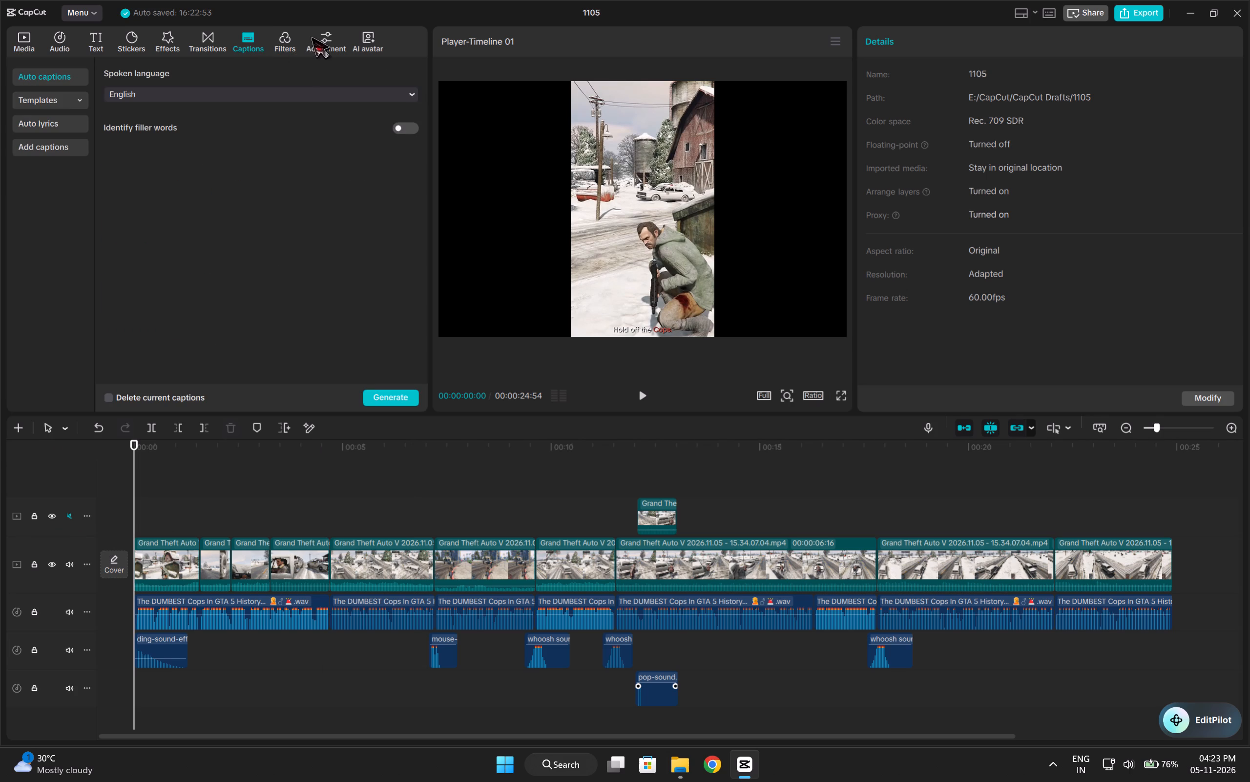
click(50, 94)
click(150, 154)
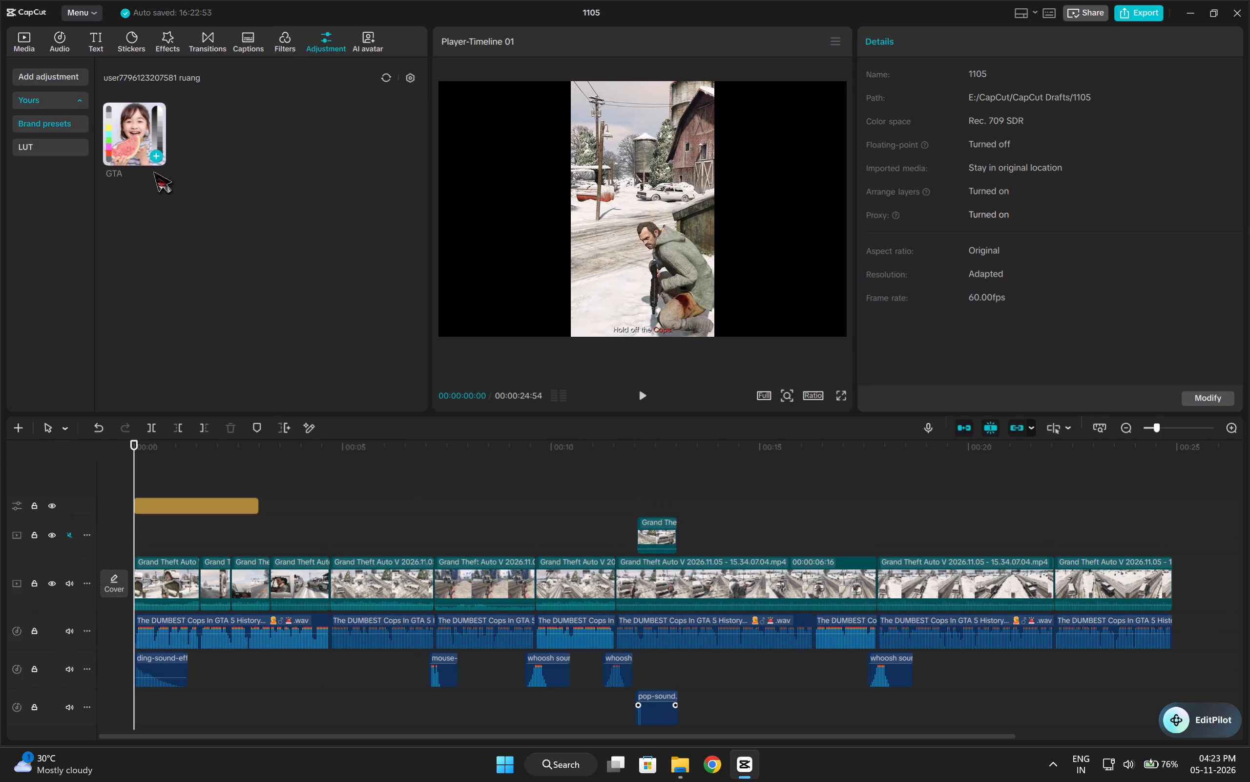
drag(260, 510, 1109, 540)
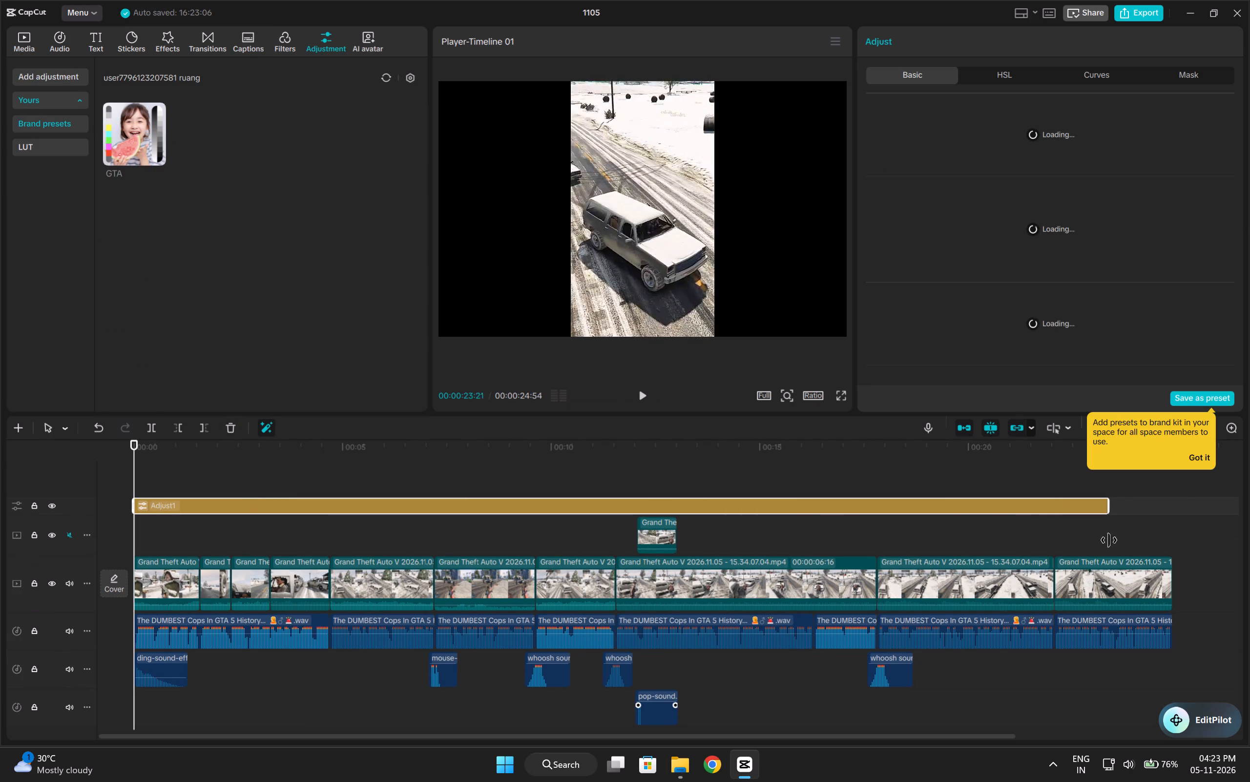
drag(1109, 540, 1172, 550)
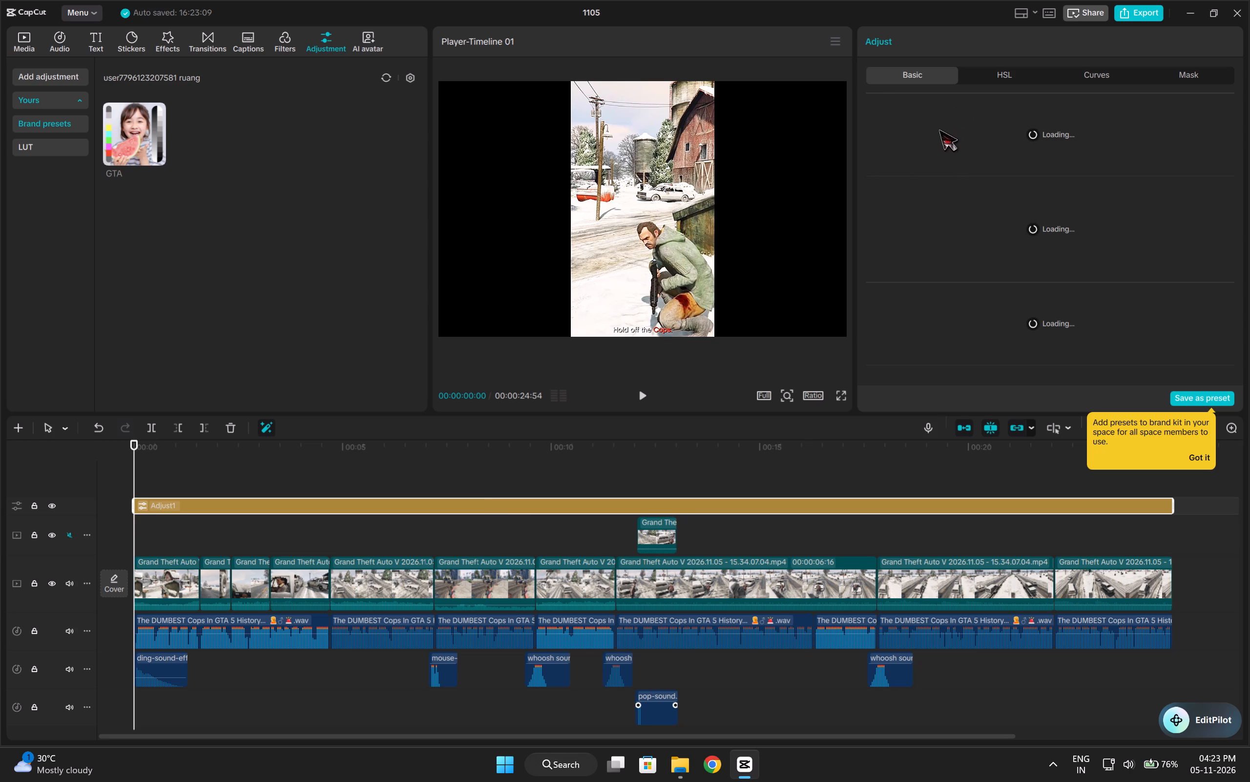
click(984, 73)
click(919, 82)
click(1196, 459)
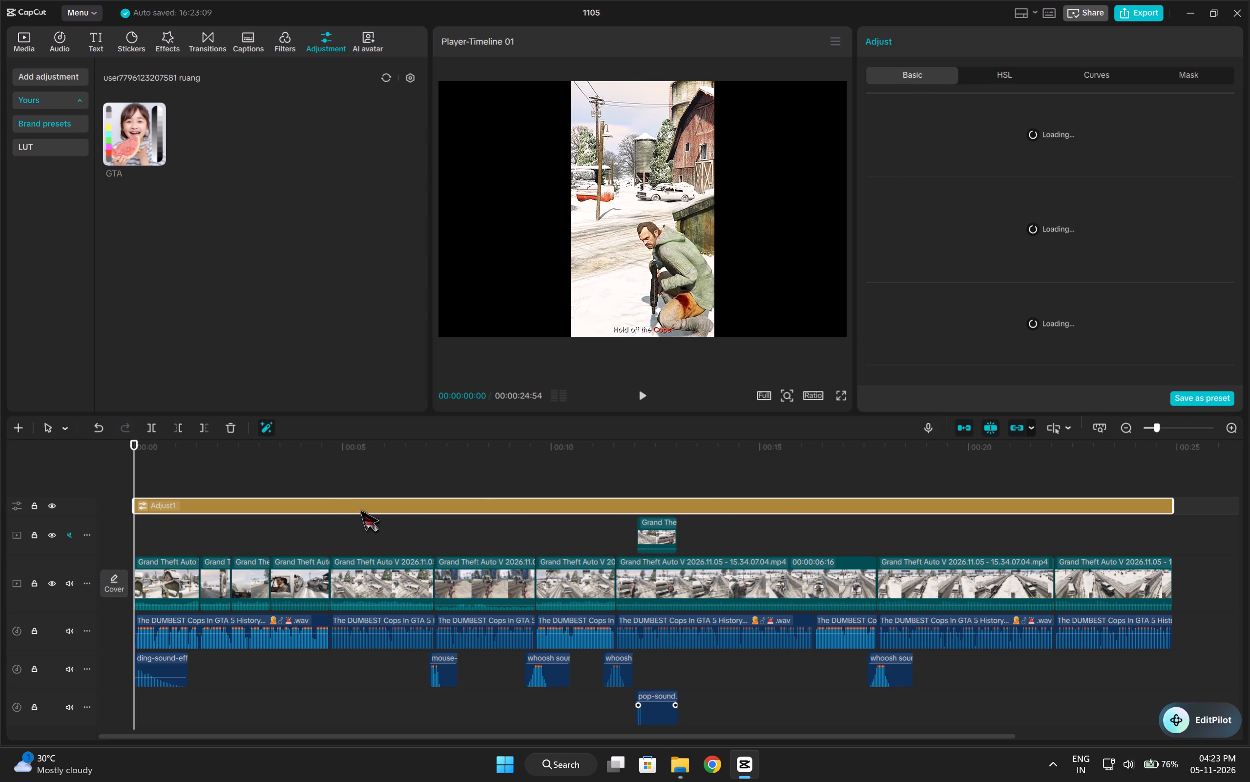
Play the opening seconds of the video from the start with the GTA adjustment applied.
click(167, 484)
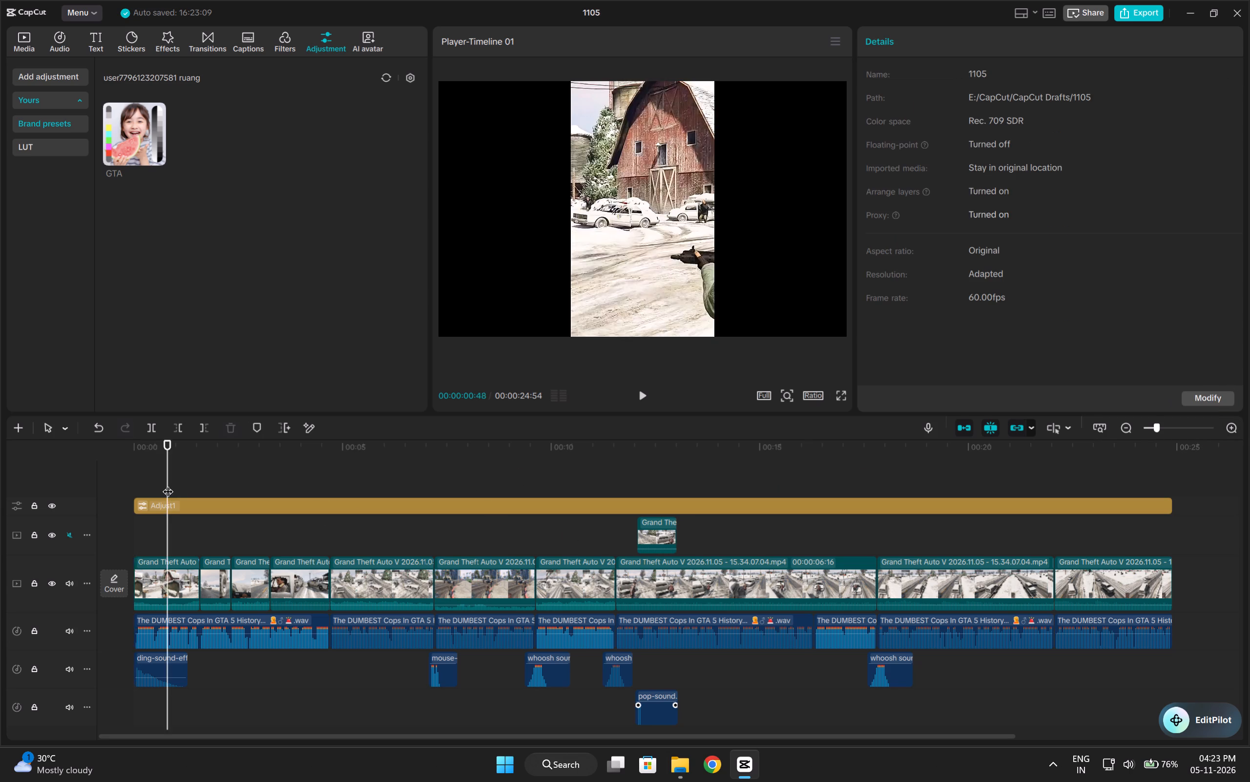
drag(167, 484, 117, 480)
key(space)
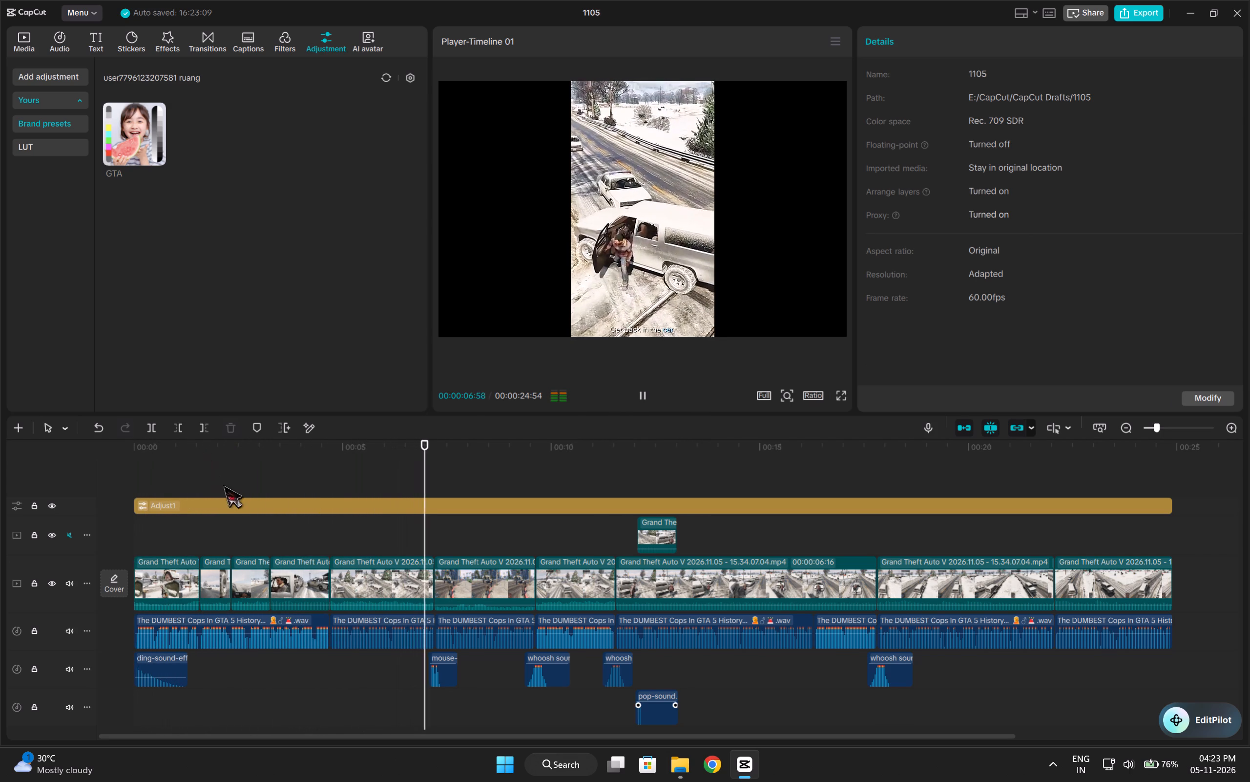
key(space)
Copy the mouse-click sound effect, paste it just before the cut at about 4.5 seconds and play the section.
click(320, 535)
key(space)
click(333, 533)
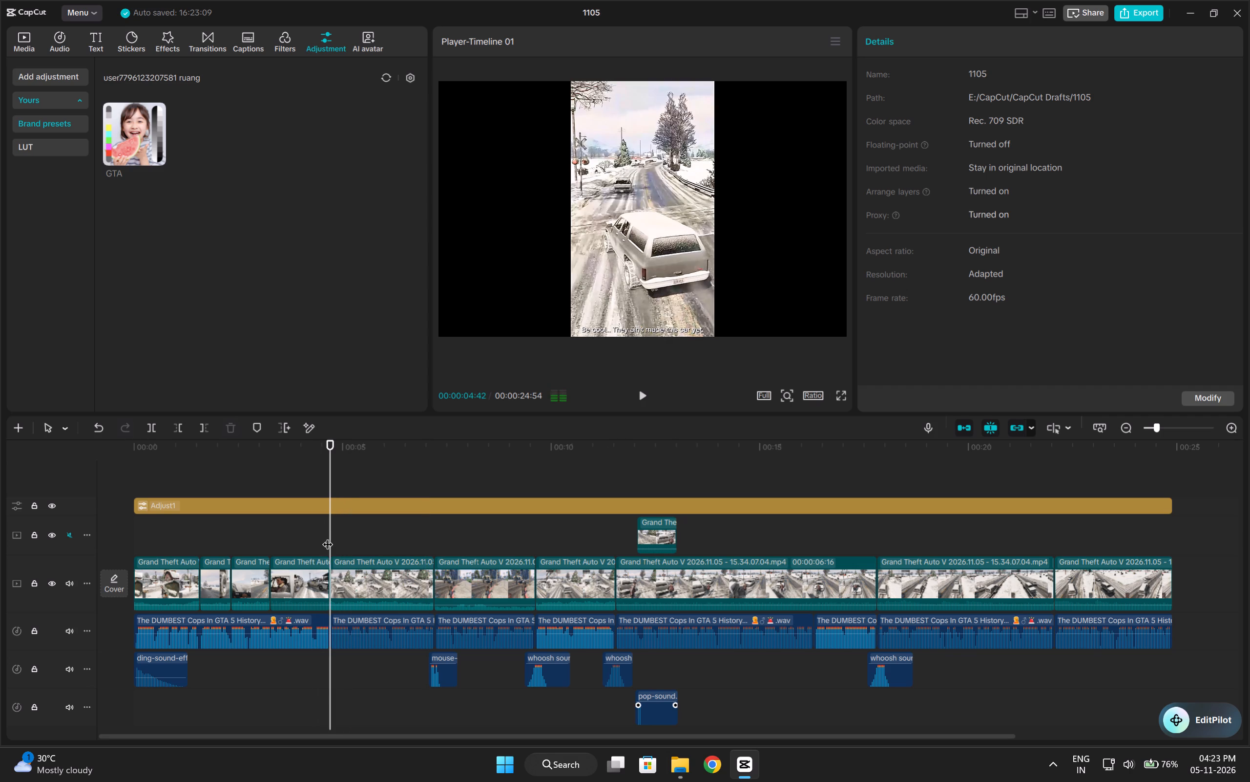
click(327, 537)
click(323, 540)
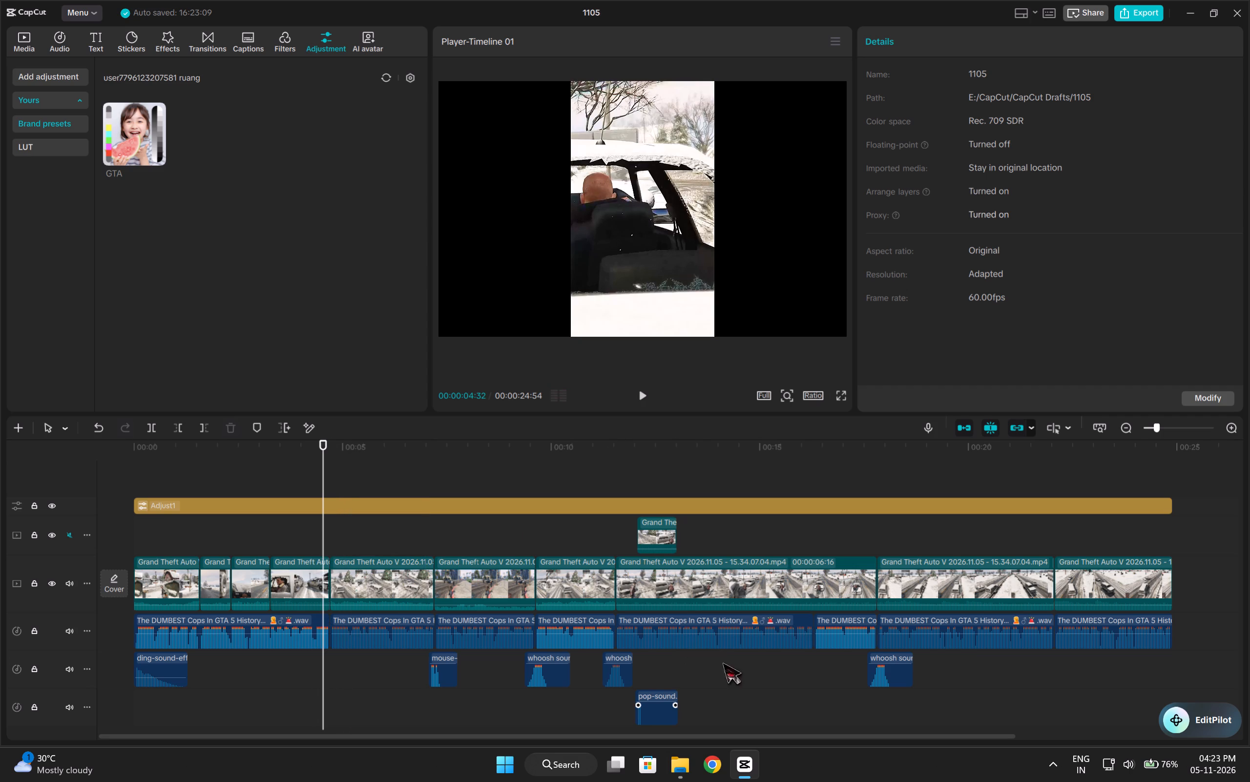
click(444, 684)
key(ctrl+c)
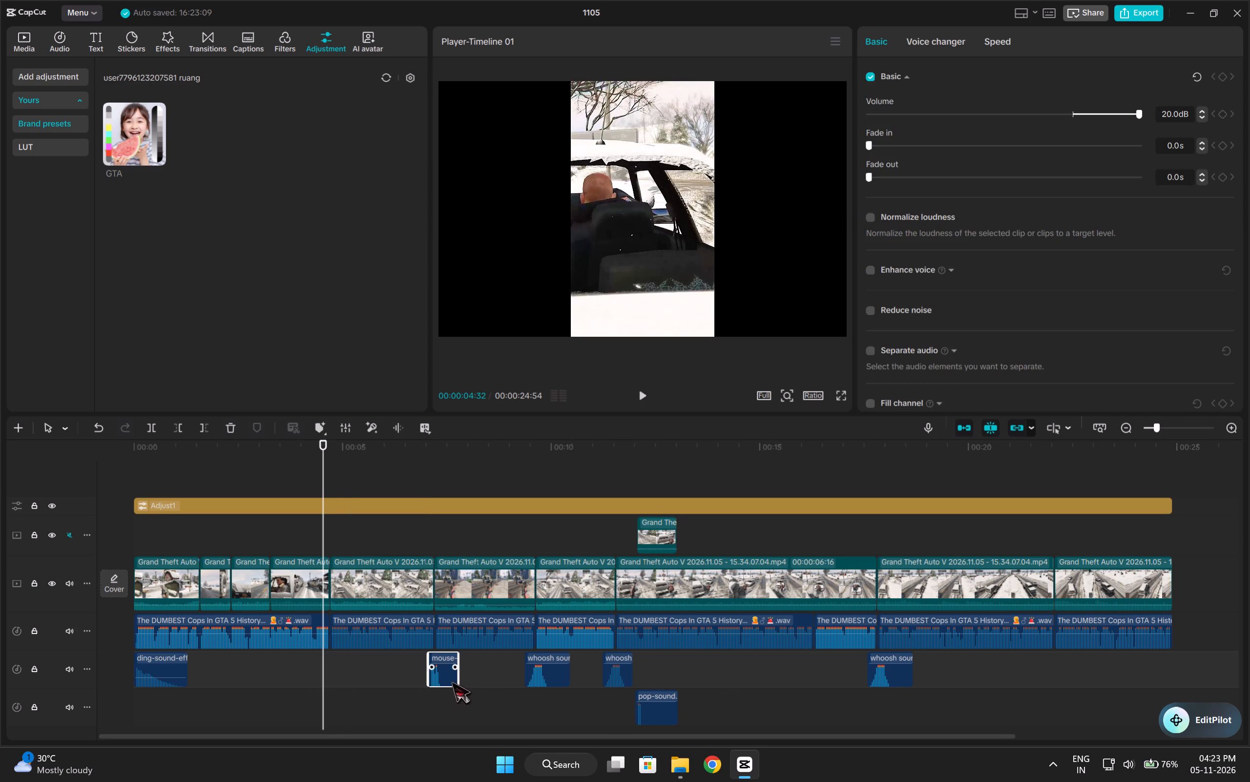
key(Right)
key(Right)
key(ctrl+v)
key(space)
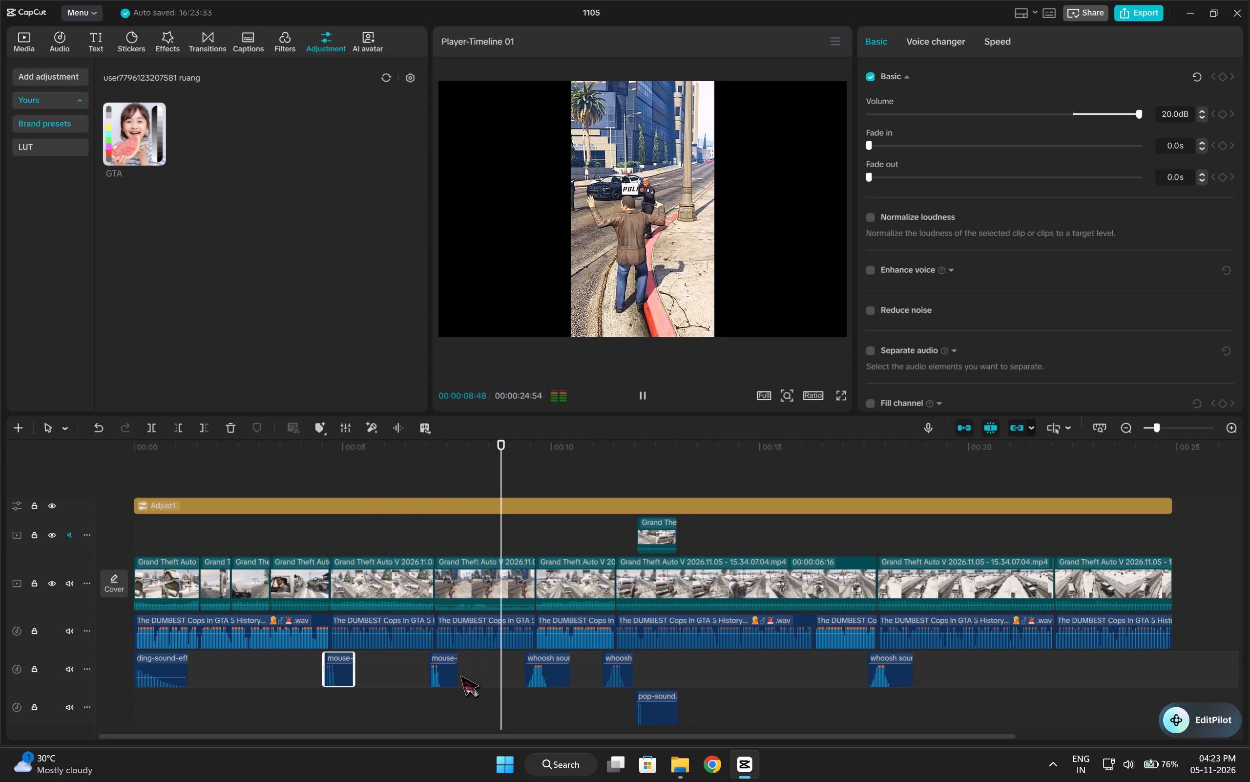
key(space)
Turn off Auto adjust on the full-length adjustment layer and scrub the opening of the video.
click(416, 706)
drag(416, 706, 228, 711)
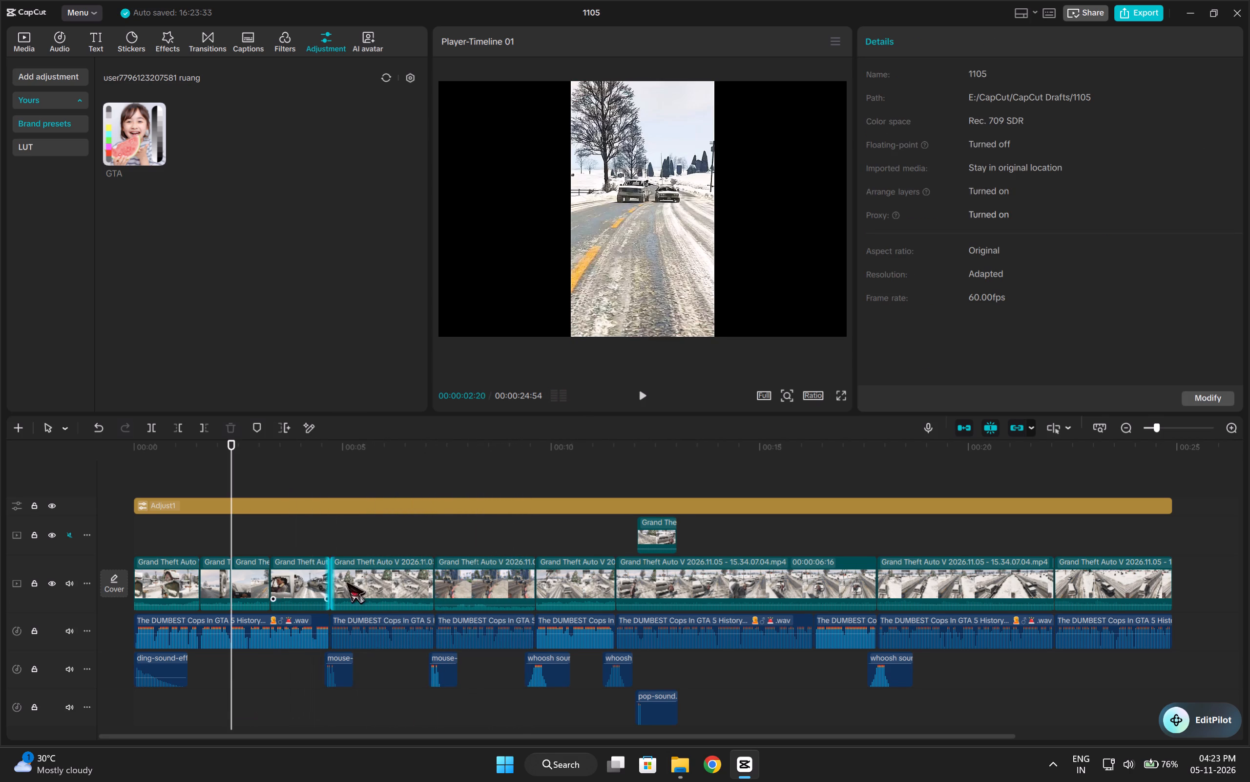
click(427, 509)
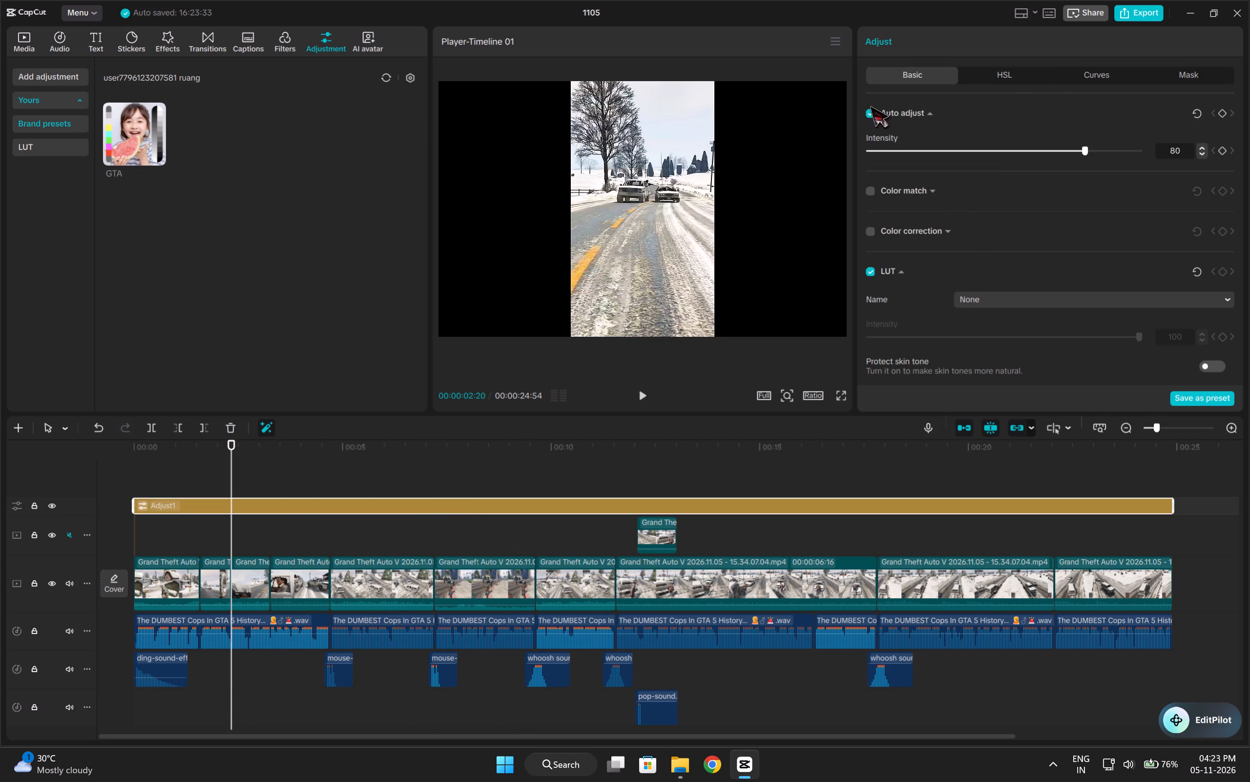
click(870, 109)
click(870, 112)
click(234, 467)
drag(234, 467, 98, 492)
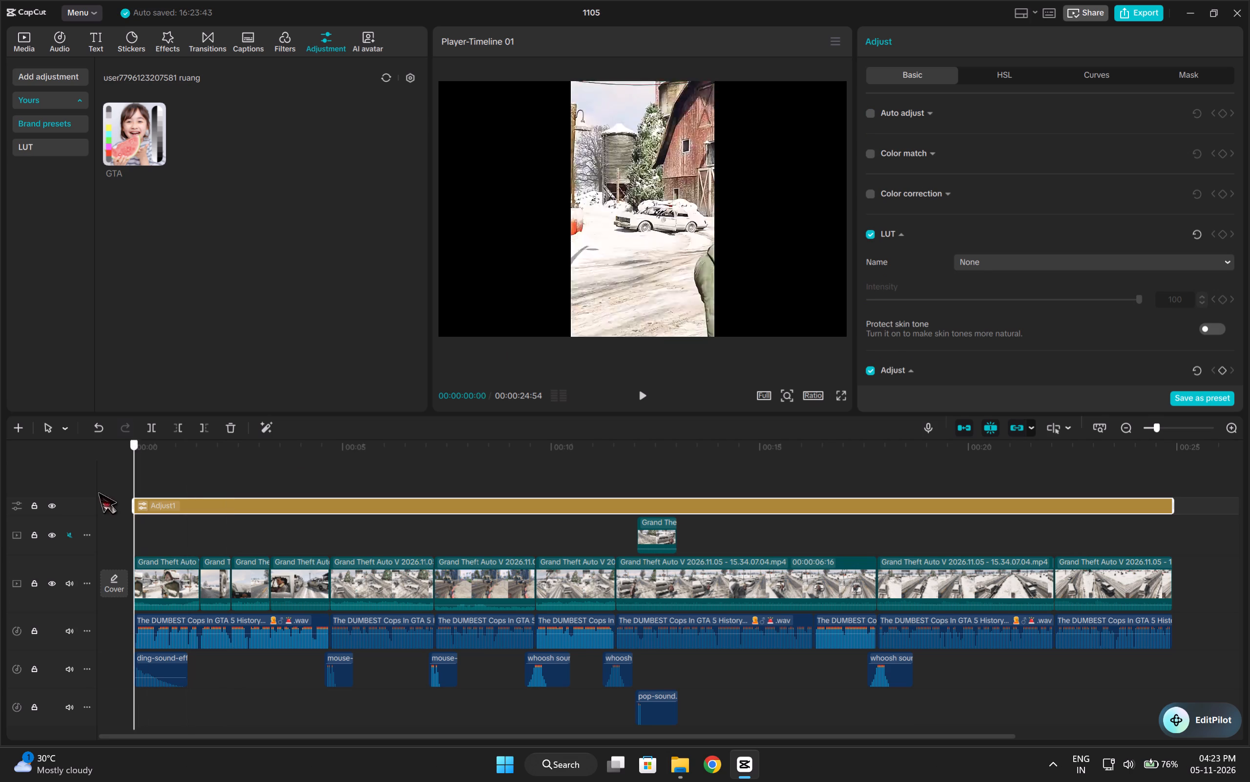
drag(98, 492, 98, 491)
click(159, 477)
drag(161, 477, 111, 482)
Generate auto captions for the video with English as the spoken language.
click(248, 46)
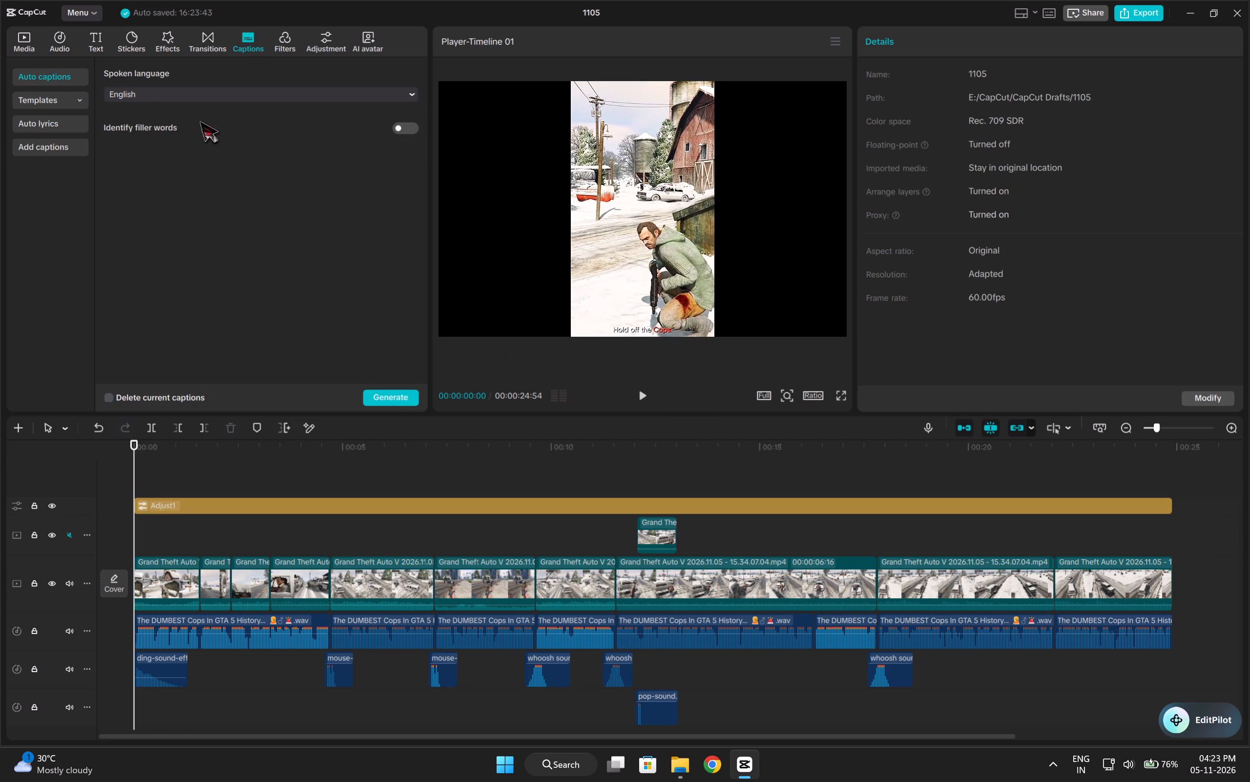
click(397, 397)
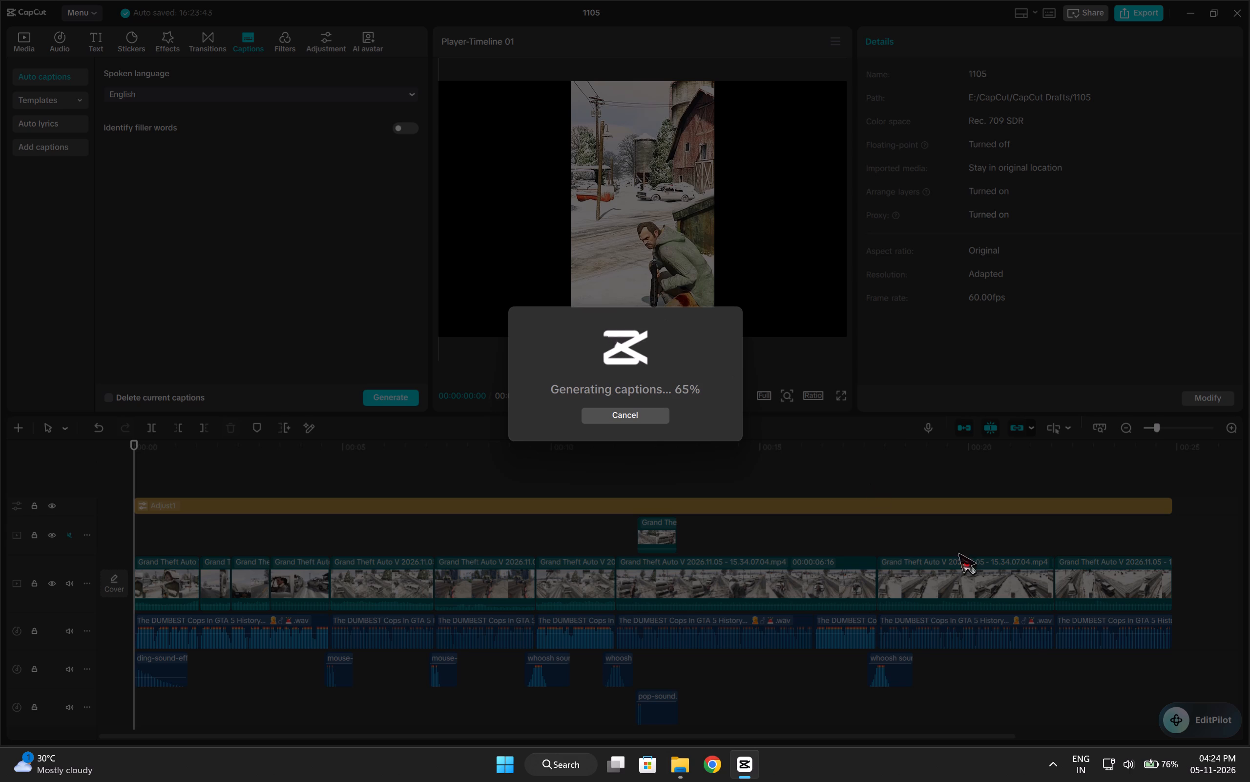
click(671, 764)
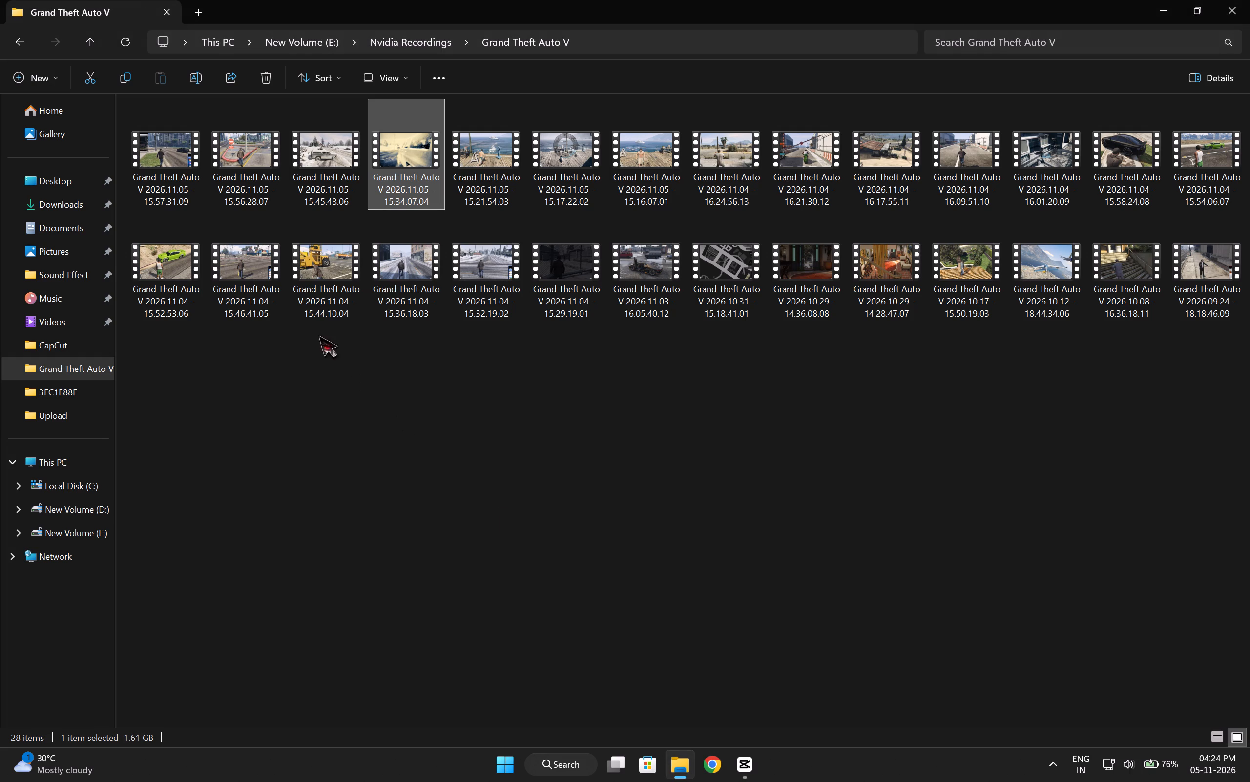
click(743, 781)
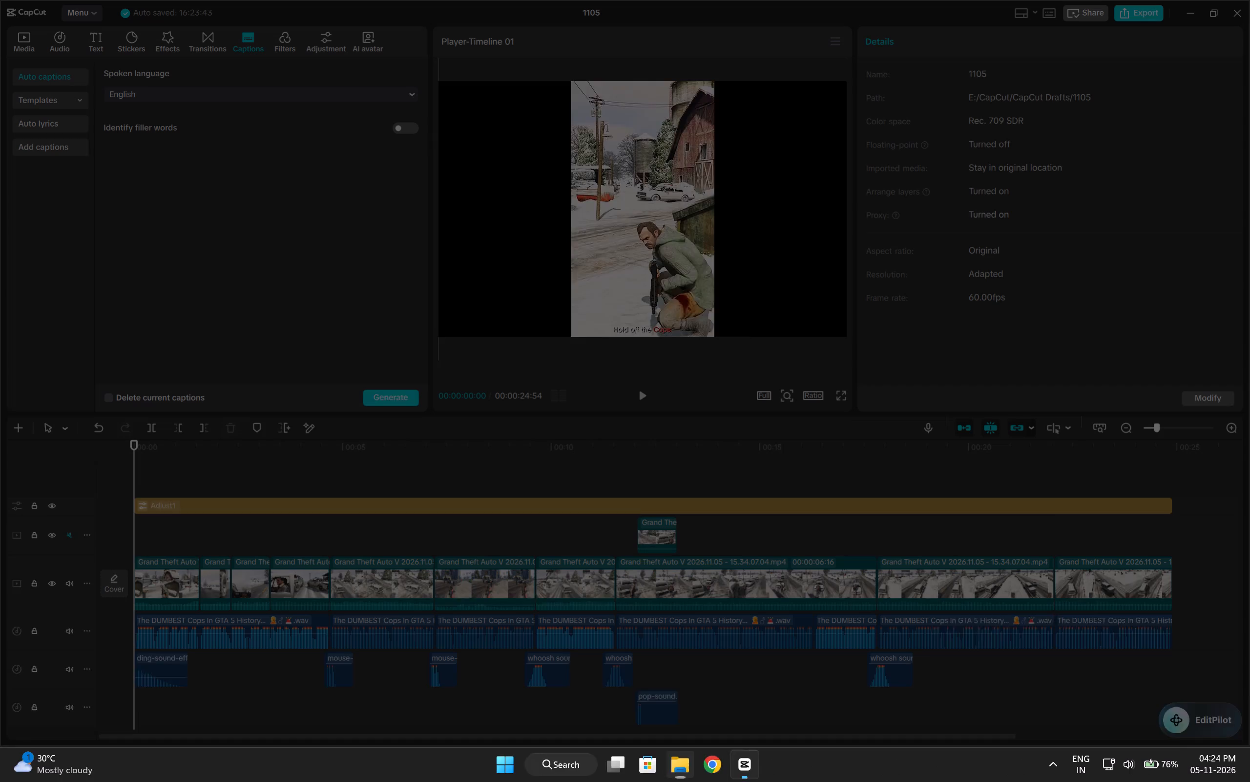
Apply the favourite yellow "perang" text template to all captions.
click(996, 77)
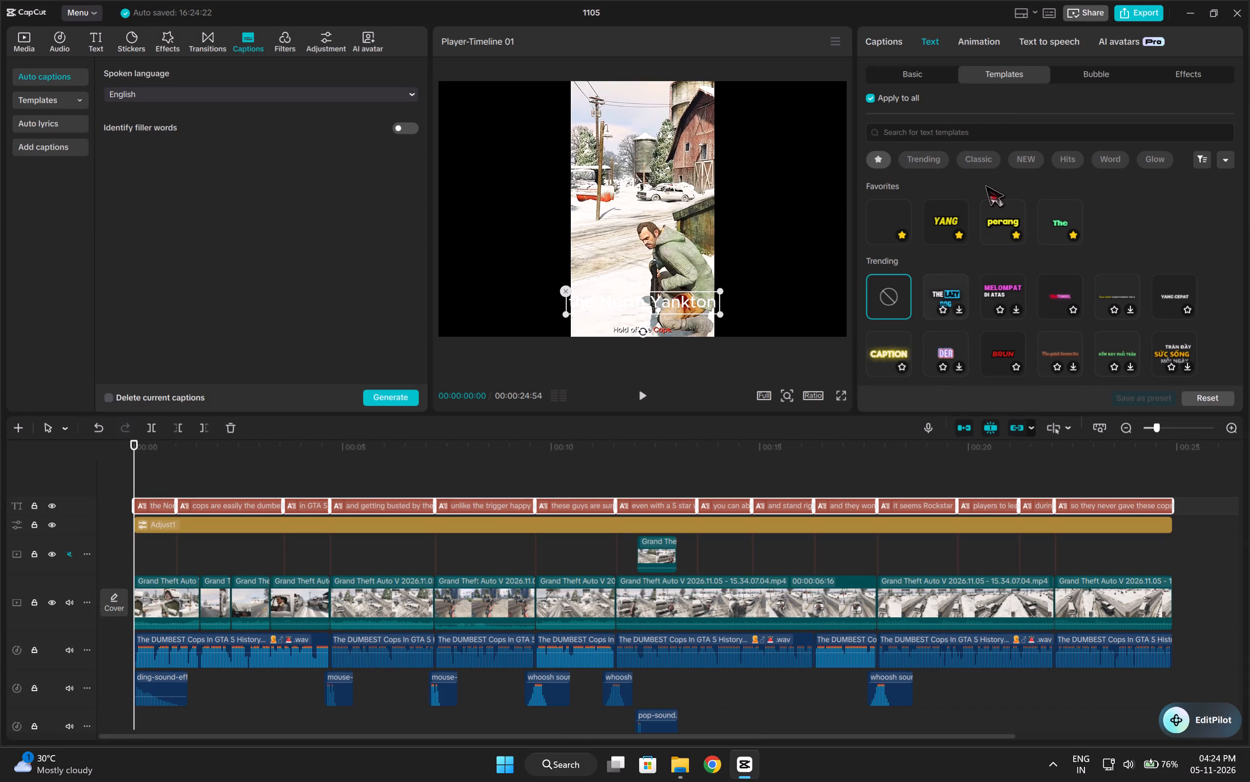
click(995, 218)
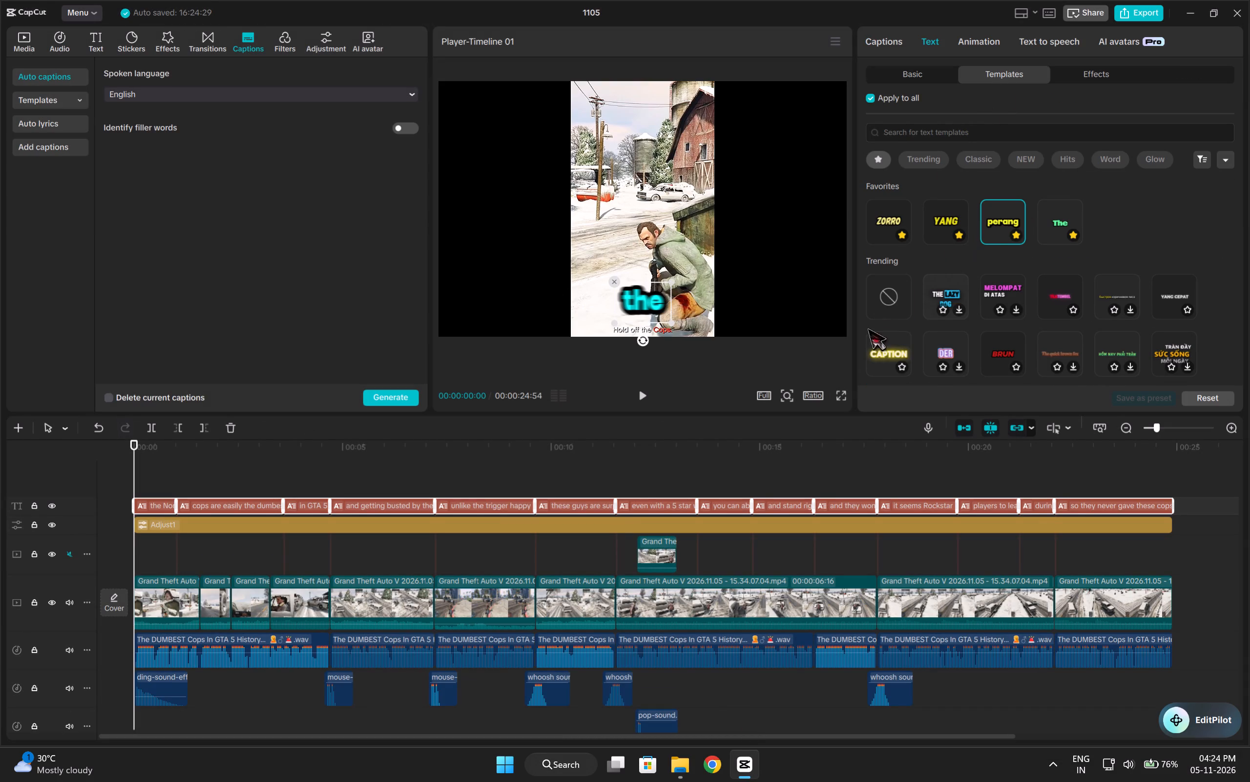
Set the project's aspect ratio to 9:16.
click(815, 397)
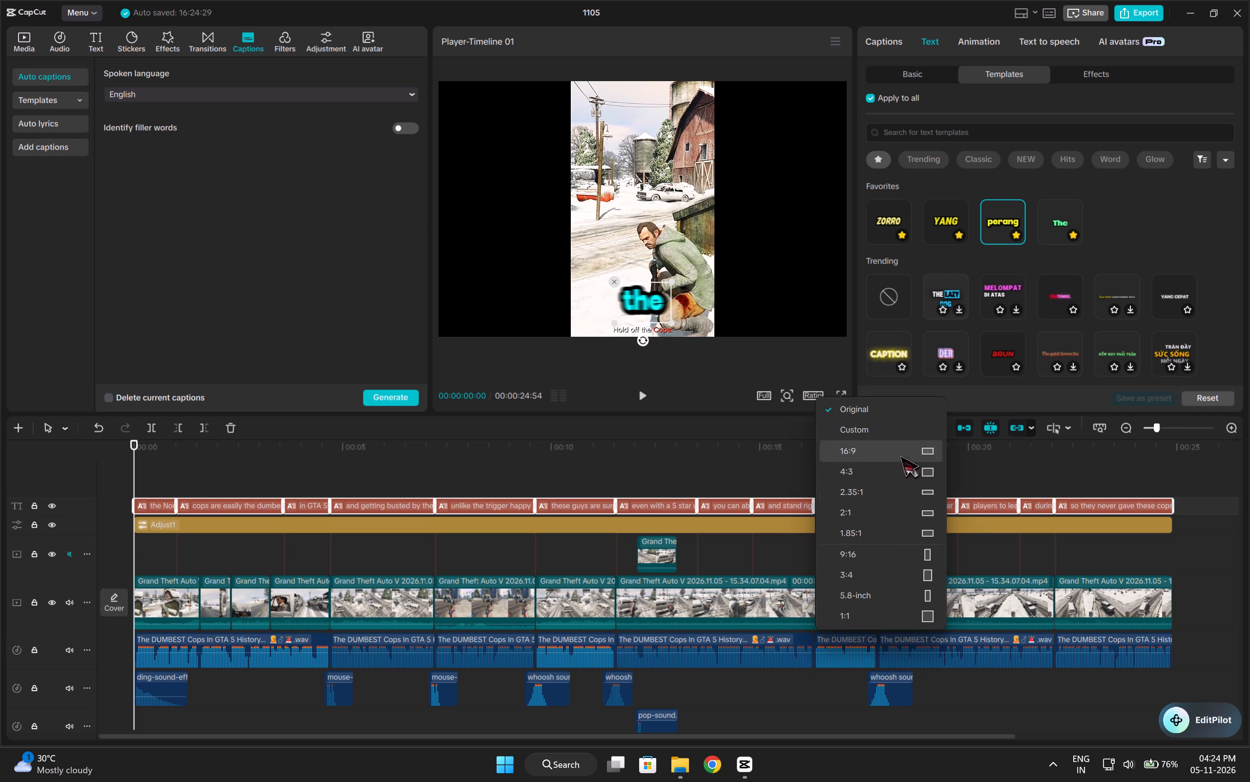
click(873, 552)
Play the captioned video from the start up to the wanted-stars overlay to check it in the vertical frame.
click(173, 487)
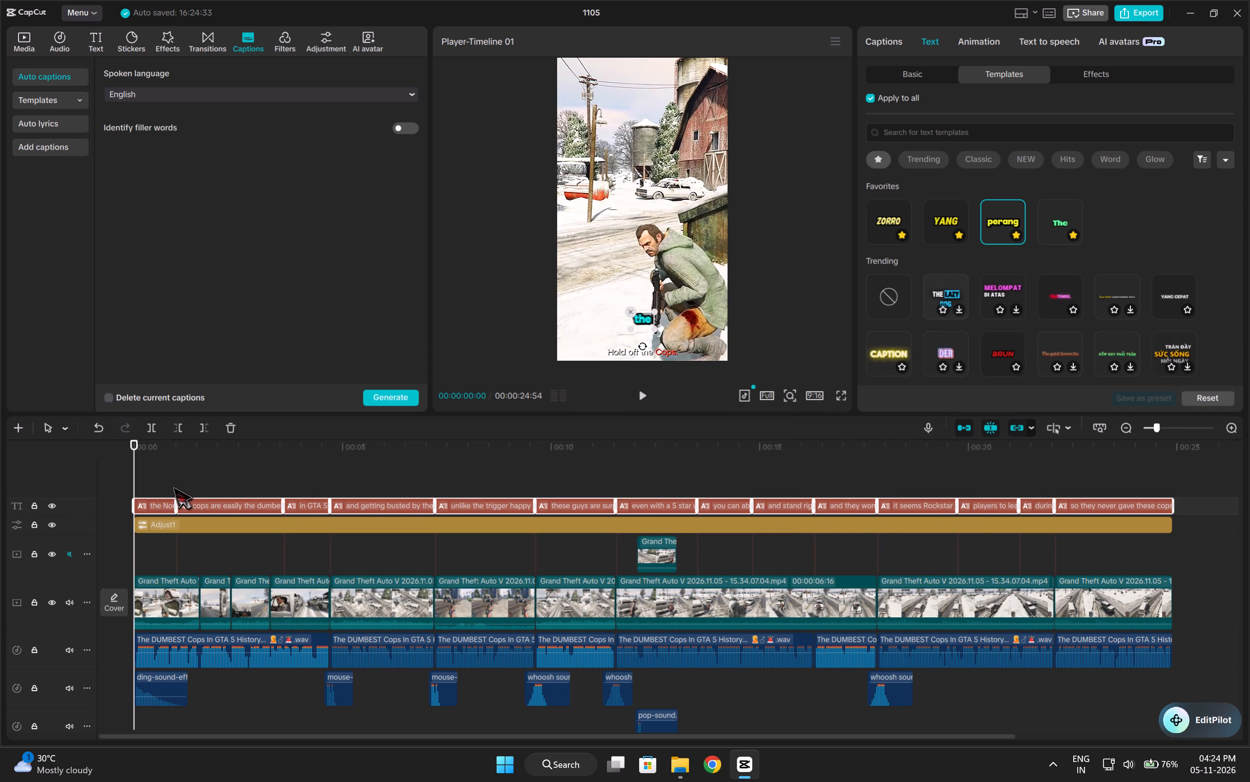
click(173, 481)
drag(173, 479, 105, 491)
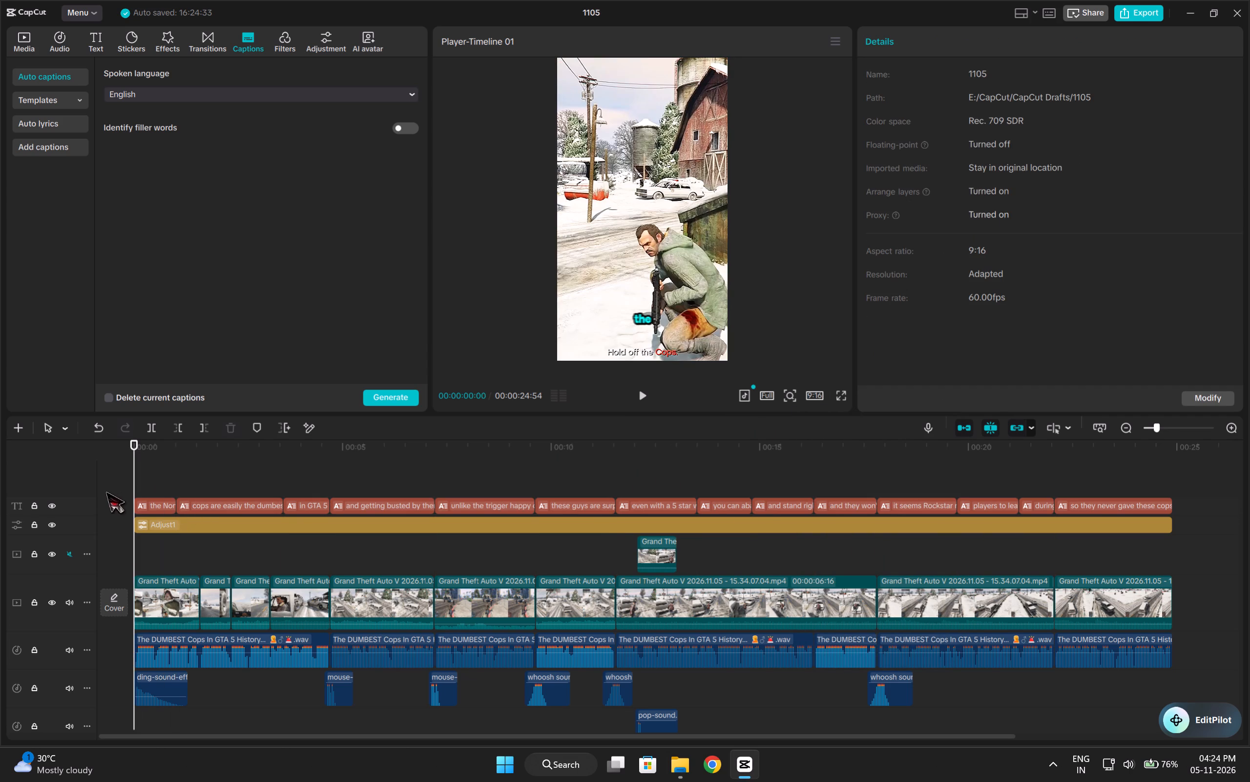
key(space)
click(197, 477)
drag(197, 477, 274, 484)
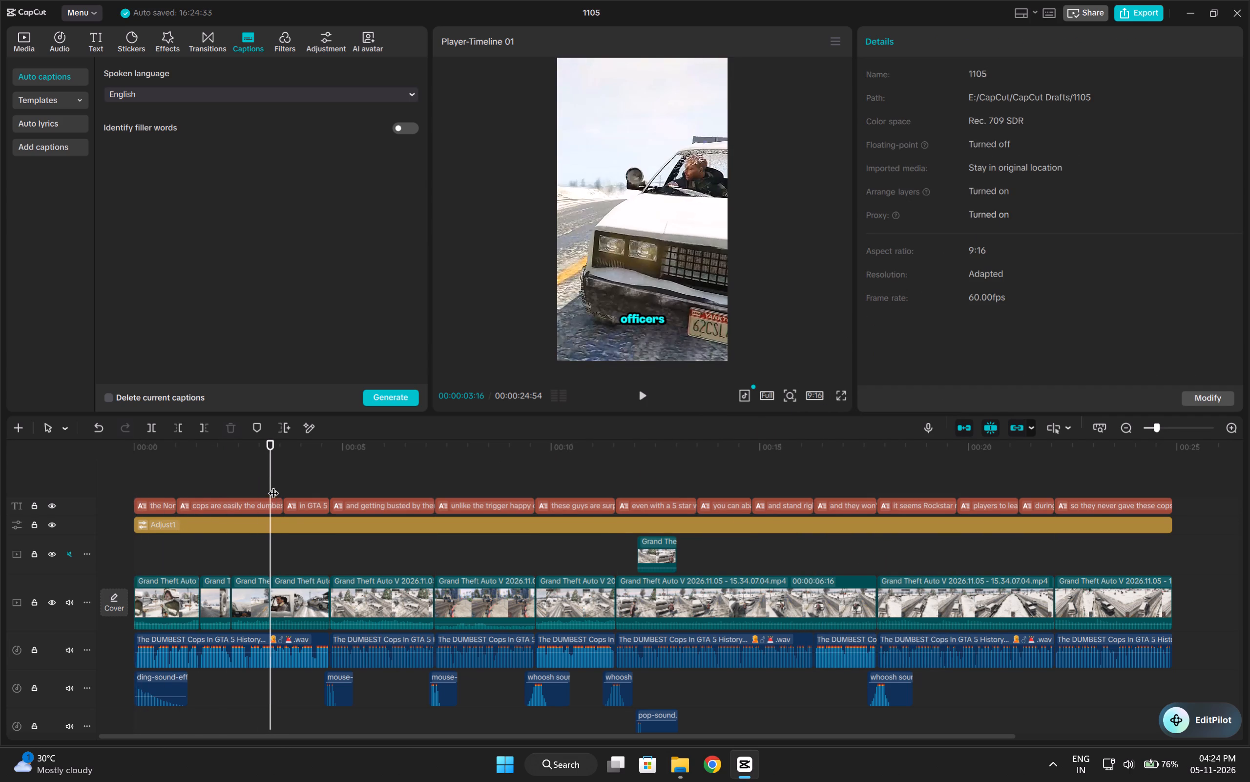
drag(270, 478, 103, 472)
key(space)
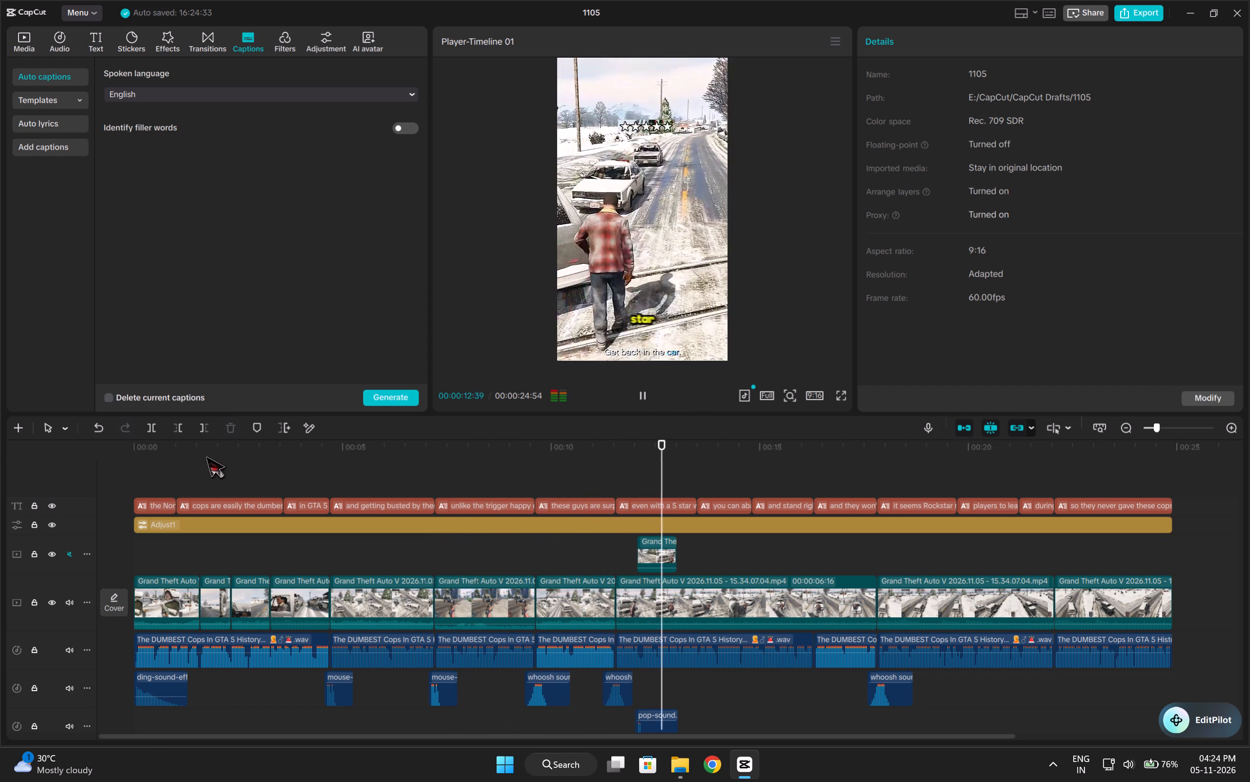
click(662, 481)
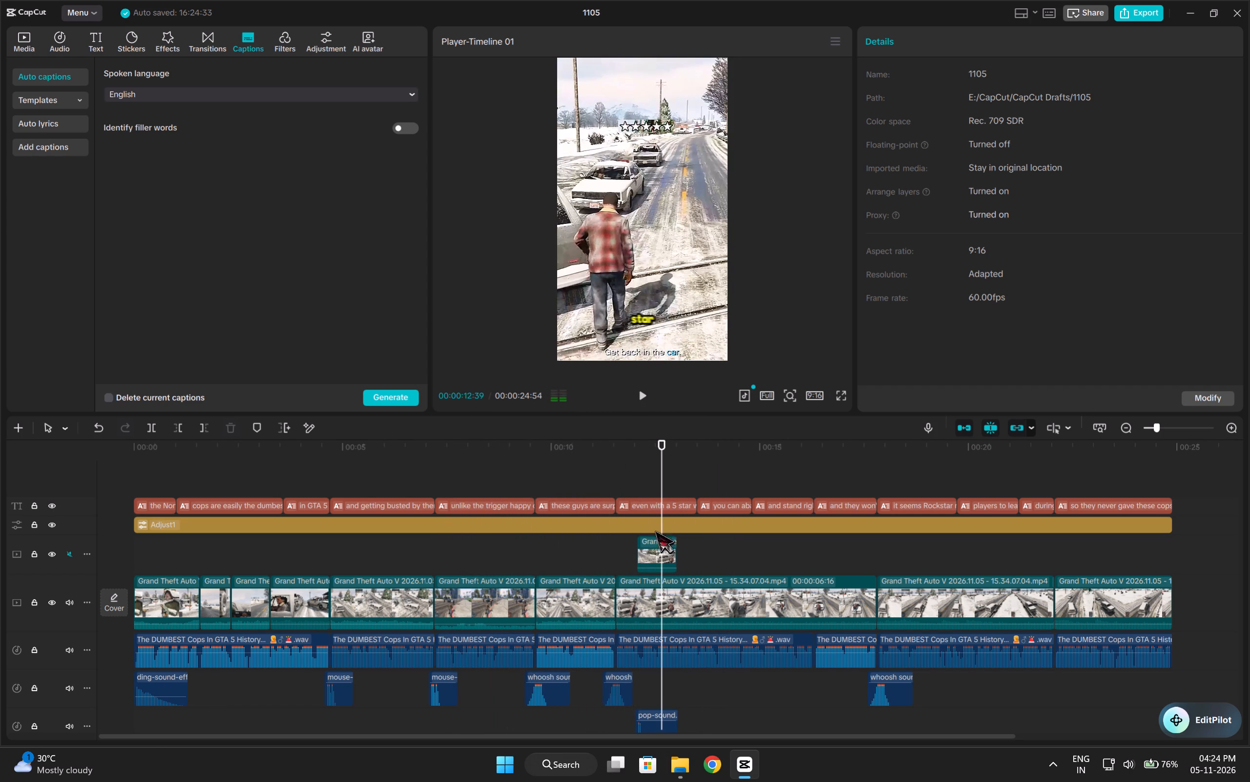
Move the wanted-stars overlay up in the vertical frame to about X -66, Y 843 and enlarge it slightly.
click(653, 556)
drag(621, 176, 621, 146)
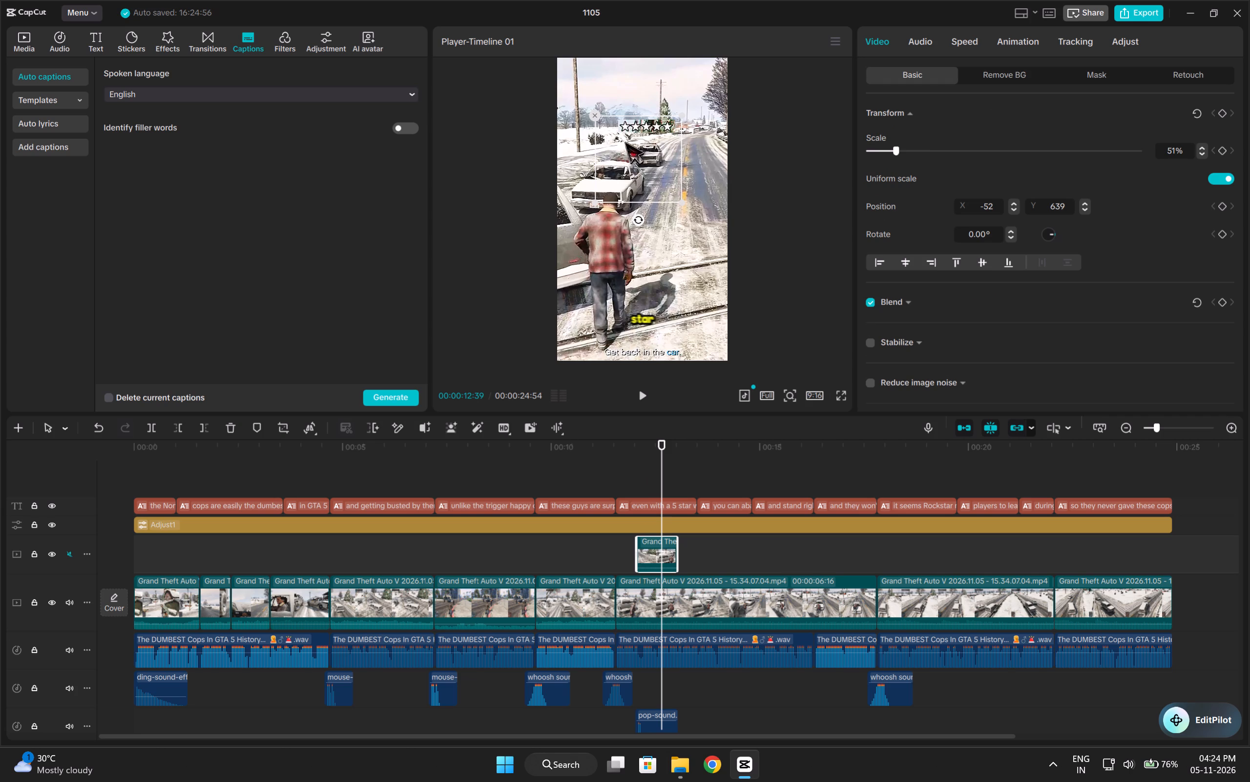
drag(631, 132, 630, 115)
drag(627, 122, 626, 103)
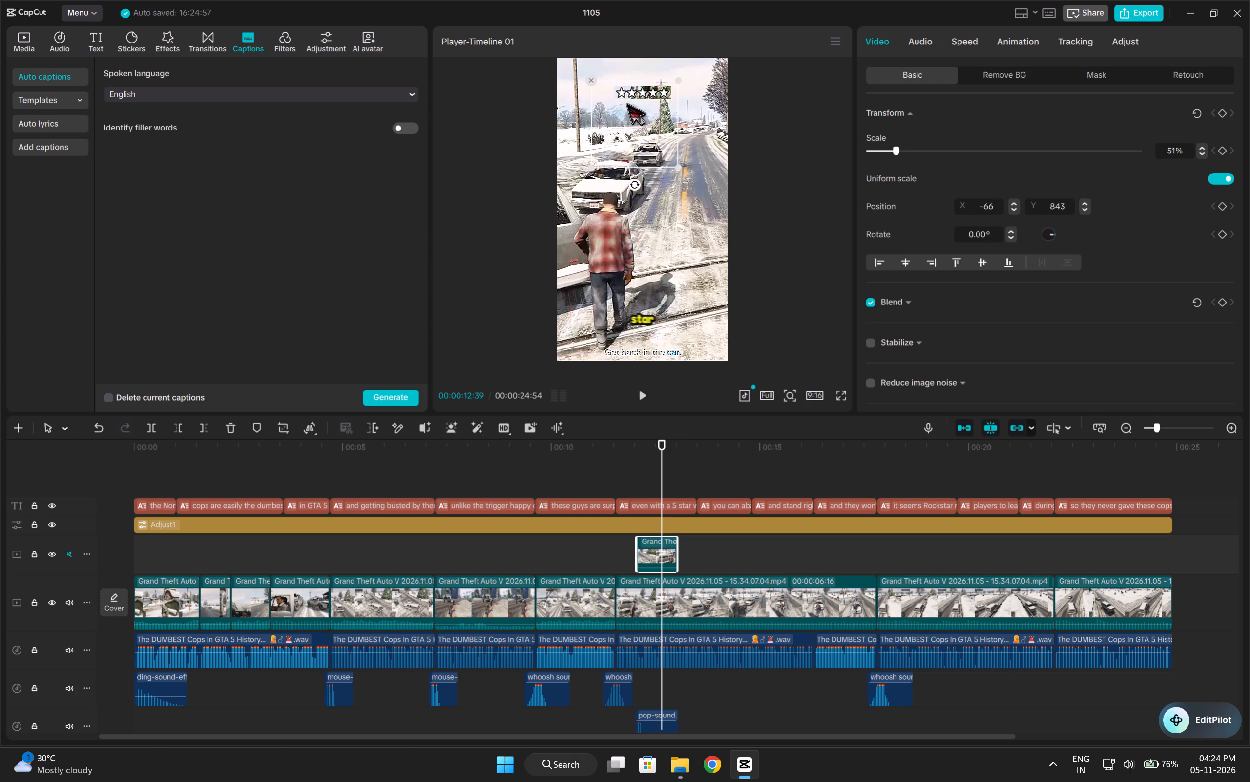
drag(626, 103, 626, 102)
drag(679, 166, 686, 175)
Play the video from about 10 seconds to near its end to check the overlay and captions, and return to the start.
click(592, 462)
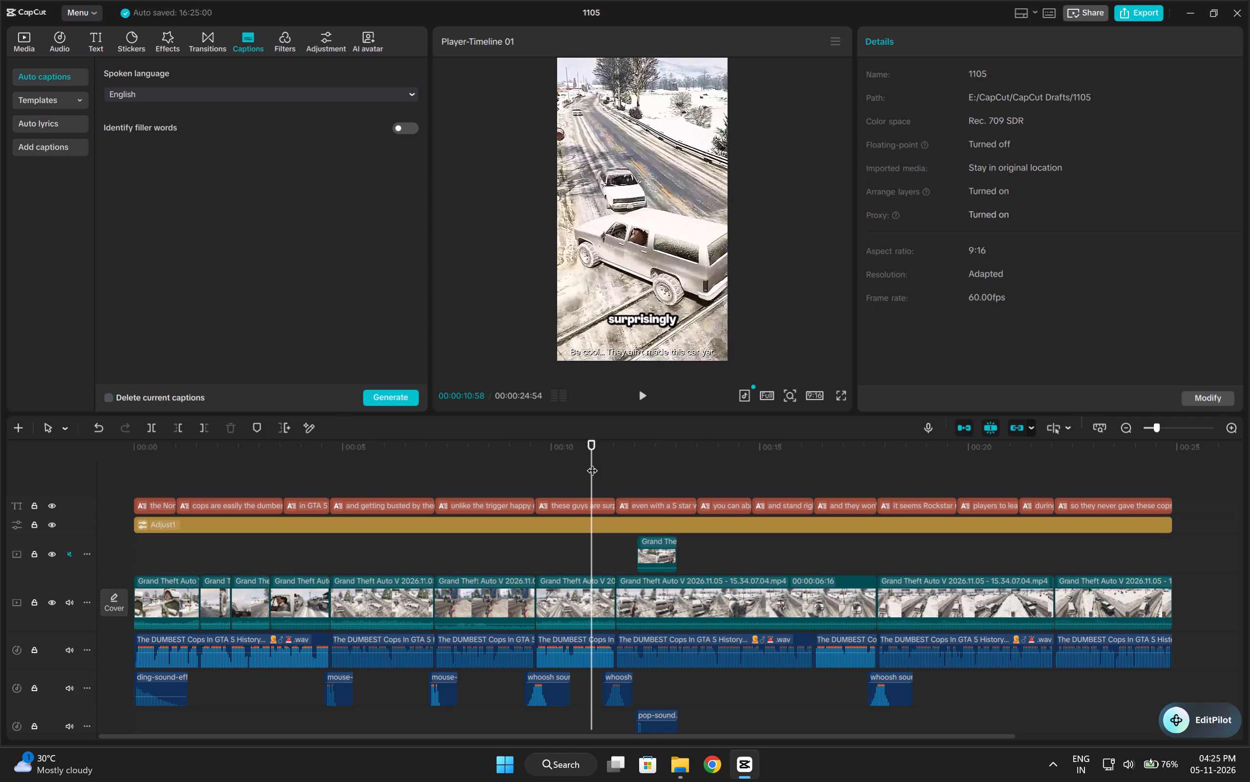
key(space)
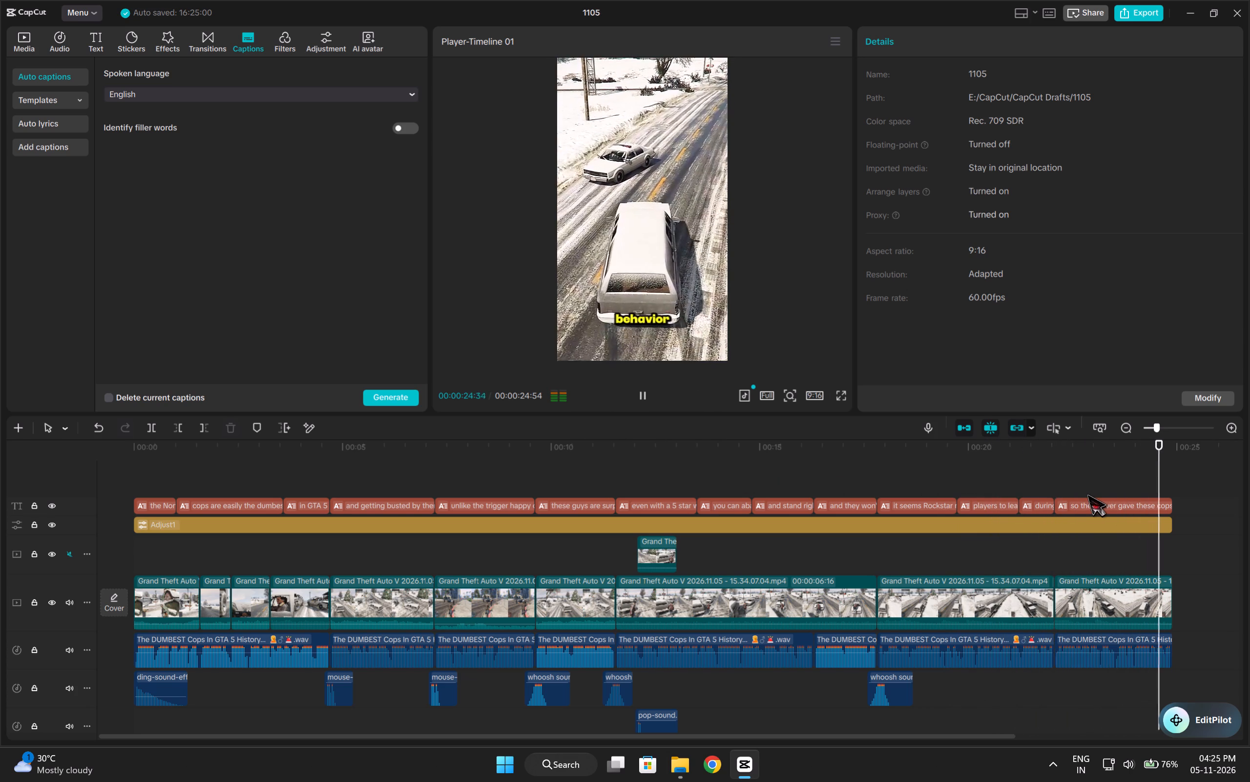
click(1050, 482)
drag(1050, 482, 1117, 492)
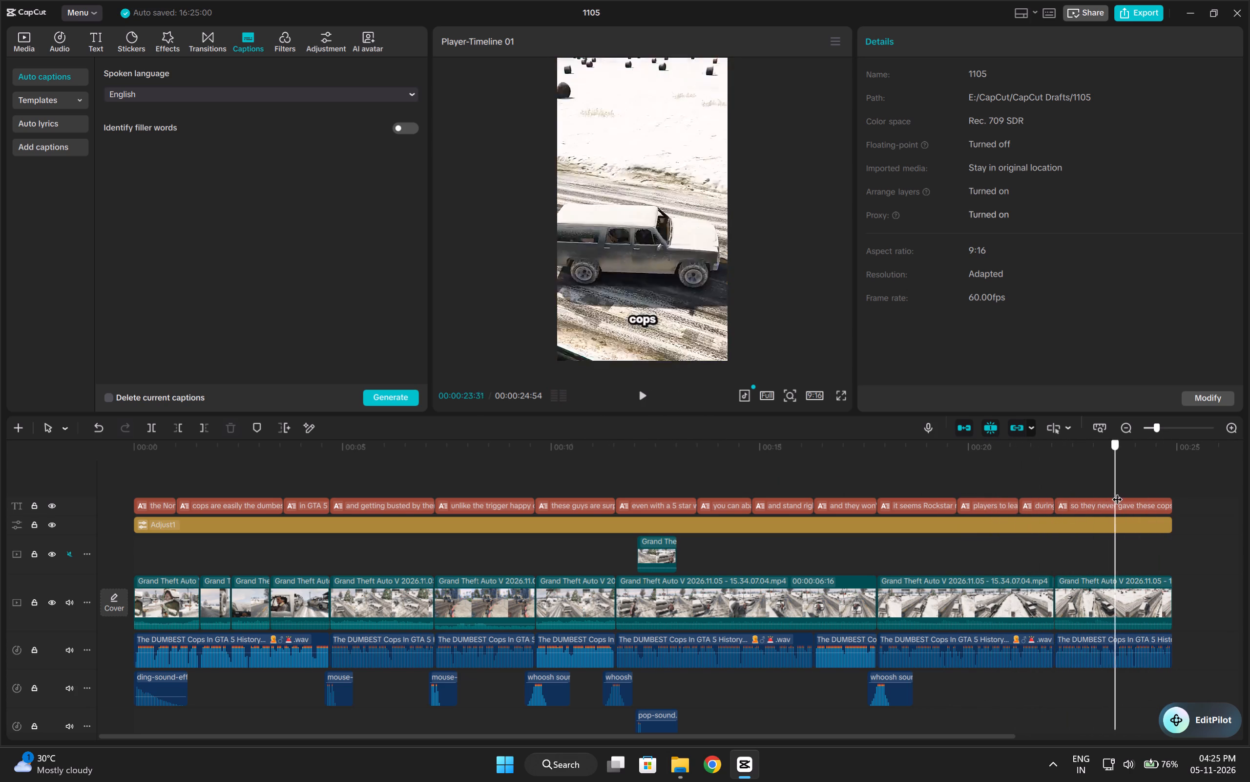
drag(1117, 492, 39, 450)
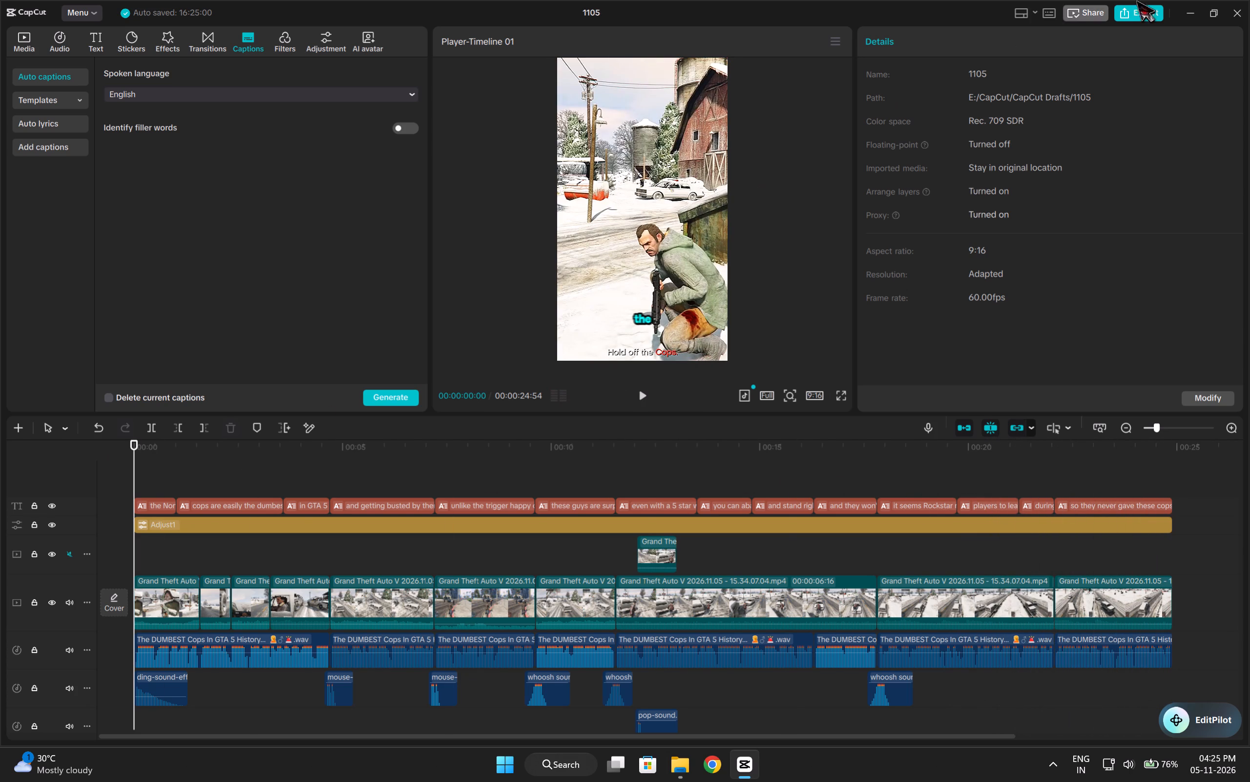
Export the video under the copied title "The DUMBEST Cops In GTA 5 History..." with its emojis, taken from the clipboard history.
click(1145, 9)
drag(774, 201, 567, 204)
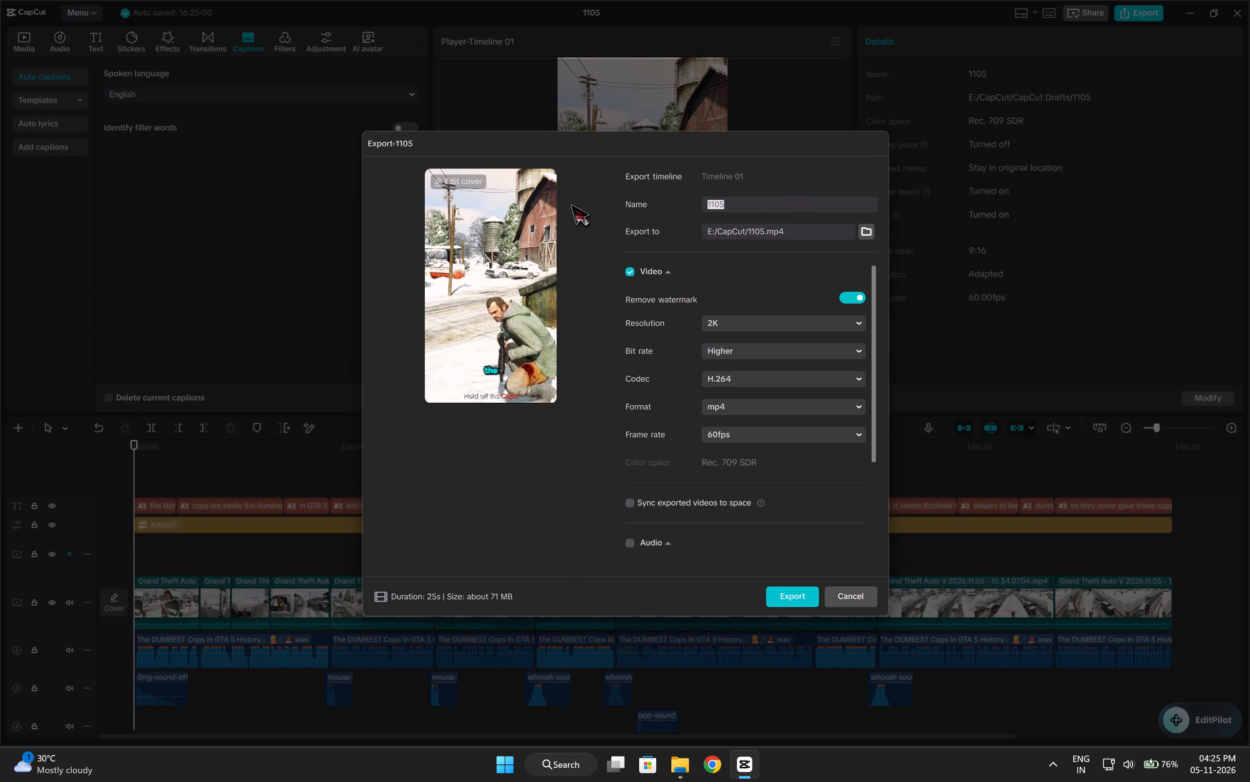
key(super+v)
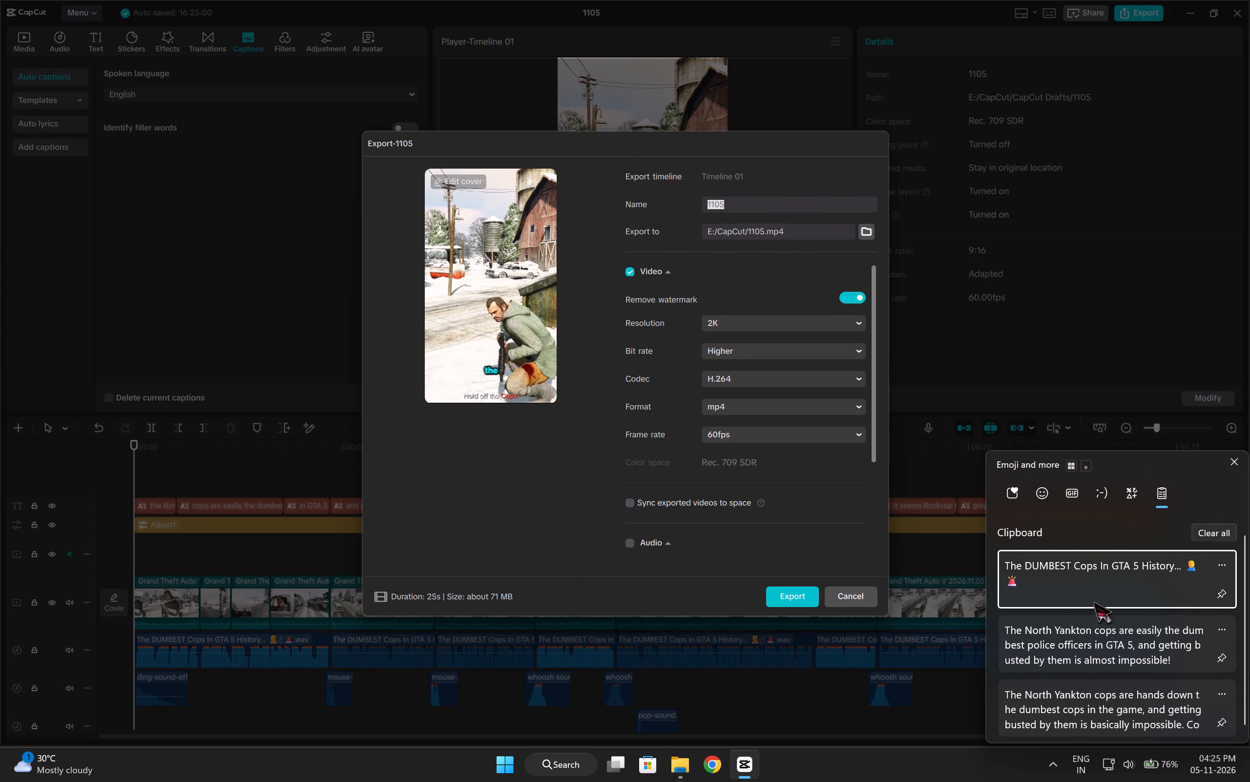
click(1099, 587)
key(ctrl+v)
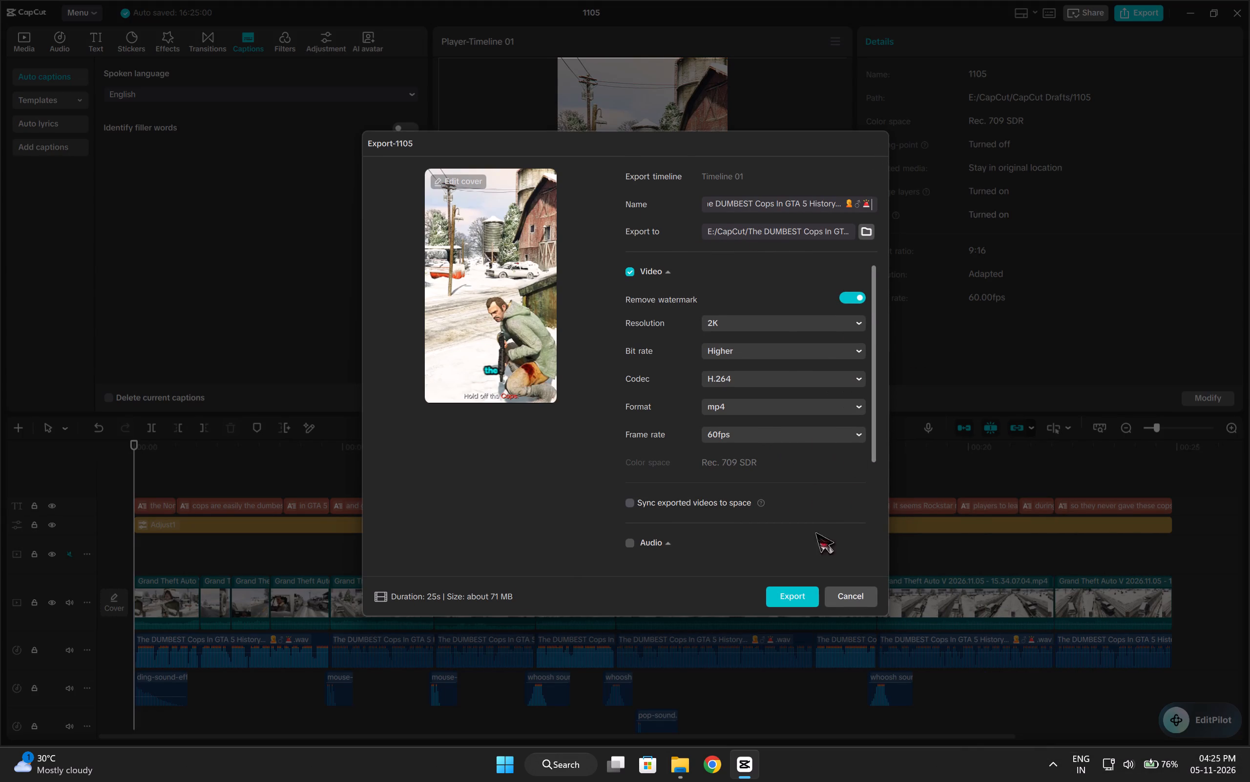
click(785, 597)
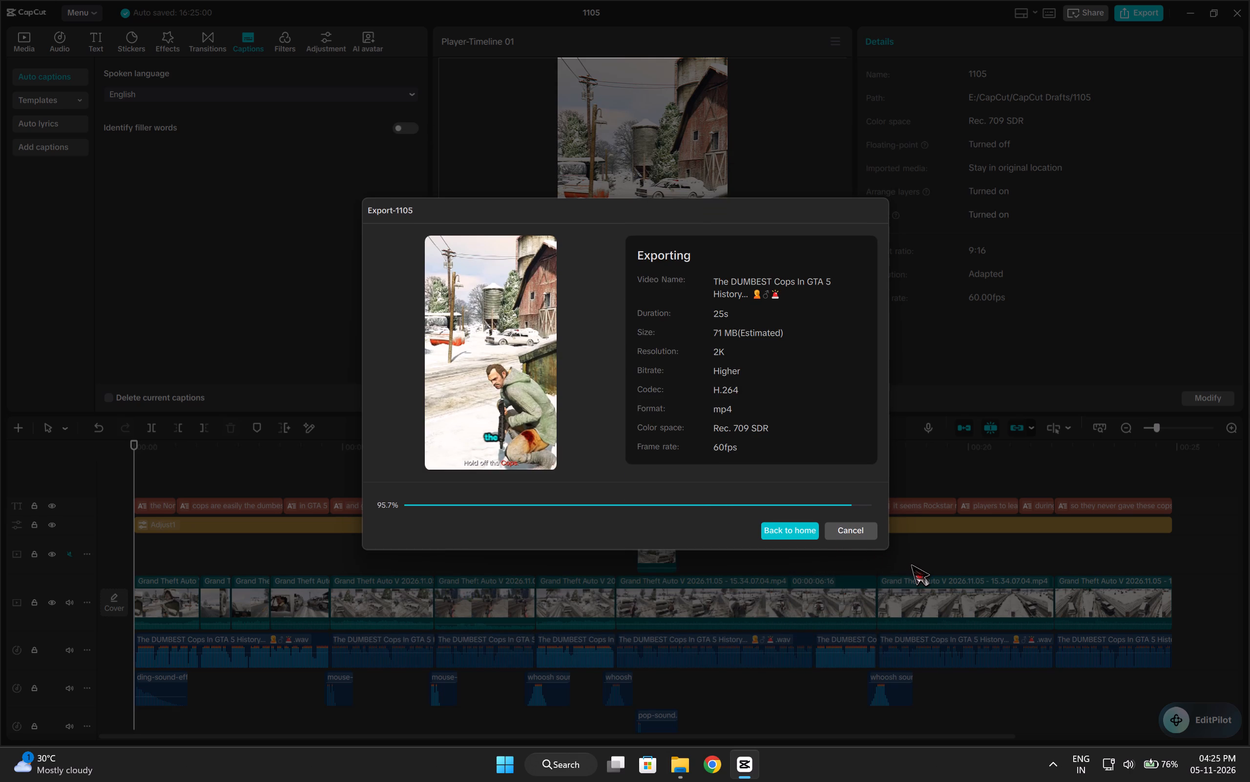
click(847, 589)
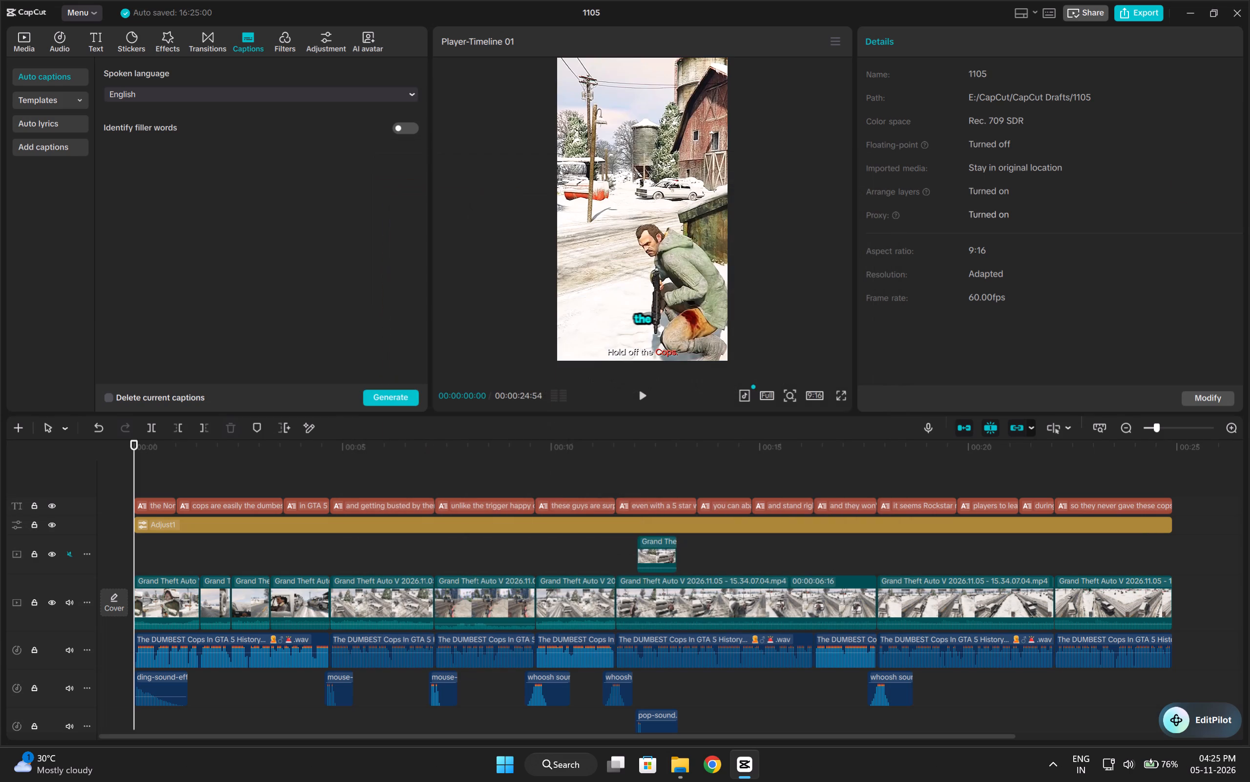
Close the 1105 project and exit CapCut.
click(1236, 16)
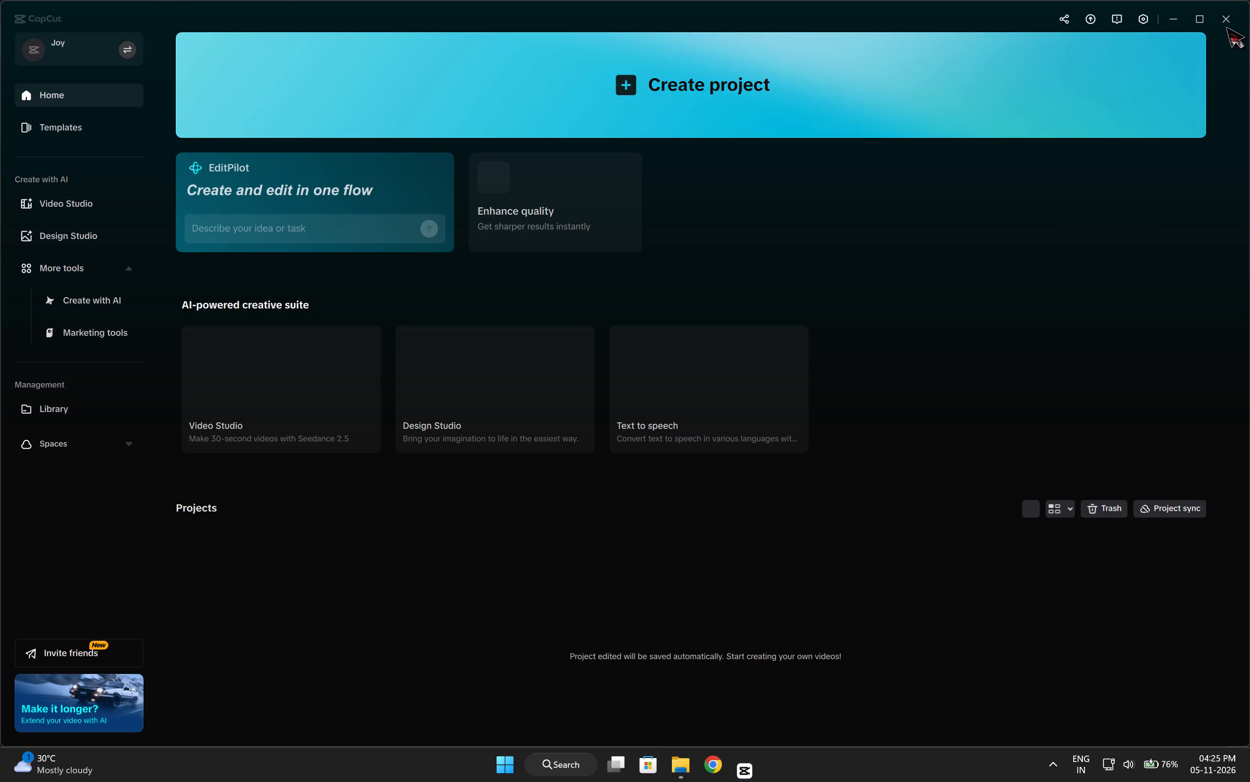
click(1227, 19)
Disconnect the Hotspot Shield VPN from Singapore and quit it completely.
click(1059, 763)
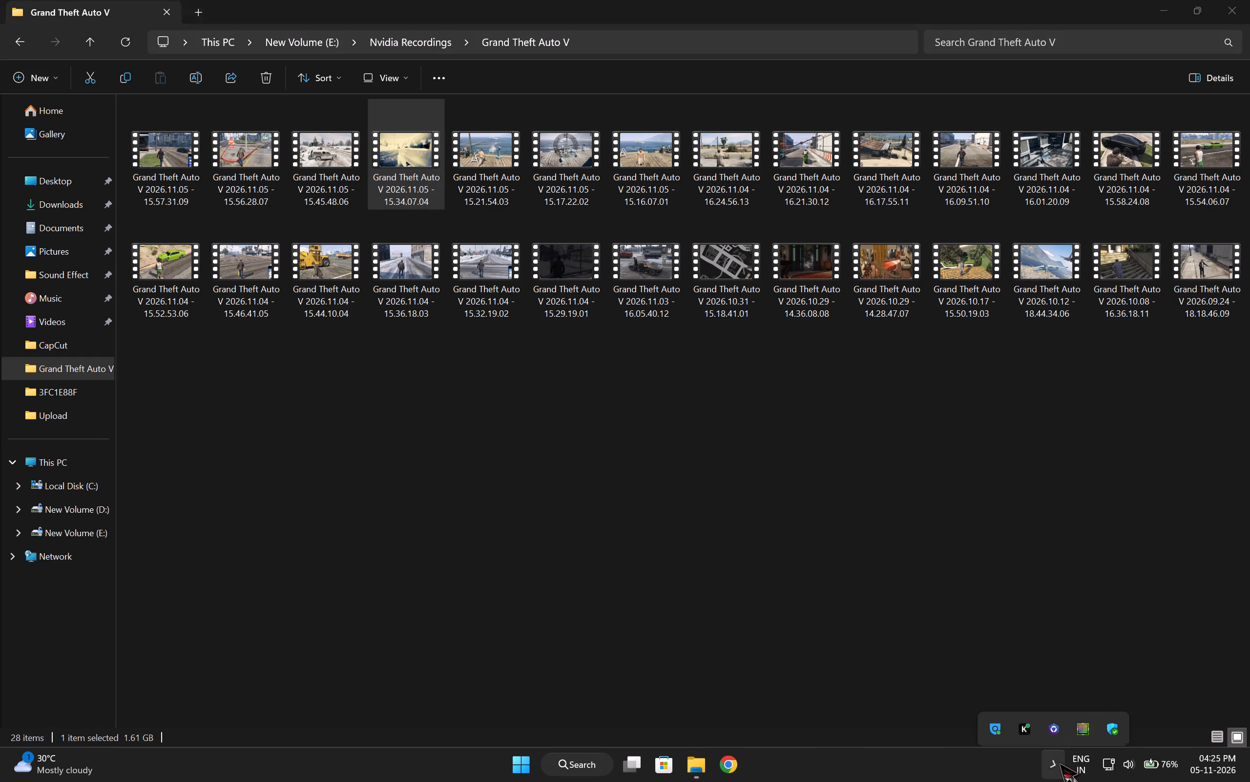
click(997, 726)
click(704, 653)
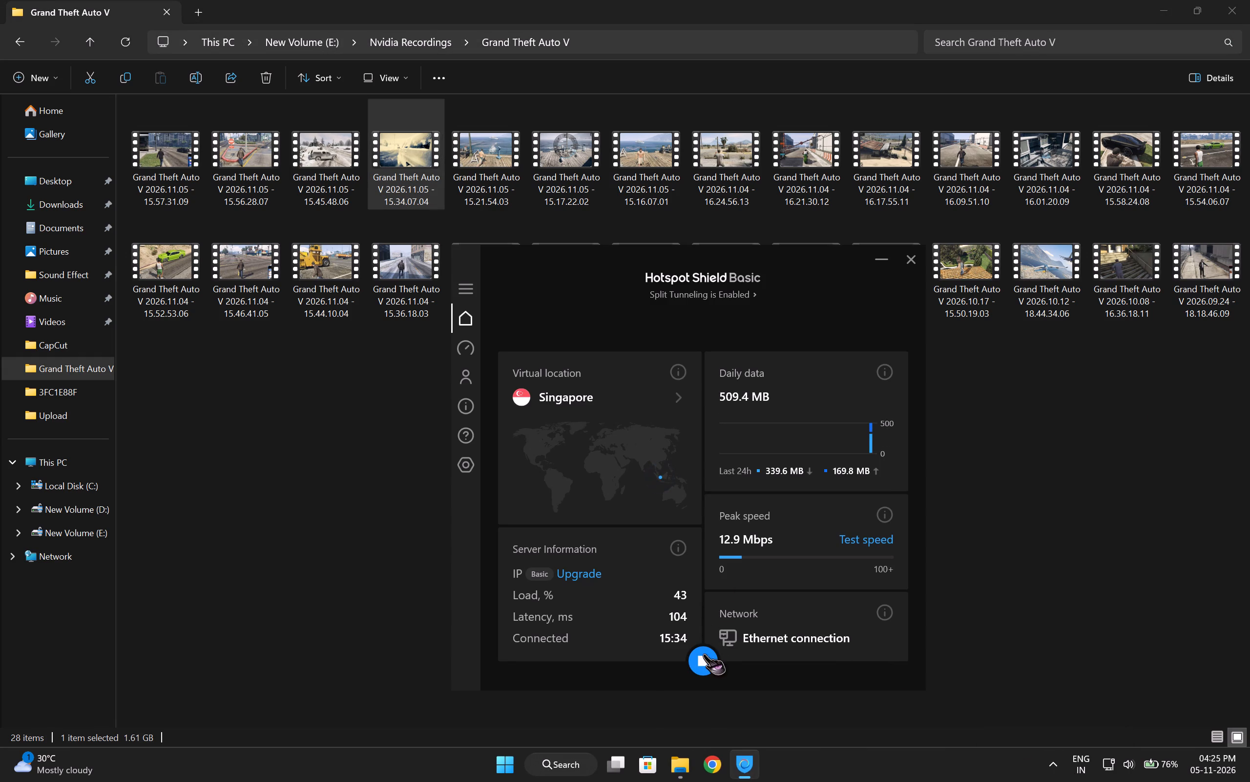
click(906, 262)
click(1056, 771)
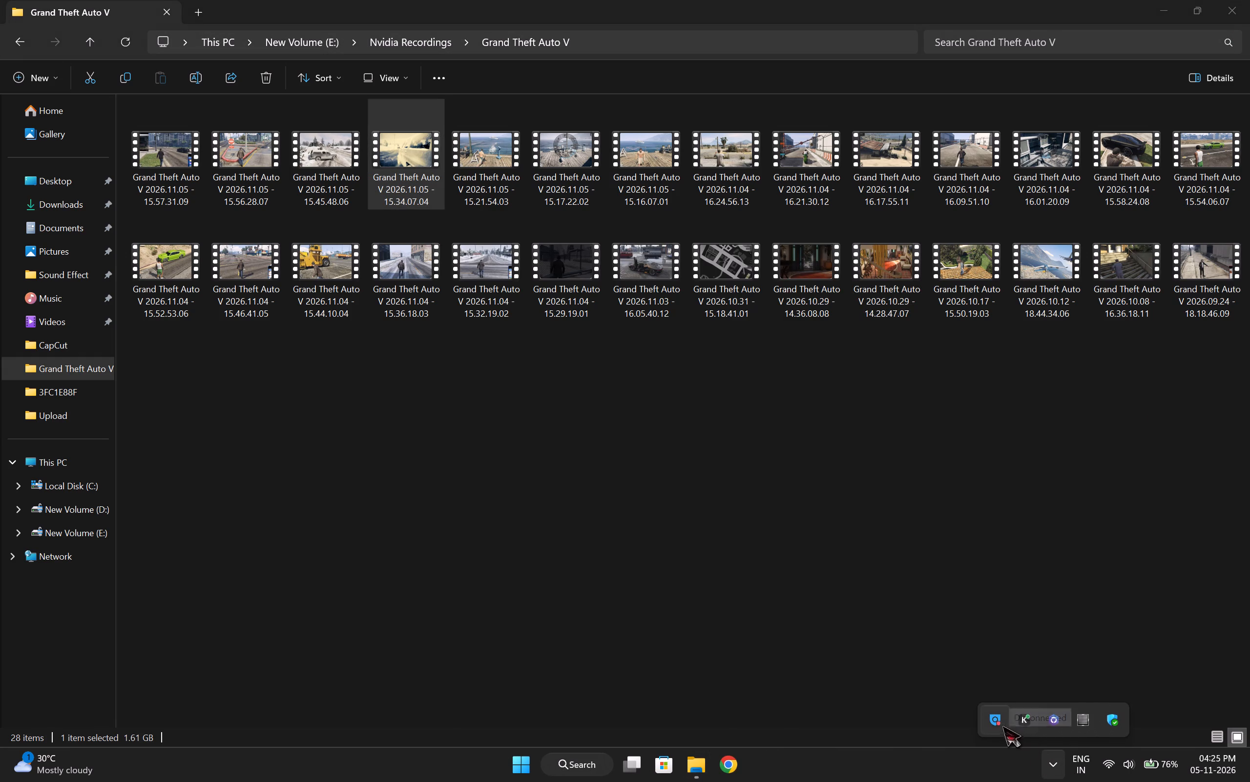
right_click(992, 718)
click(1026, 703)
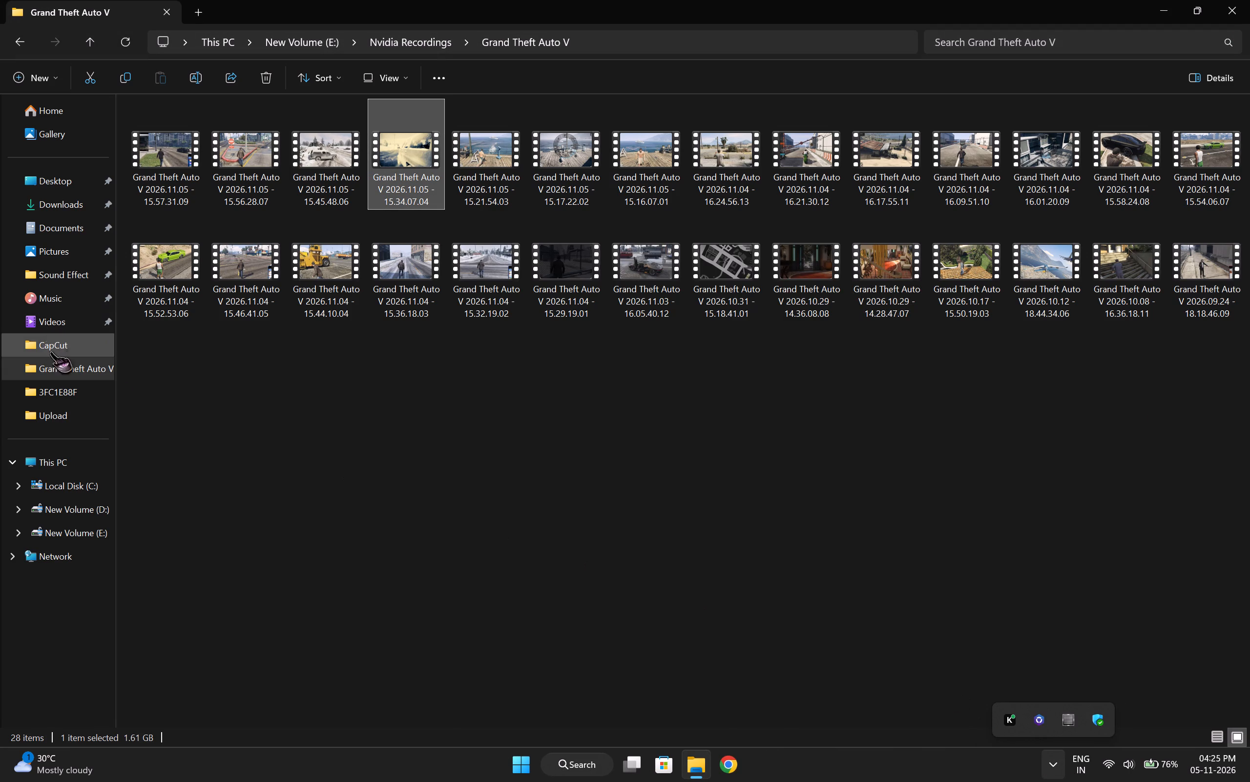
Move the video "What Each Wanted Star ACTUALLY Does In GTA 5" from the CapCut folder to the Upload folder and return.
click(69, 354)
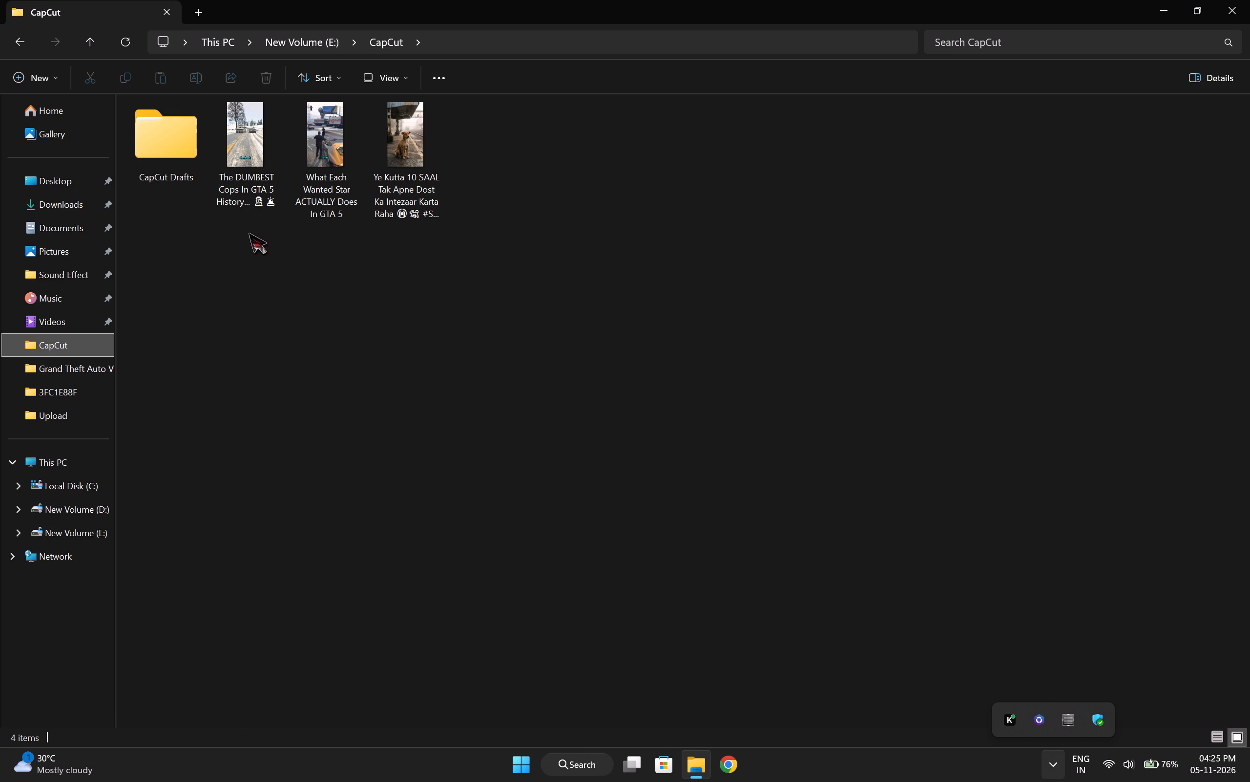
drag(239, 239, 248, 213)
drag(330, 296, 337, 206)
key(ctrl+x)
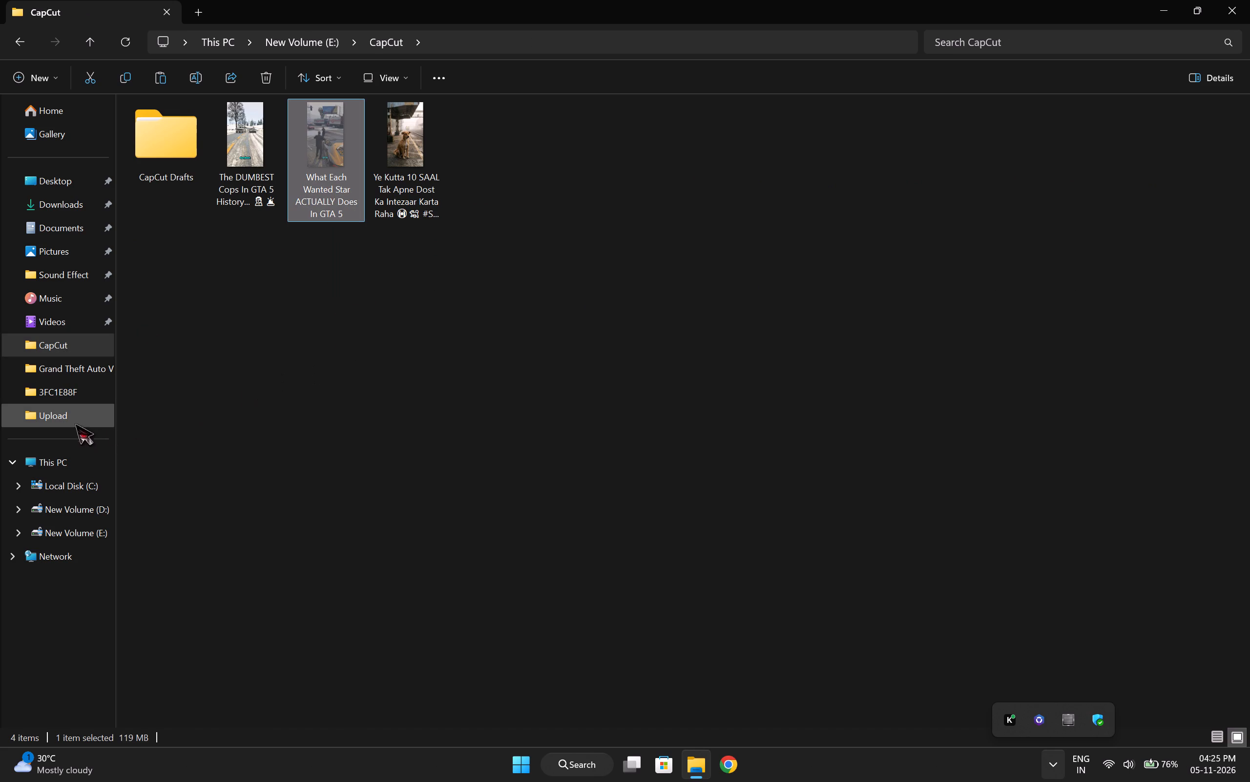
click(75, 421)
key(ctrl+v)
click(485, 477)
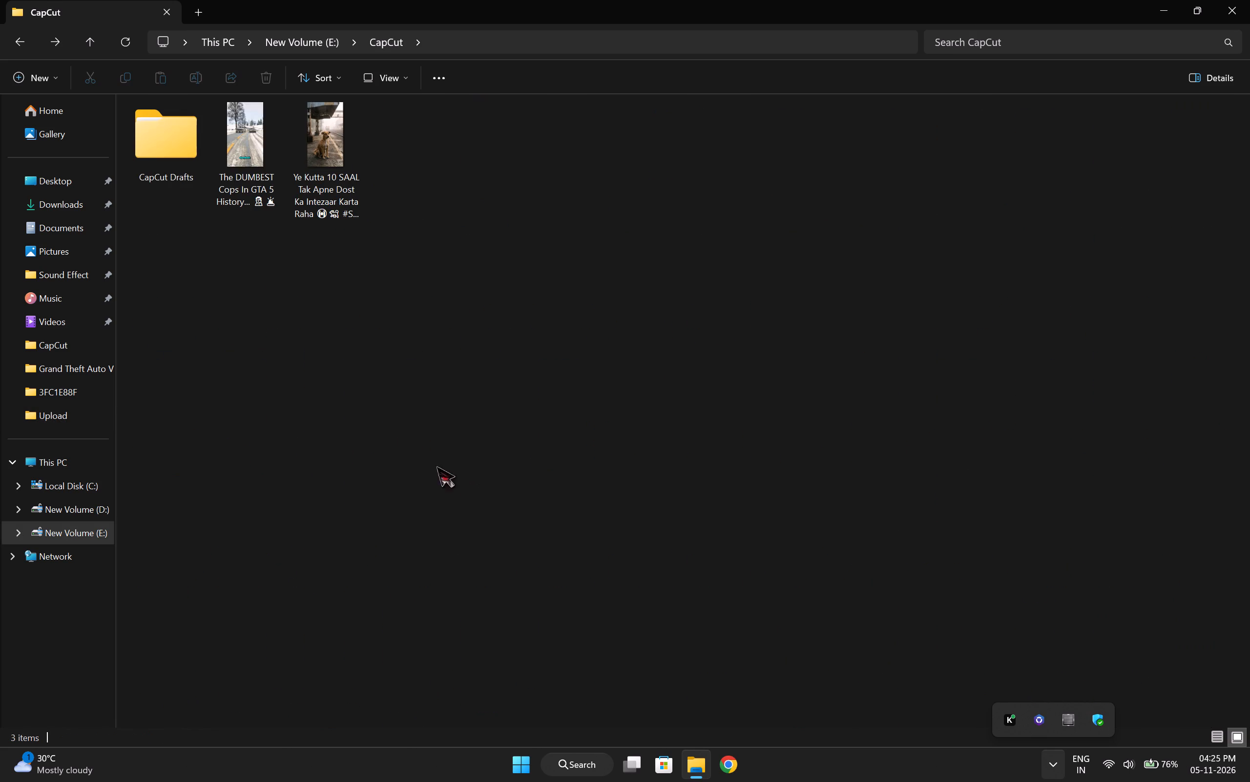
Play the exported video "The DUMBEST Cops In GTA 5 History..." and skip ahead to about 9 seconds to check it.
double_click(238, 172)
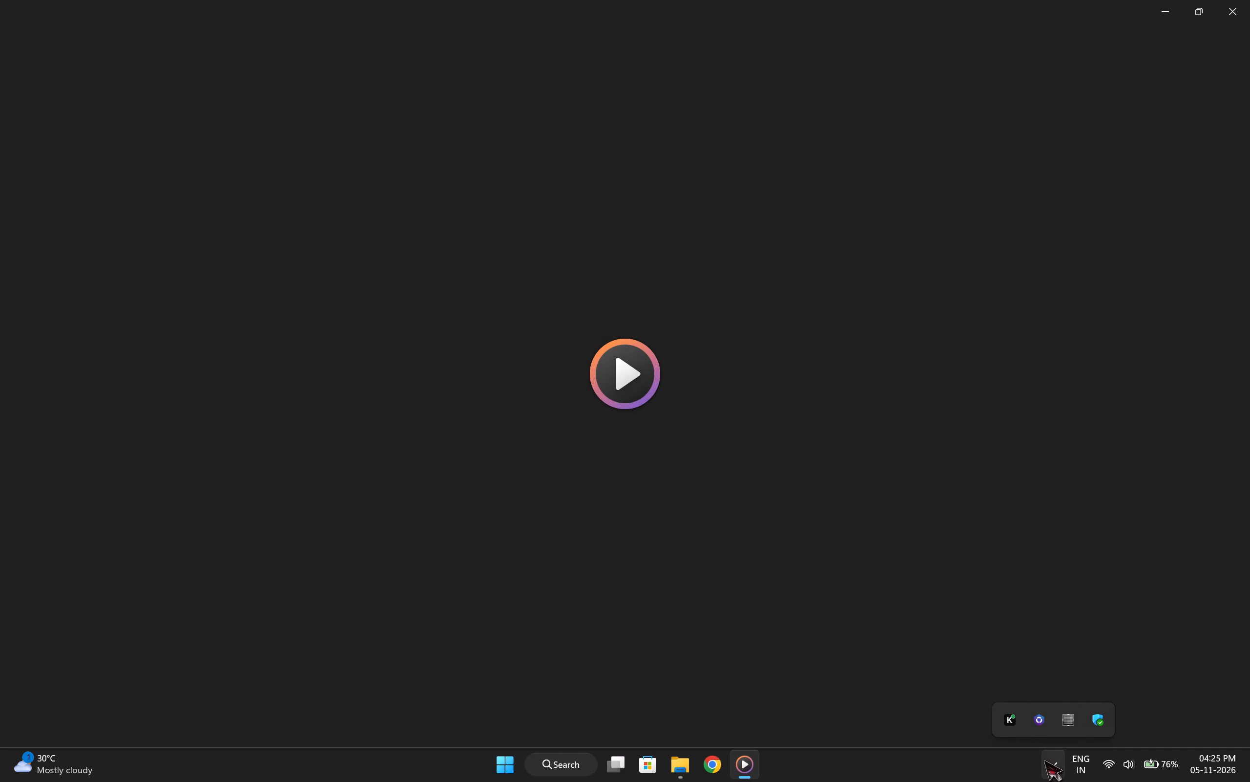
click(1049, 769)
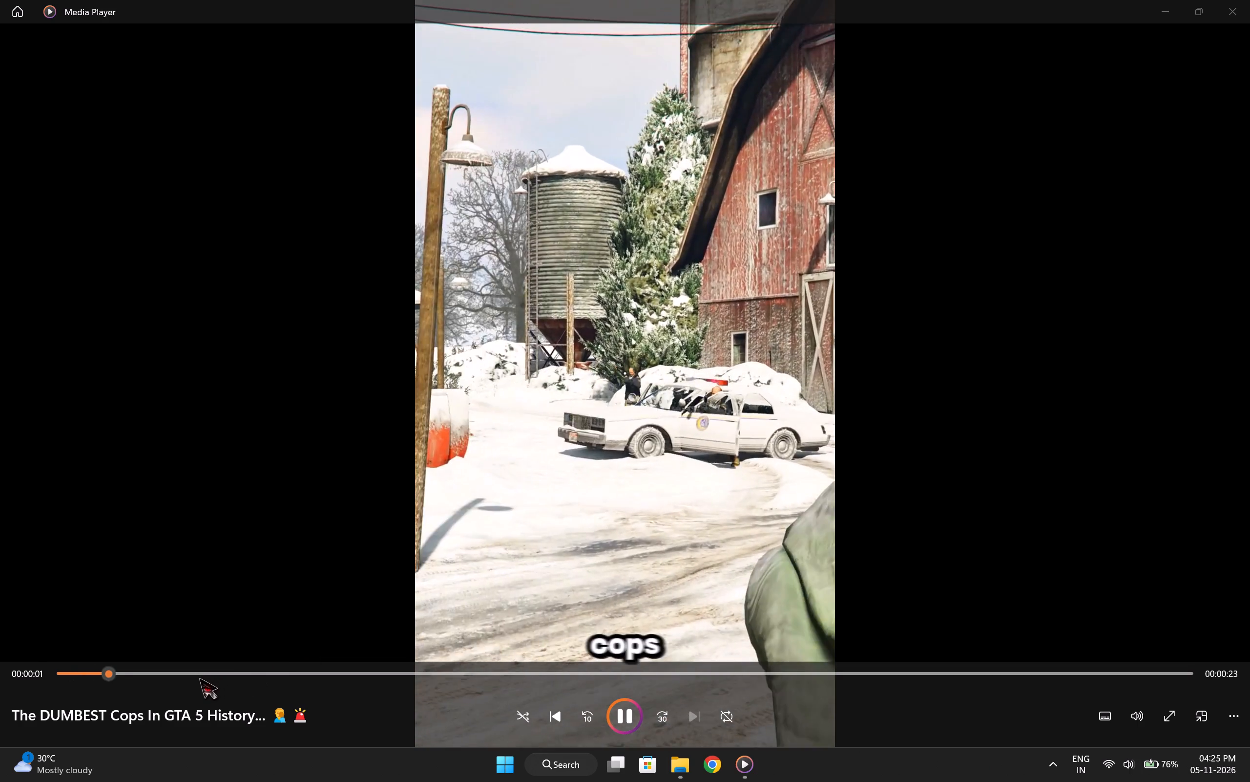
drag(211, 674, 510, 696)
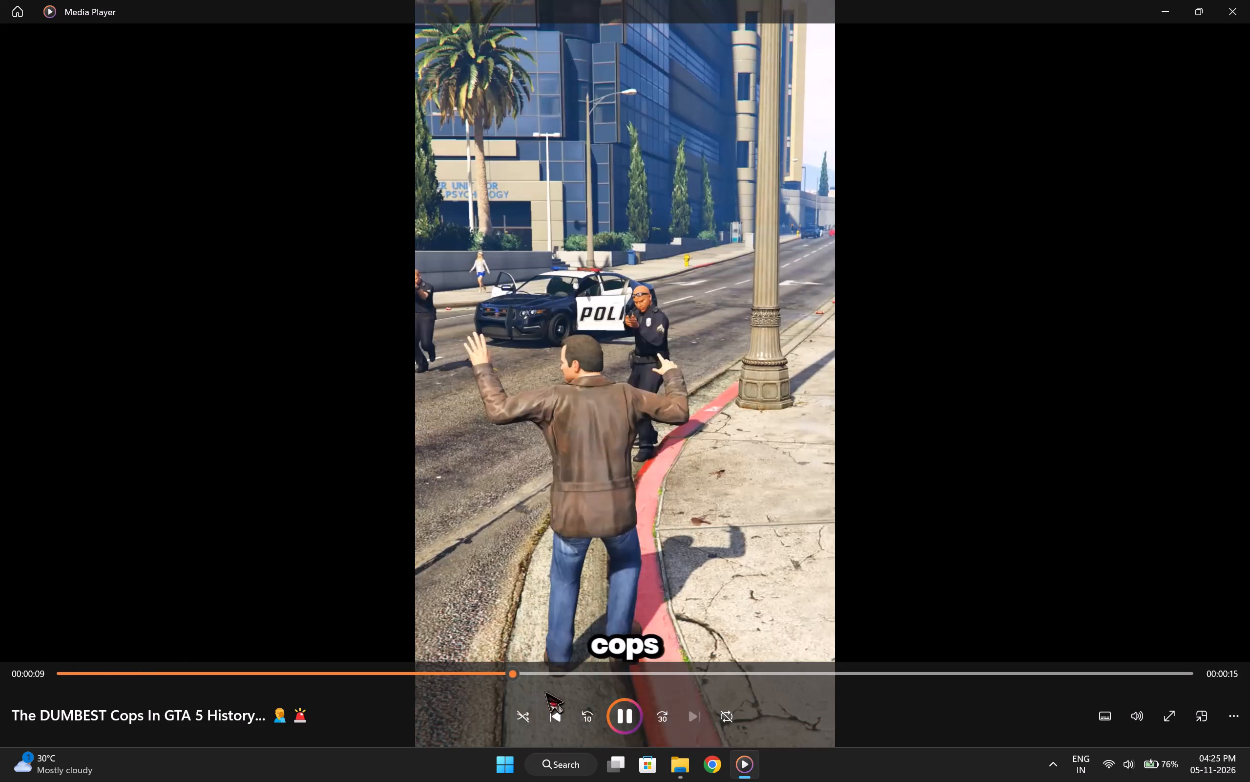
Watch the exported cops video in Media Player and close the player.
click(1249, 0)
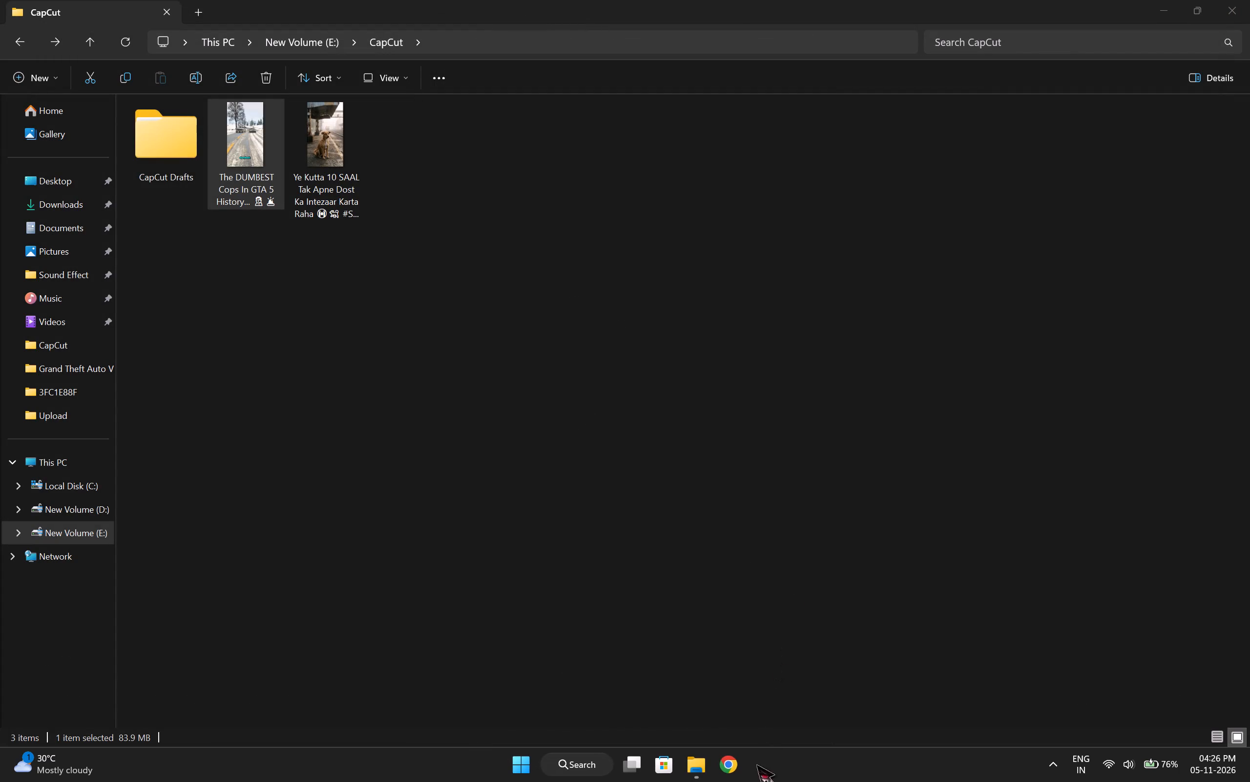
Switch to Chrome and open YouTube and ChatGPT in two separate tabs.
click(742, 781)
click(348, 366)
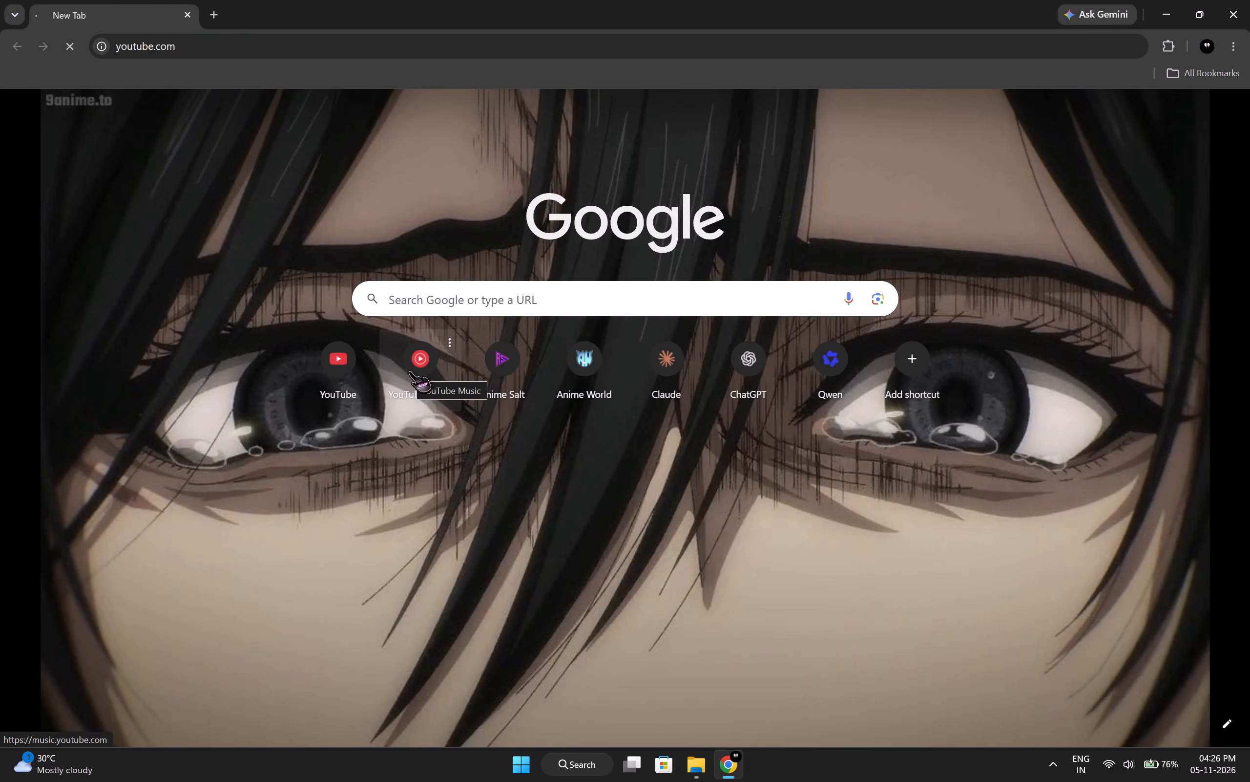
click(216, 17)
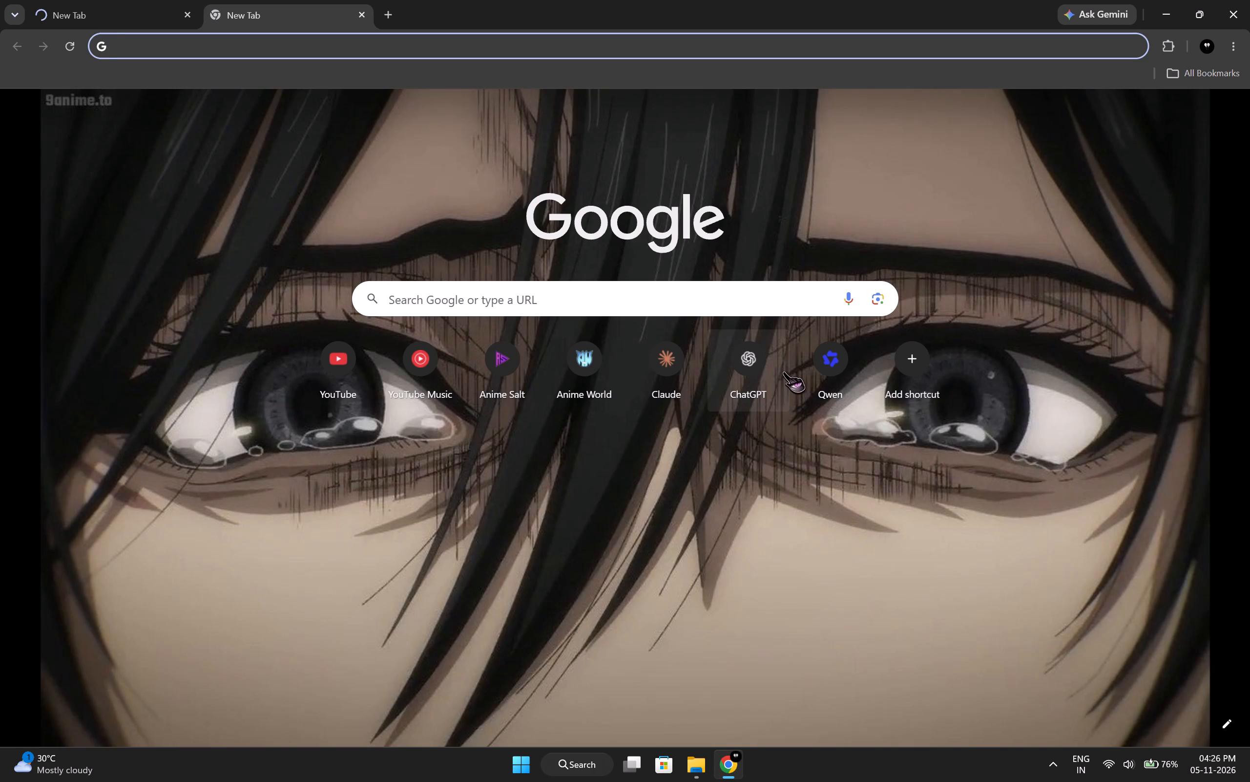
click(784, 371)
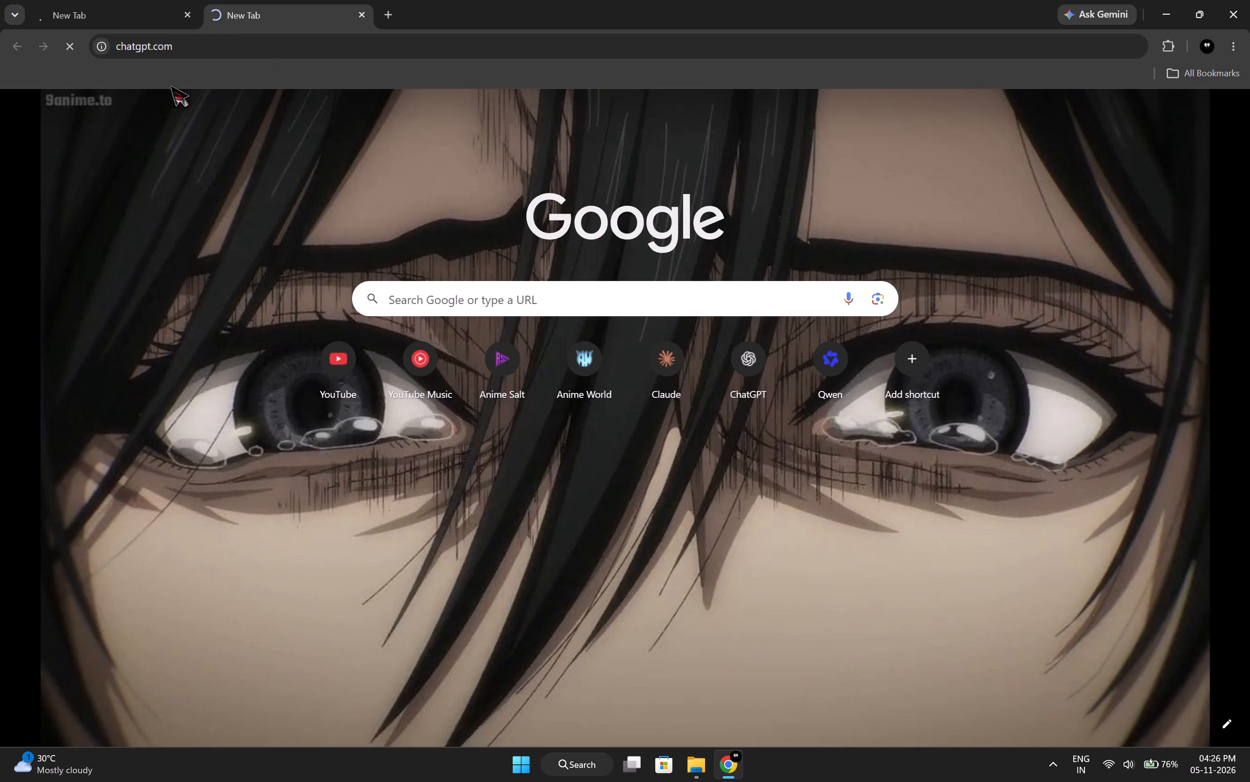
click(131, 19)
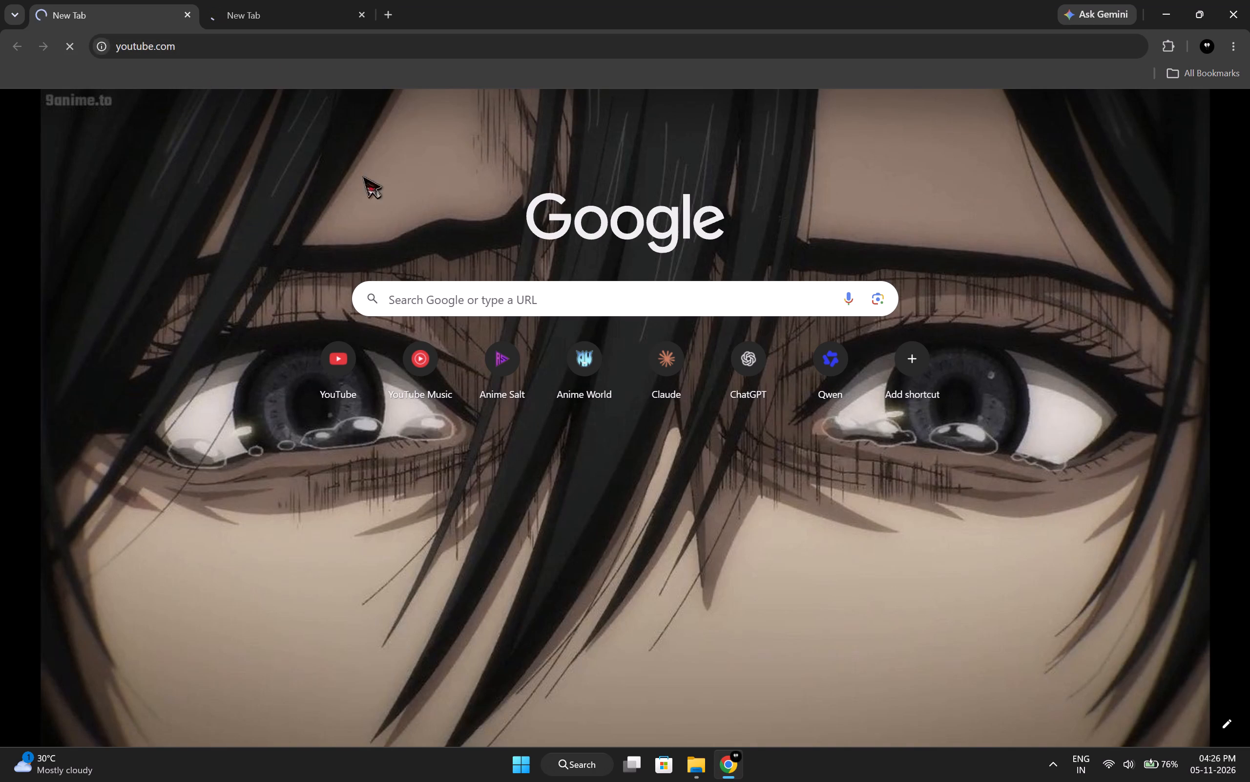
In File Explorer, delete the WAV and MP4 files titled "The DUMBEST Cops In GTA 5 History..." from the Downloads folder.
click(696, 774)
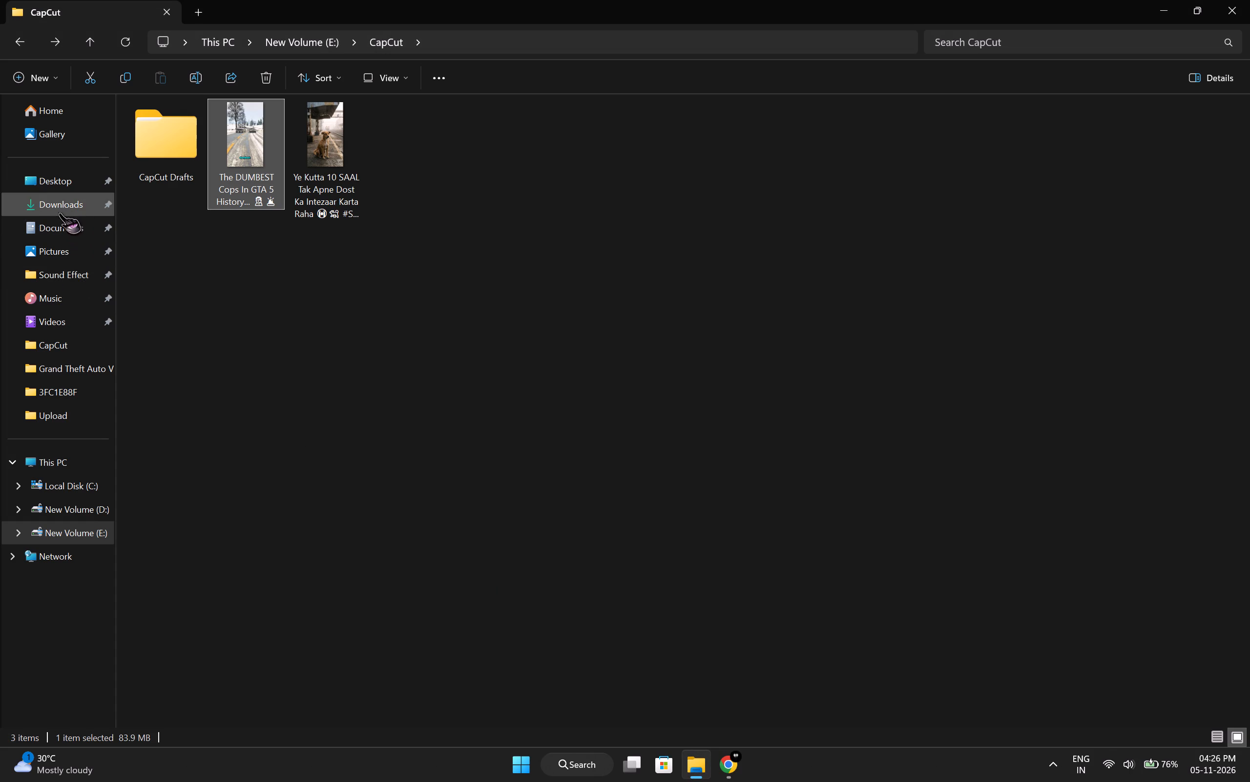
click(59, 211)
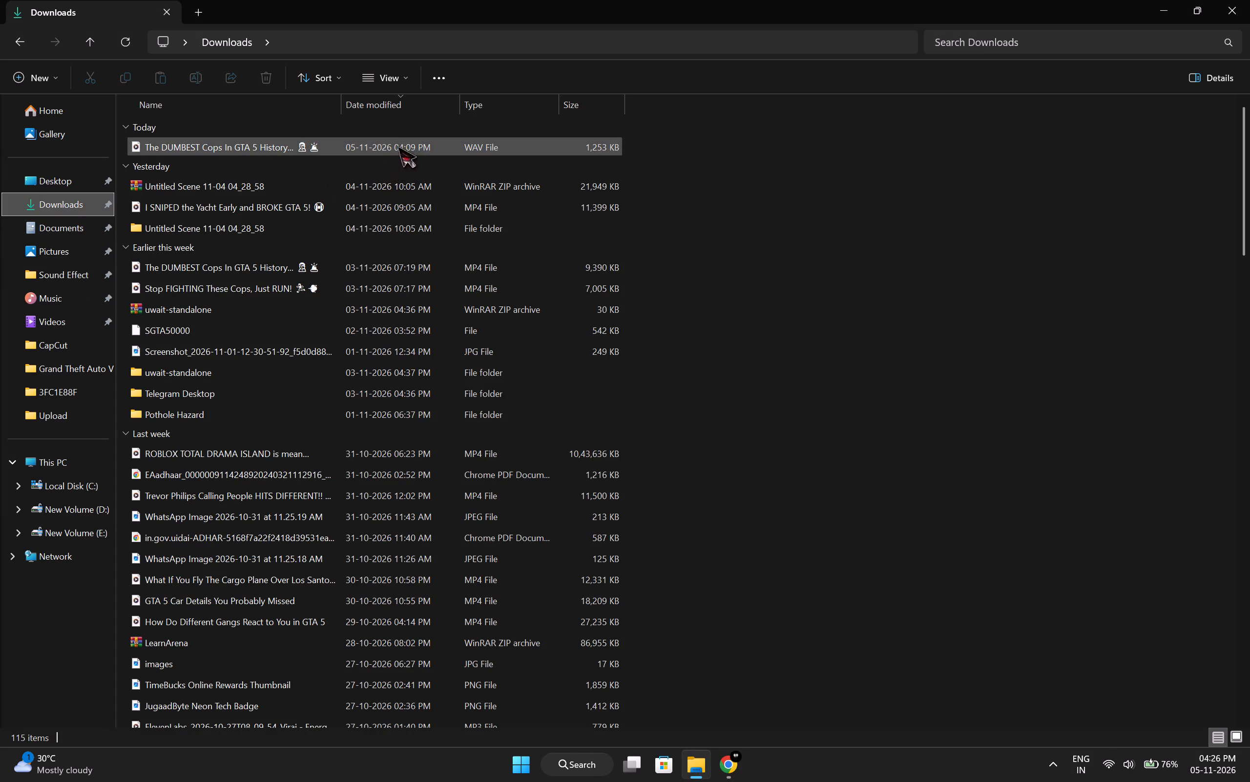
ctrl+click(409, 137)
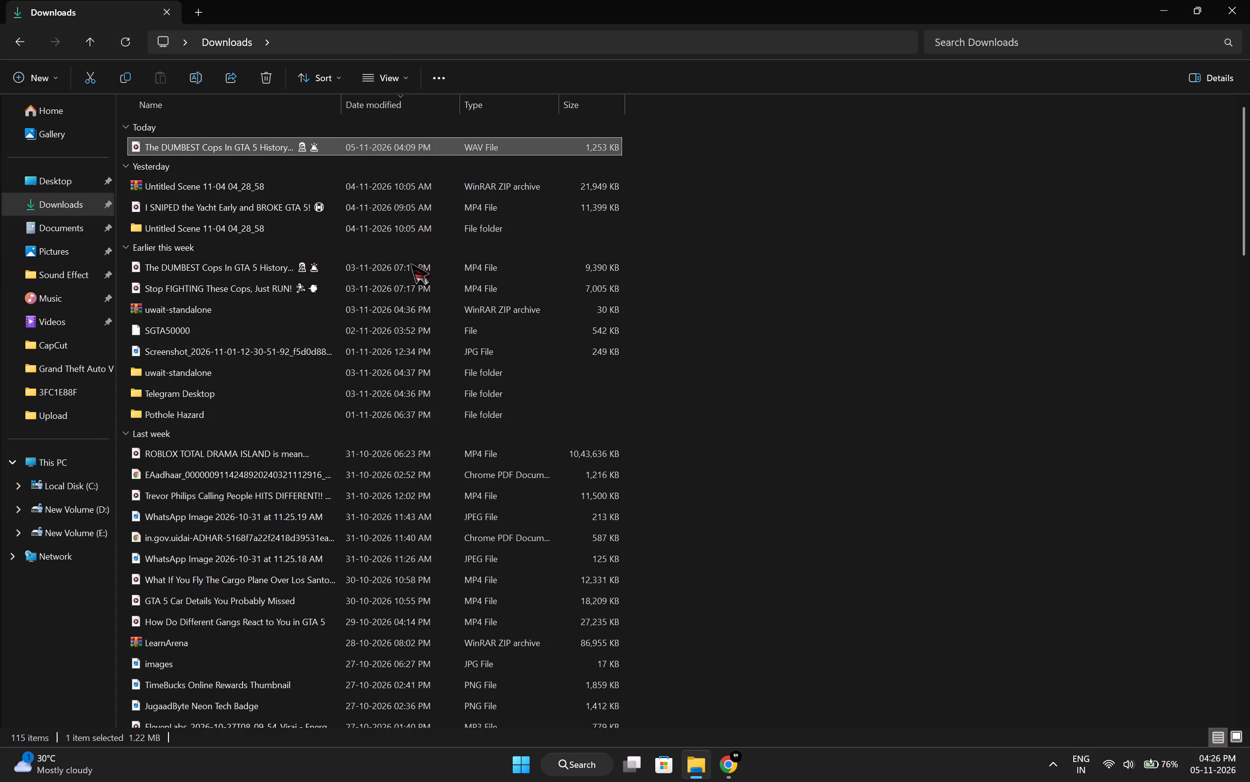
ctrl+click(423, 275)
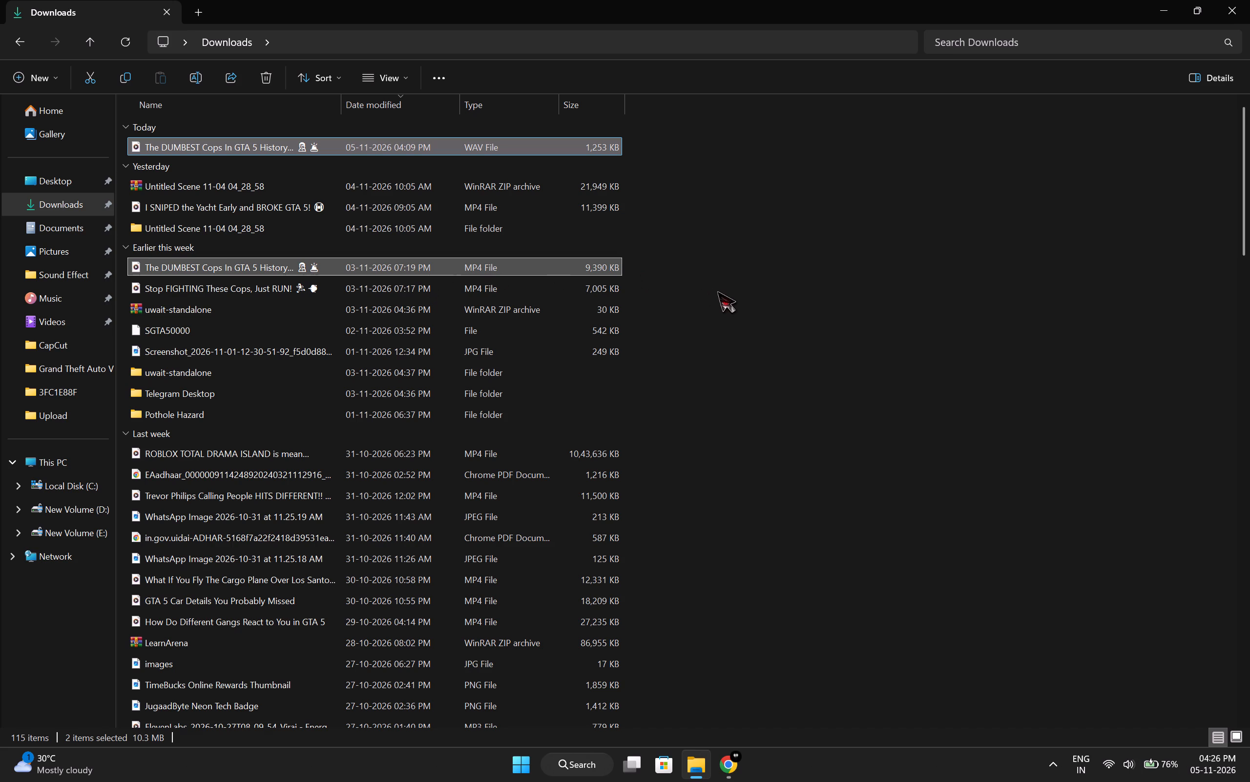
key(Delete)
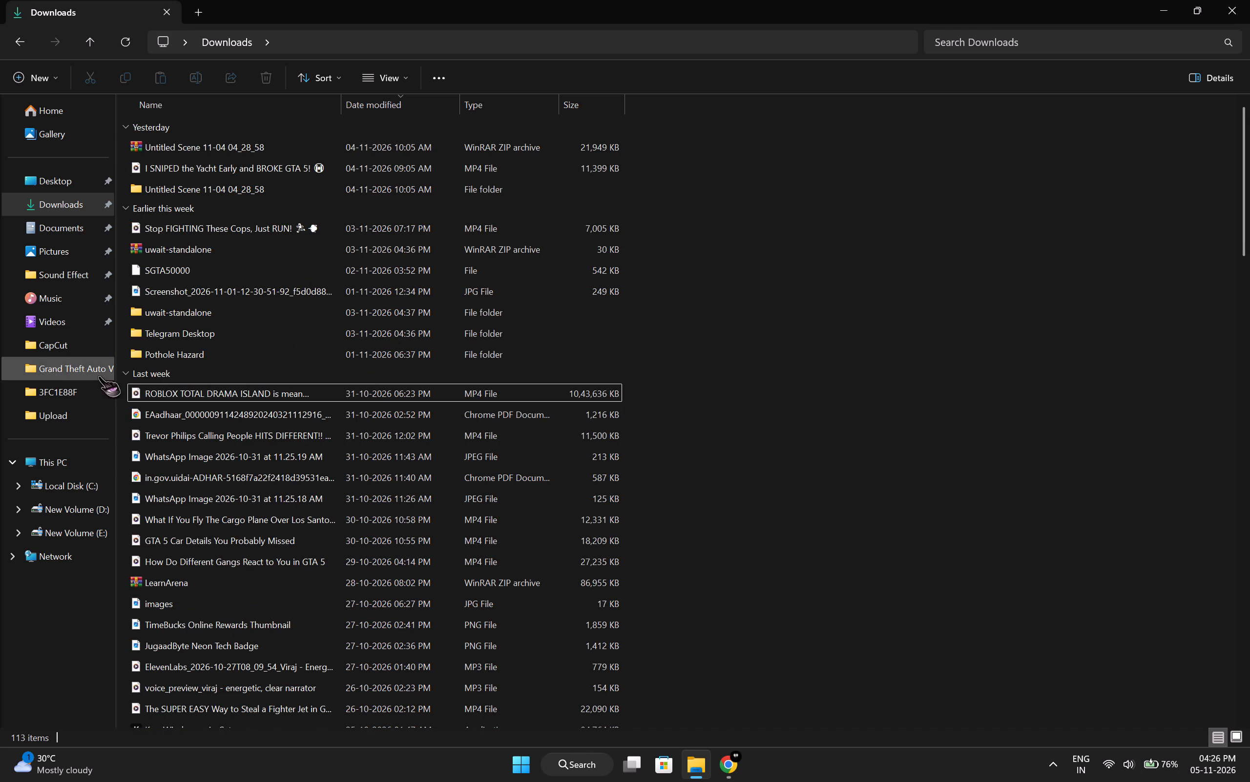
Open the Grand Theft Auto V recordings folder.
click(96, 367)
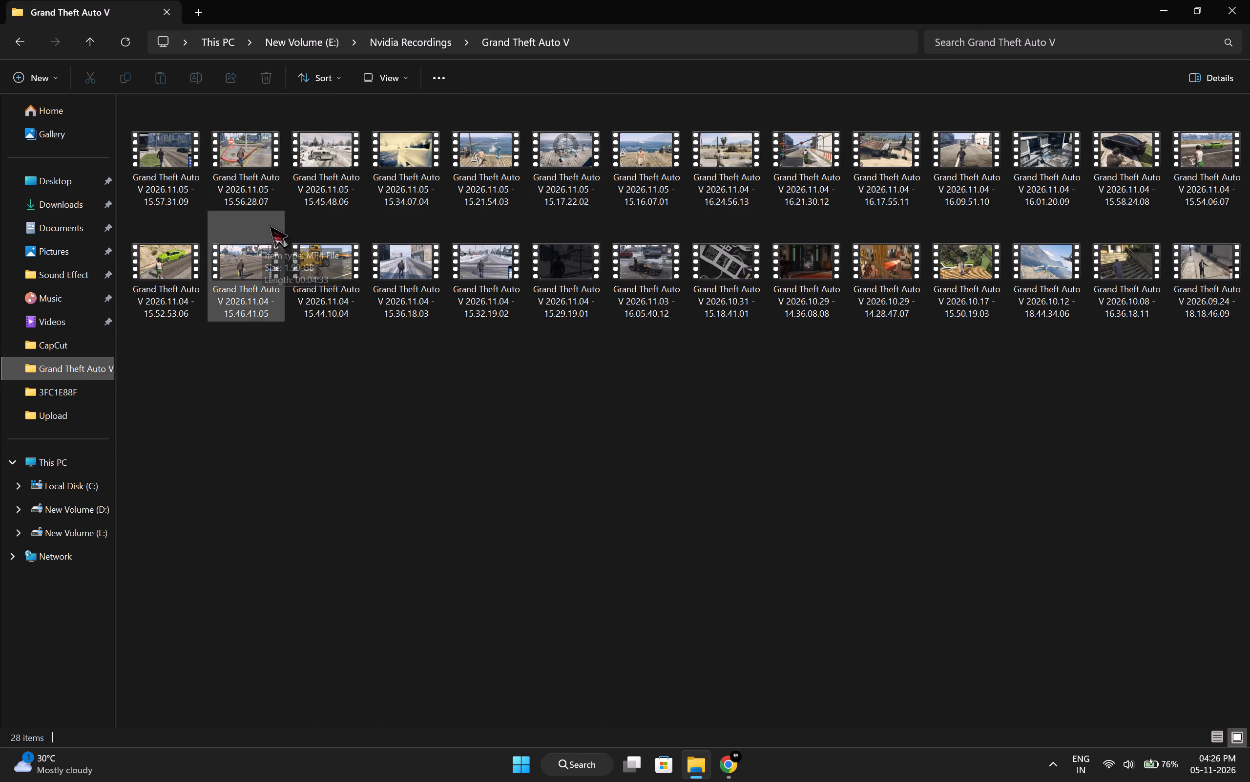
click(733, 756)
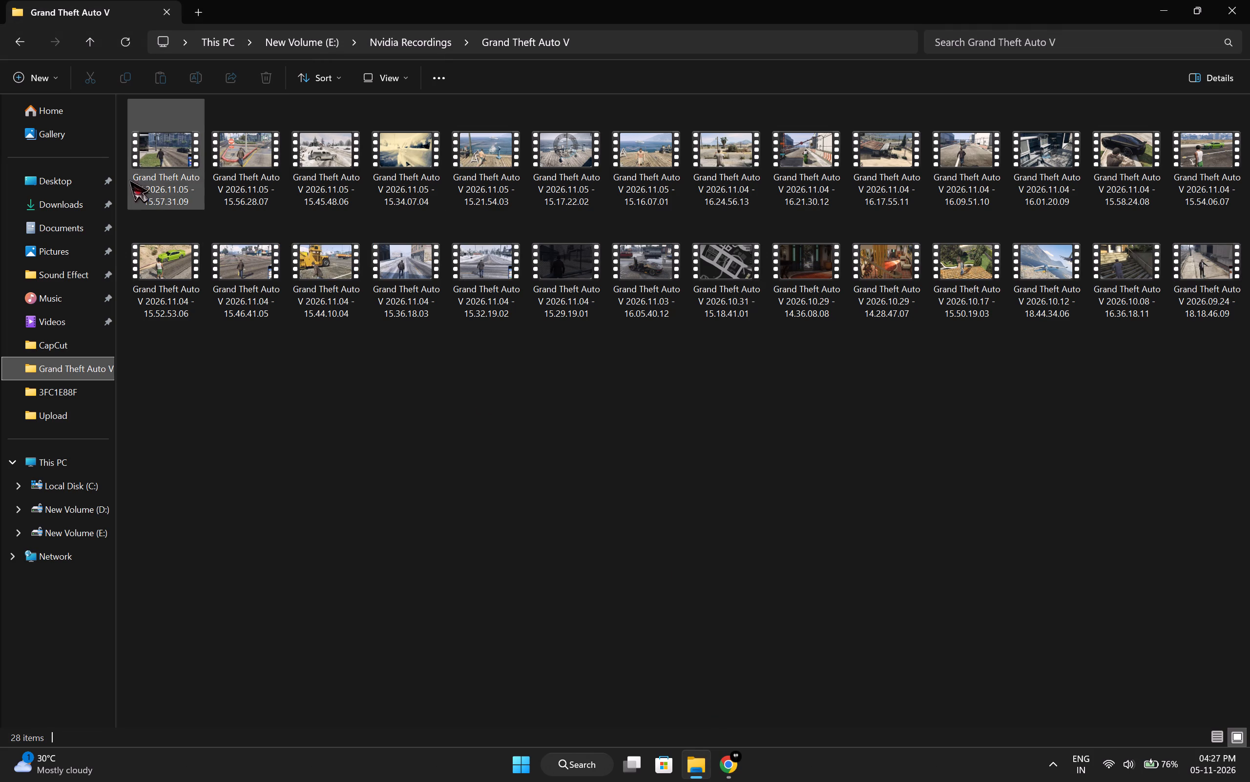
double_click(248, 167)
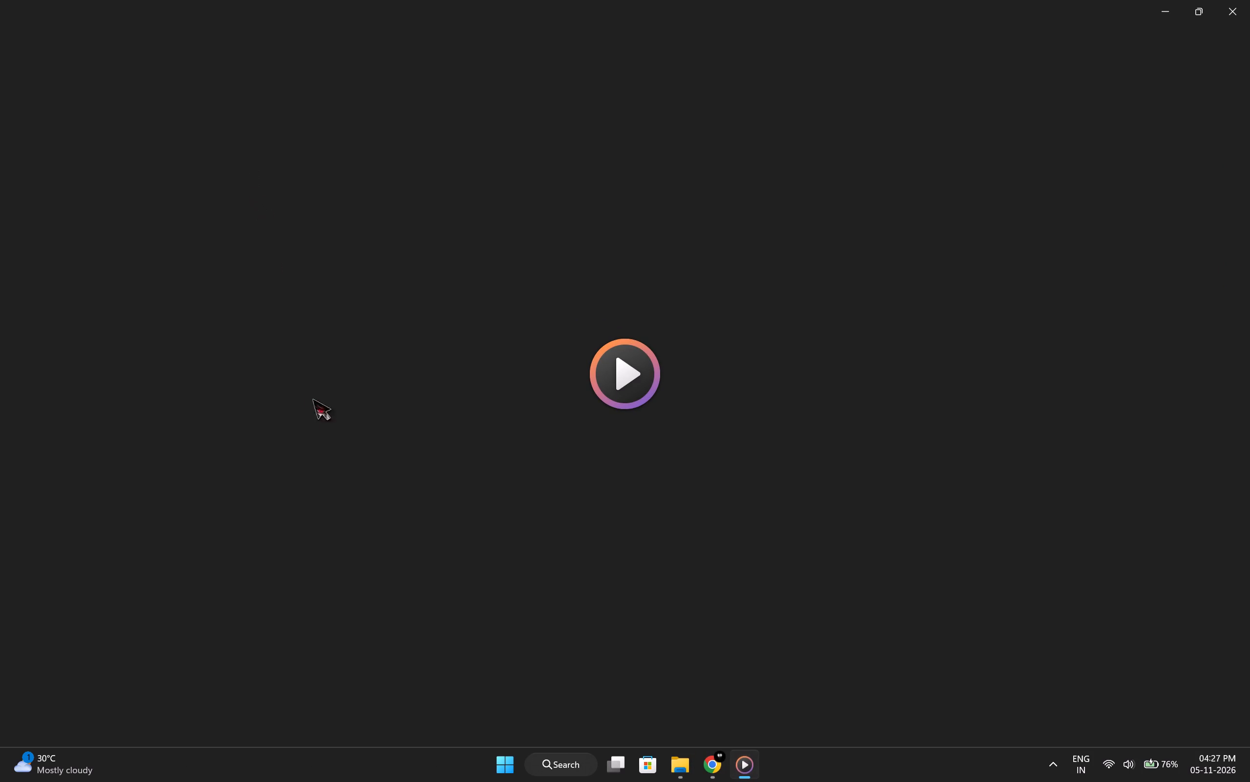
drag(160, 677, 167, 677)
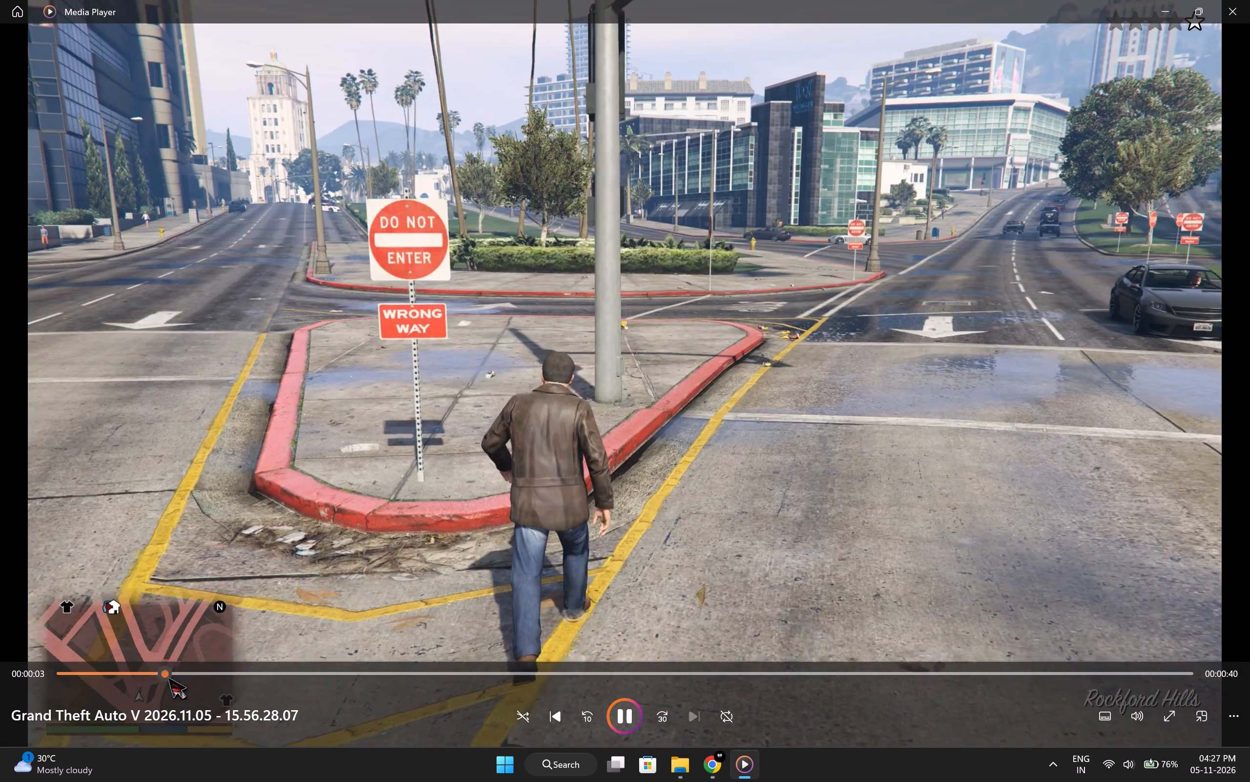
drag(167, 677, 713, 616)
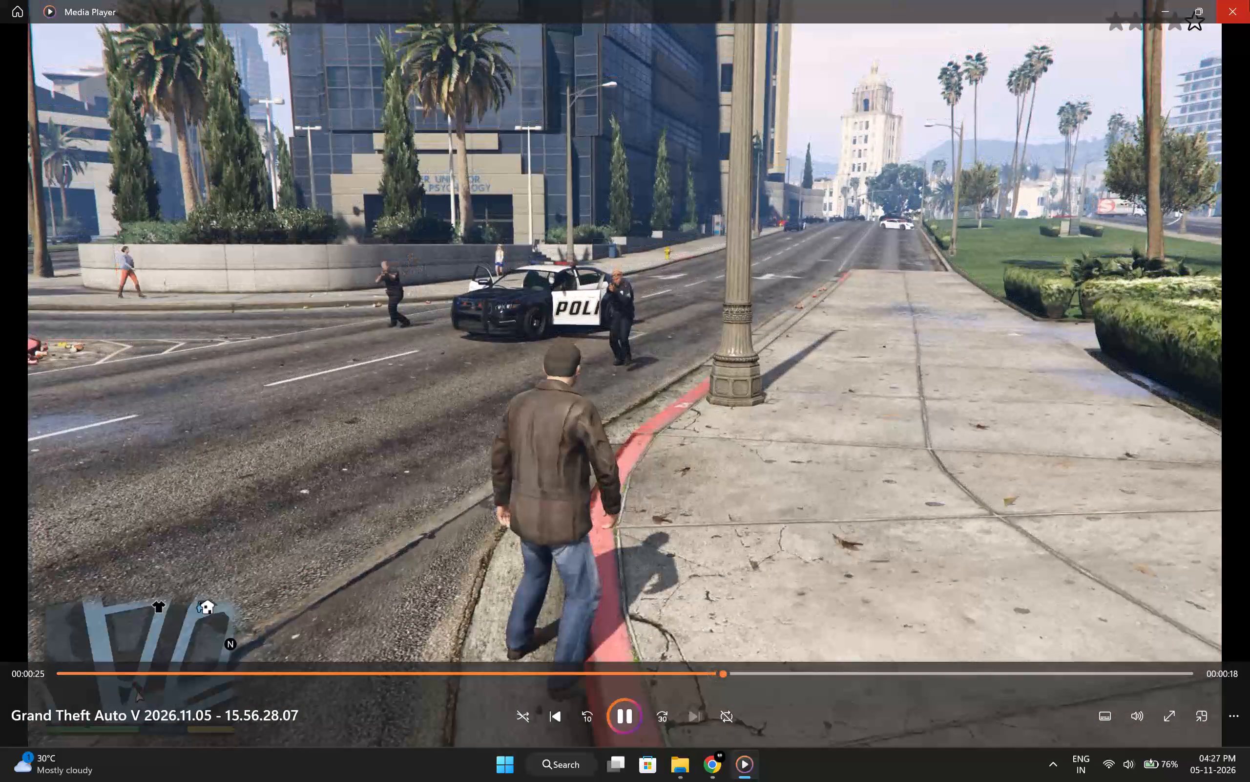
click(1249, 0)
key(Delete)
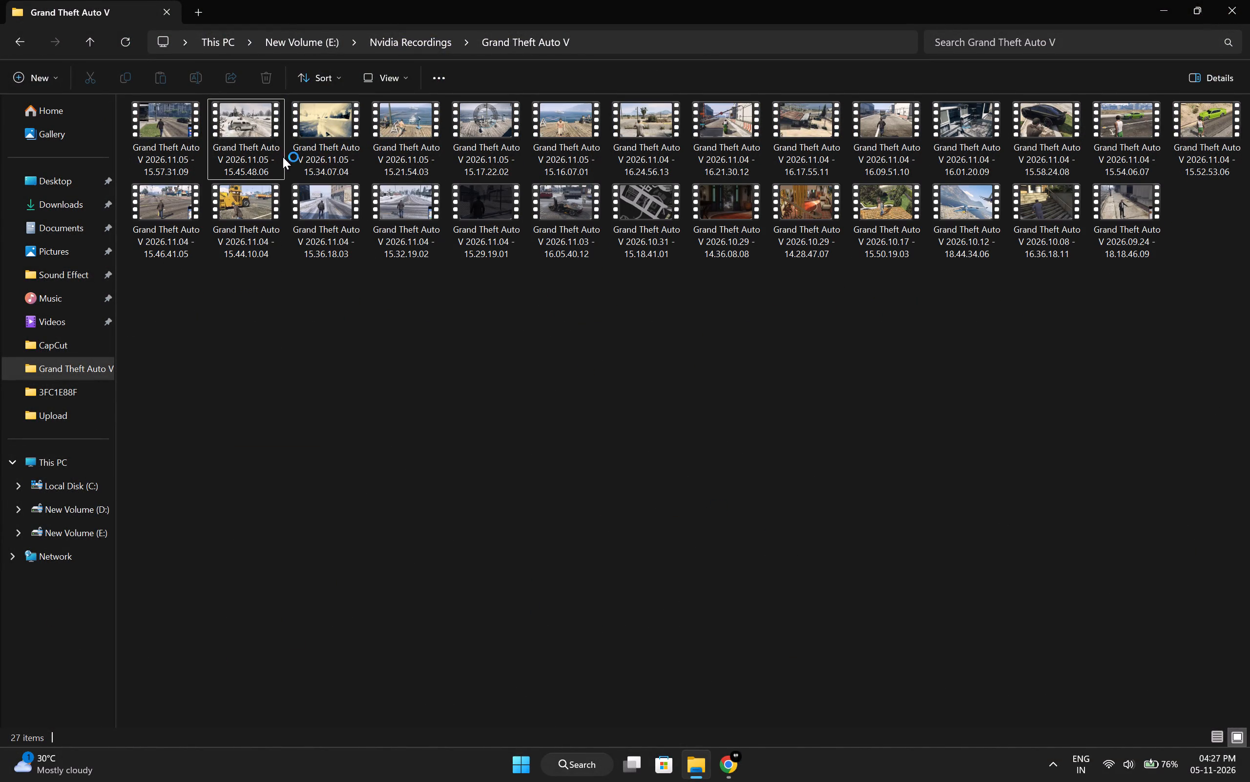
Skim through the 2026.11.05 - 15.34.07.04 recording from start to near its end and close the player.
double_click(332, 146)
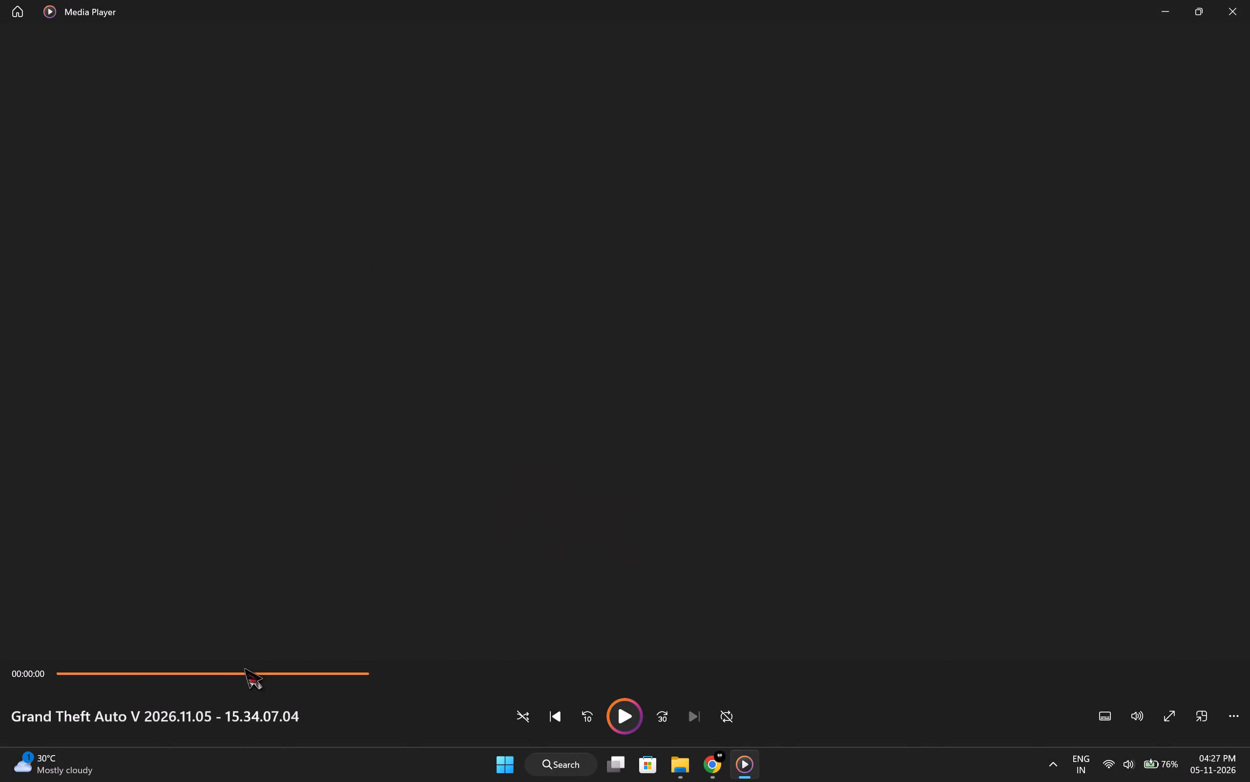
drag(239, 673, 440, 658)
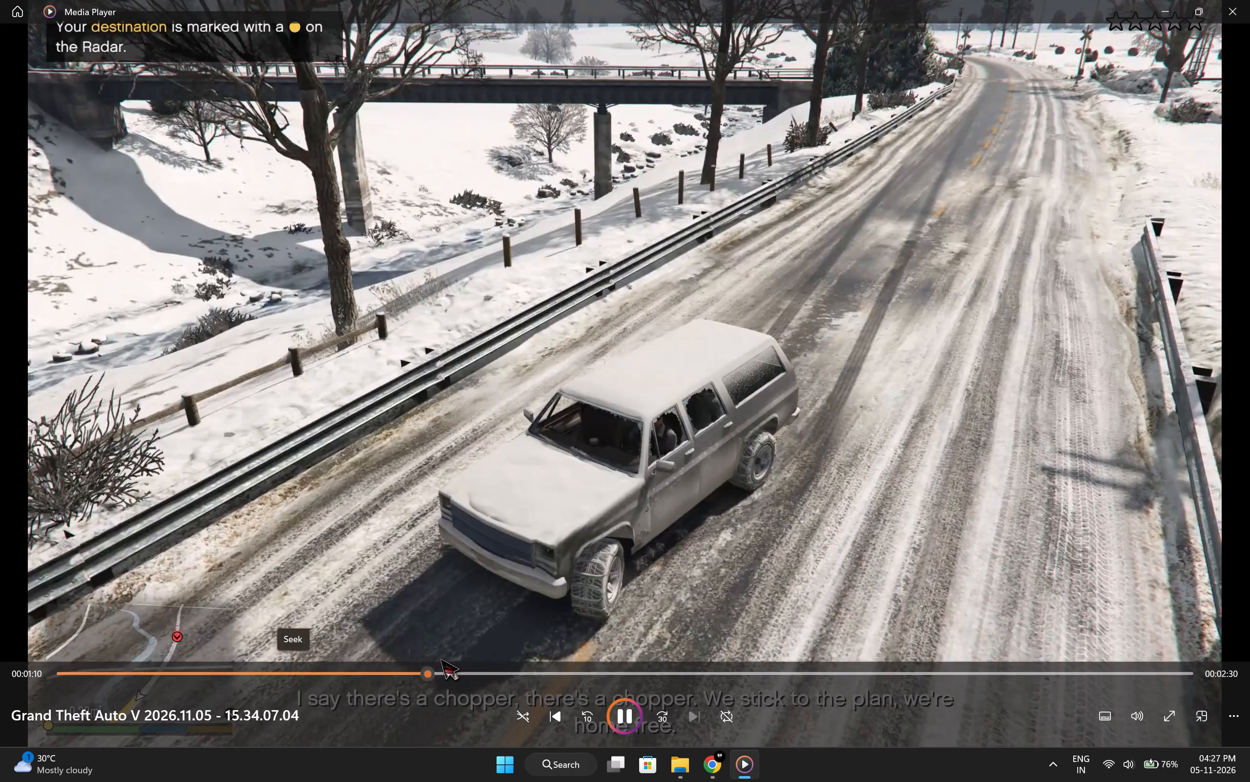
drag(440, 658, 1103, 657)
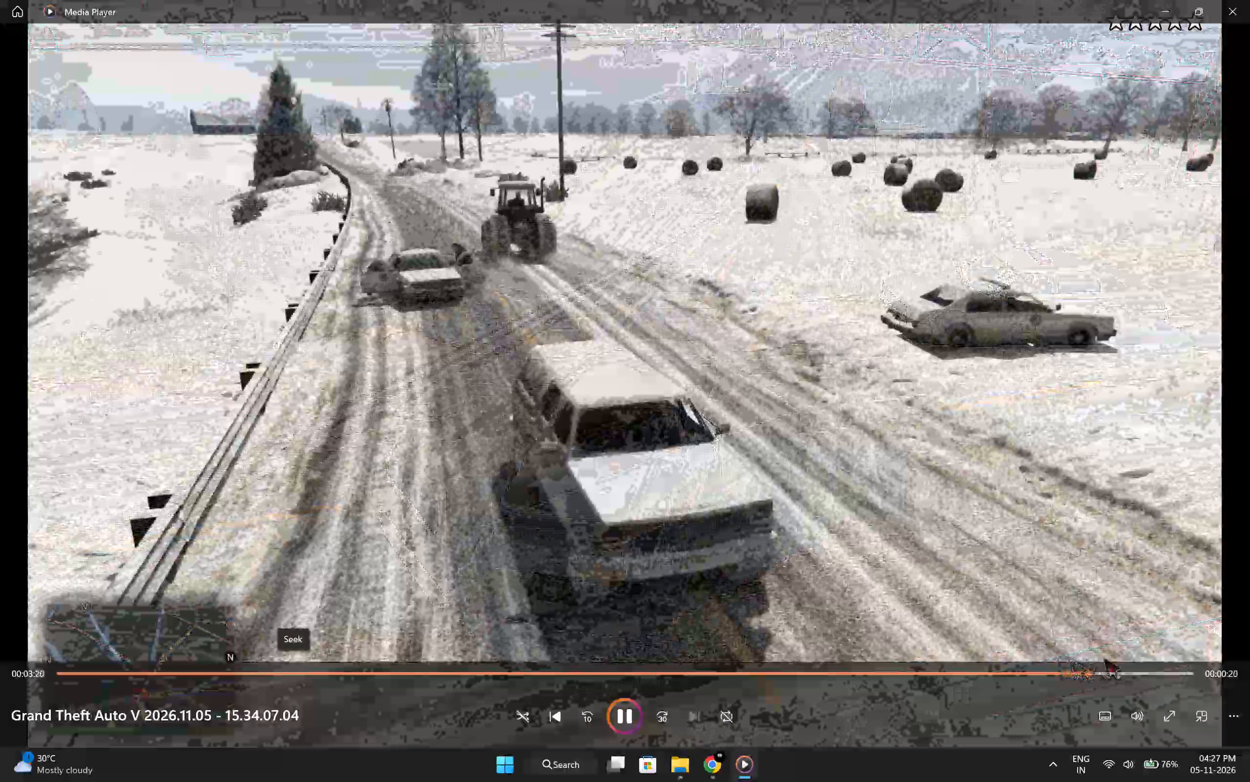
drag(1103, 657, 1142, 655)
click(1249, 0)
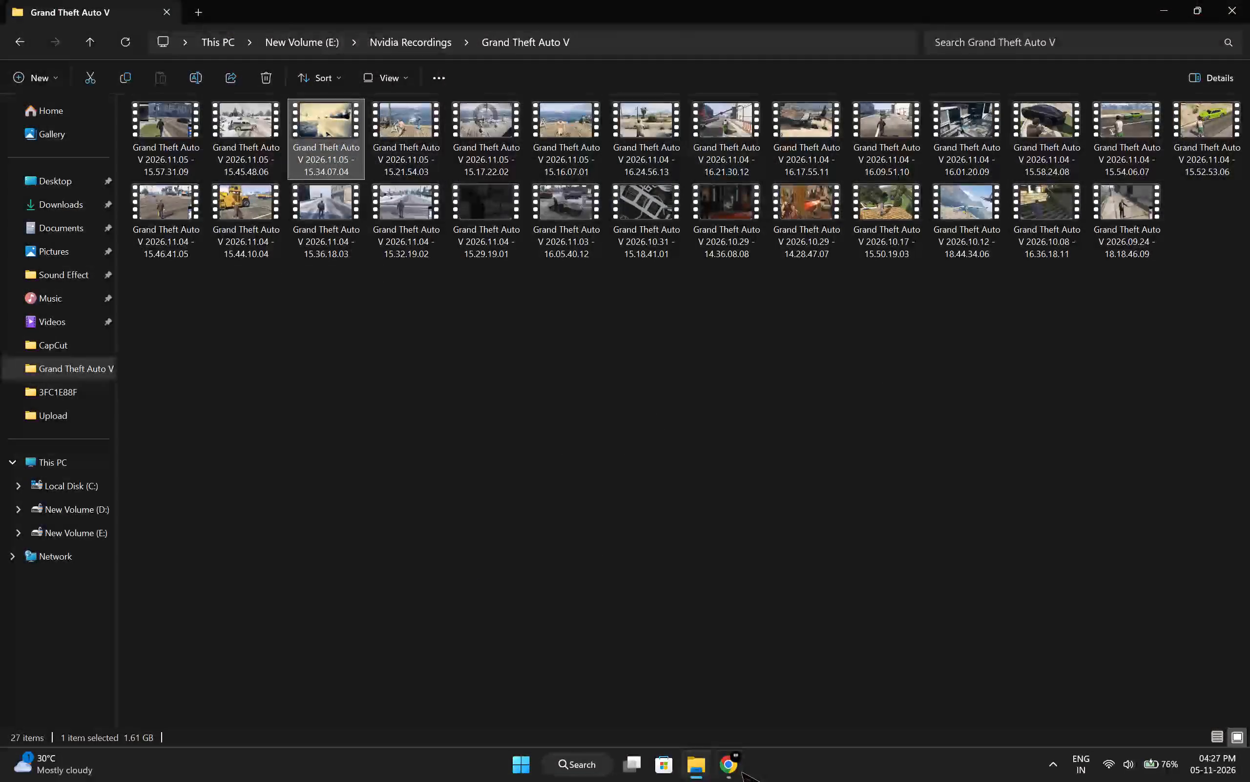
Switch to Chrome and browse the Shorts on the YouTube home page.
click(741, 771)
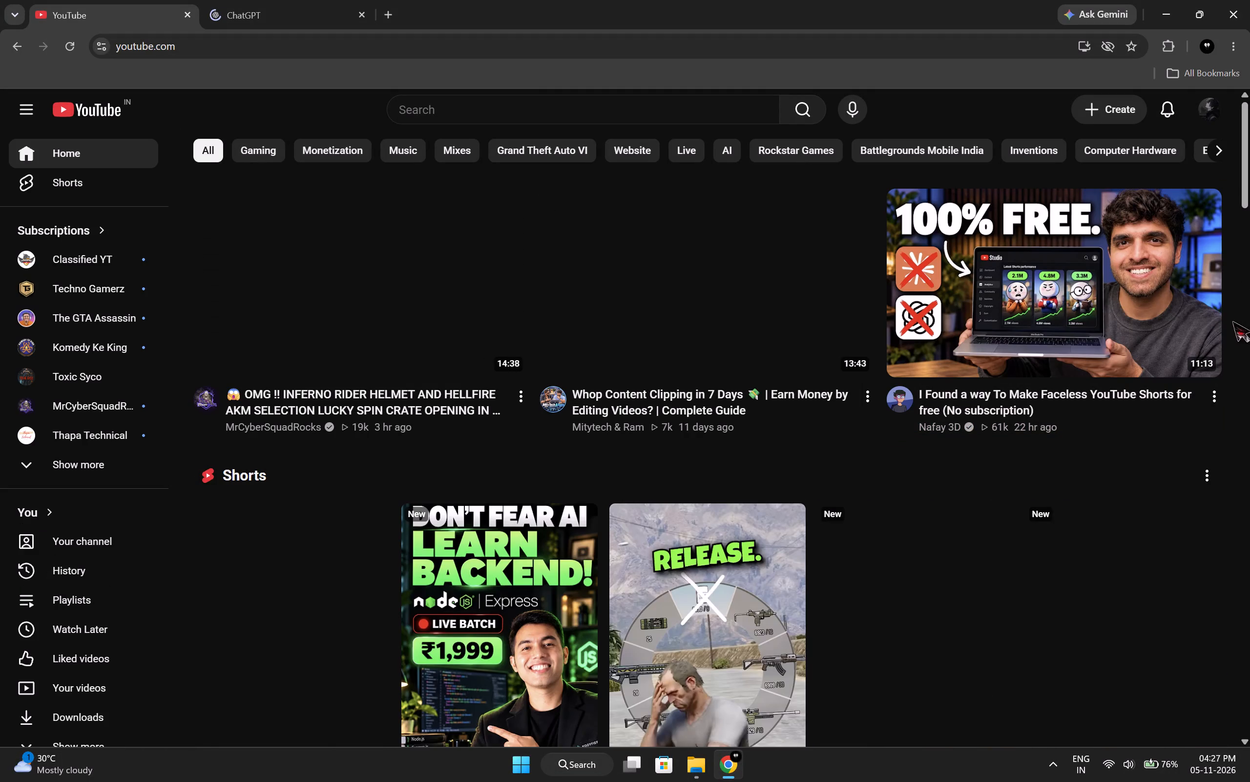
scroll(1241, 314, down, 2)
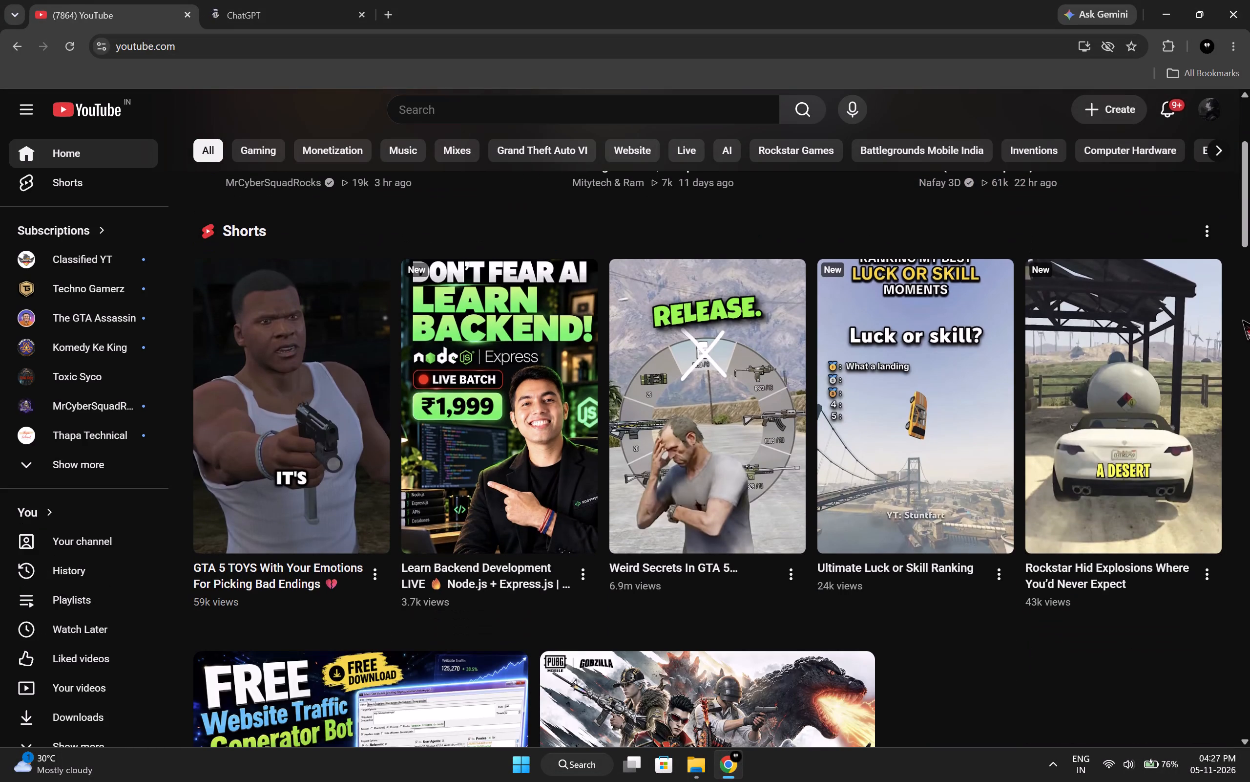